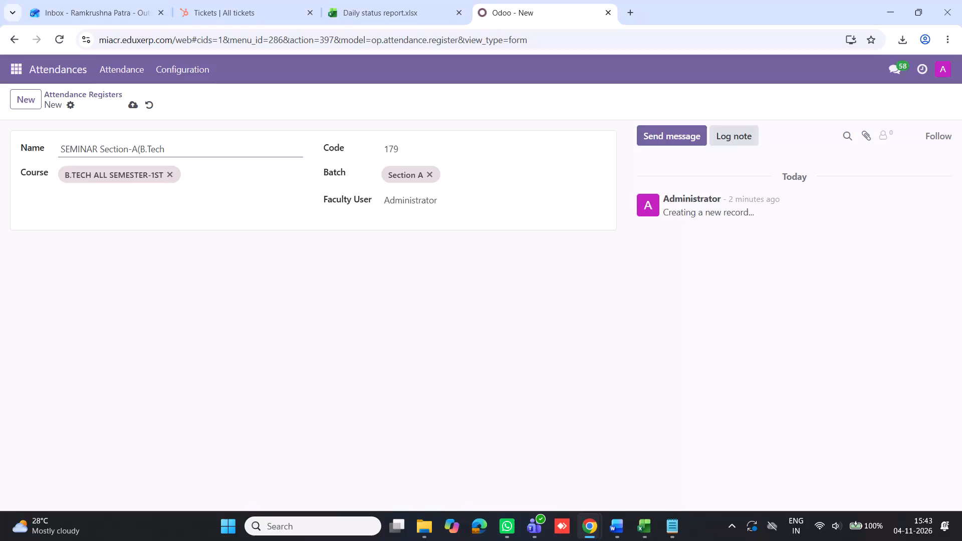
Complete the new attendance register's name as SEMINAR Section-A(B.Tech).
key(Right)
key(Right)
key(Right)
key(Right)
key(Right)
key(Right)
key(shift+parenright)
Assign the faculty user matching "prati" to the register, copy its name and save the record.
click(410, 199)
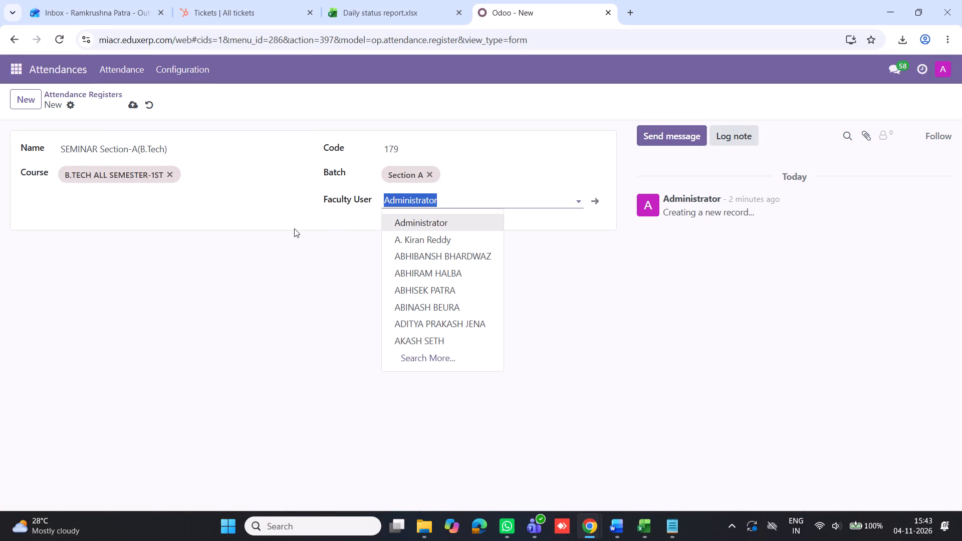
key(p)
text(rati)
click(426, 224)
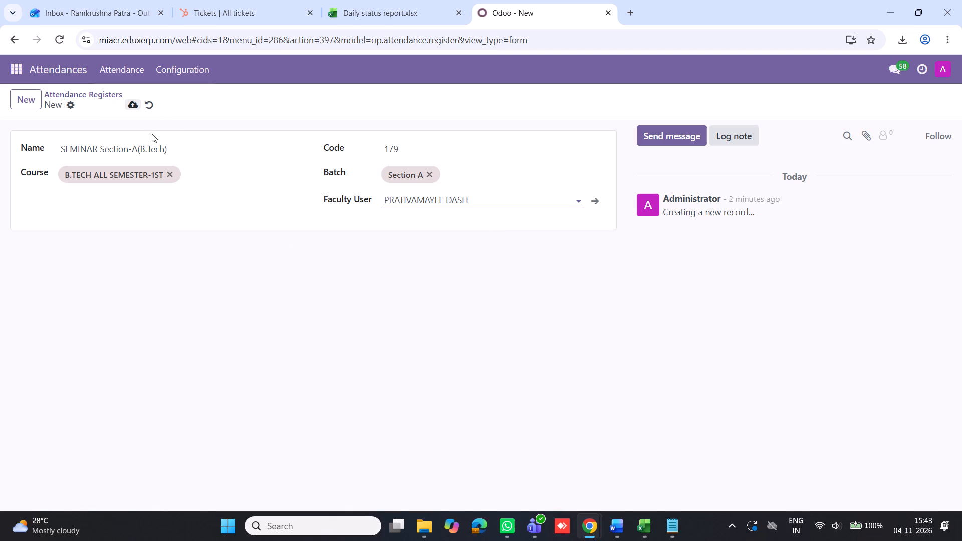
drag(181, 146, 54, 140)
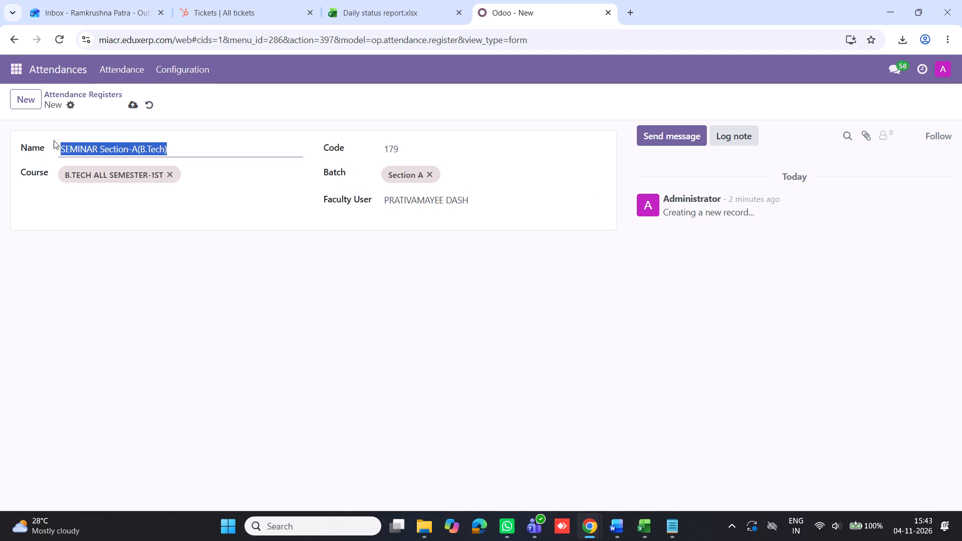
key(ctrl+c)
click(136, 105)
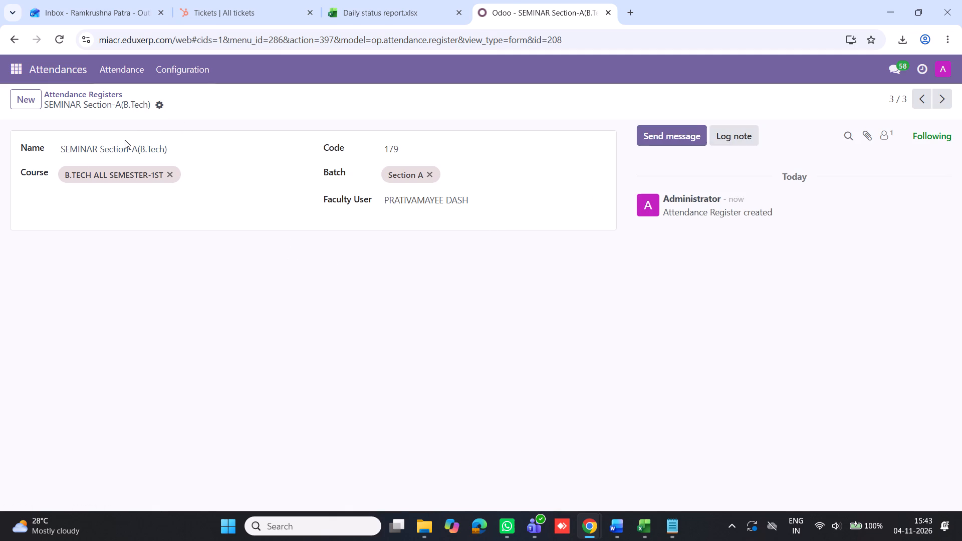
Start another attendance register named SEMINAR Section-B(B.Tech), reusing the copied name, with code 180.
click(35, 100)
click(119, 148)
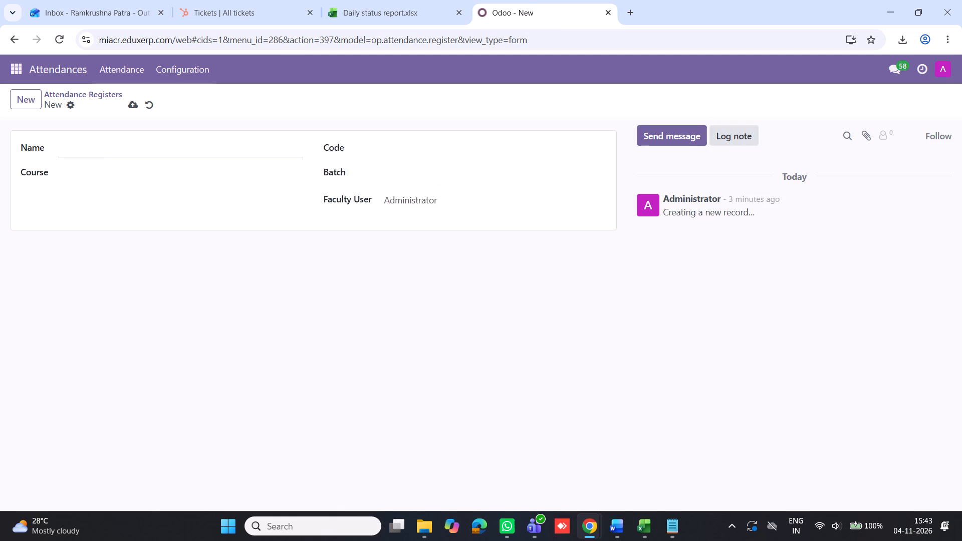
key(ctrl+v)
click(136, 150)
key(BackSpace)
key(b)
key(BackSpace)
key(b)
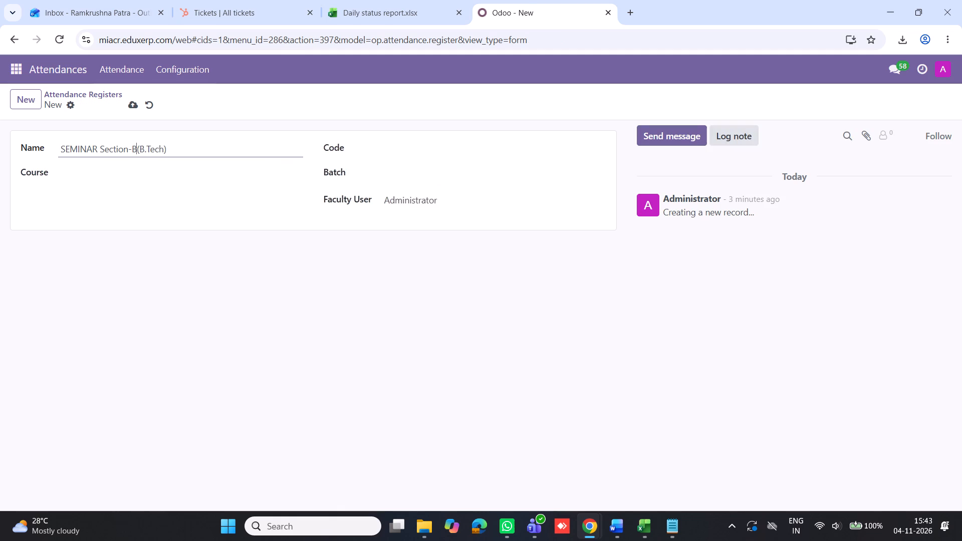
click(438, 142)
text(180)
Set course B.TECH ALL SEMESTER-1ST, batch Section-B and the faculty user matching "PRAT", and save the register.
click(121, 173)
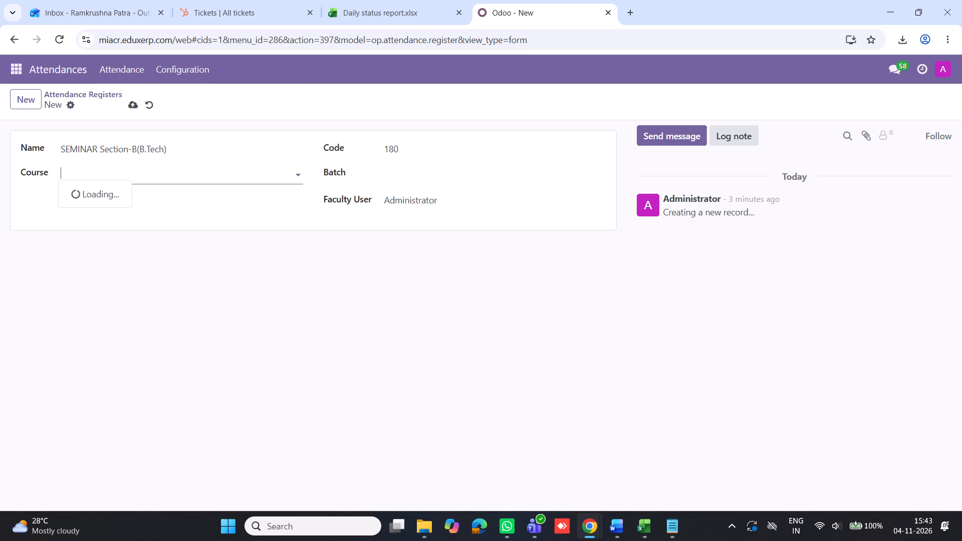
click(117, 210)
click(425, 177)
click(421, 208)
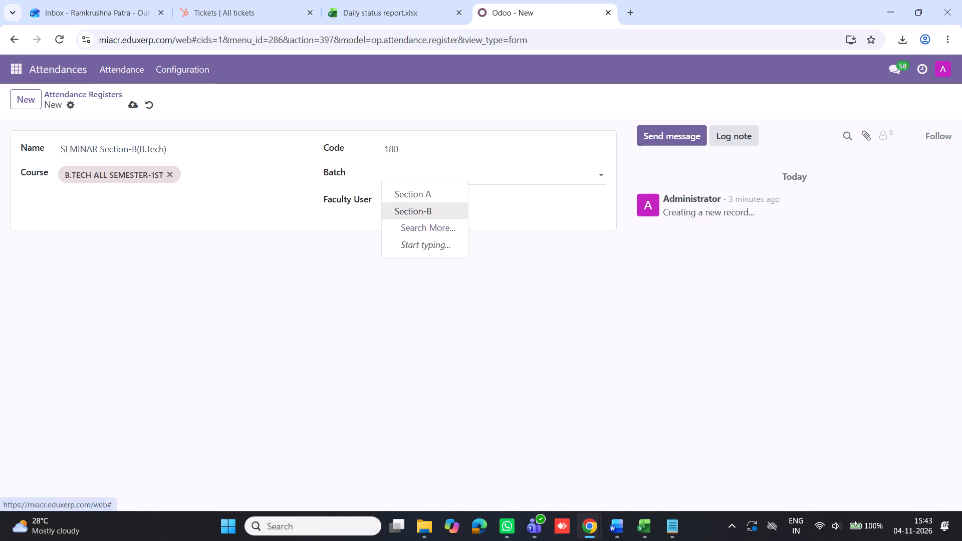
click(427, 202)
text(PRAT)
click(444, 239)
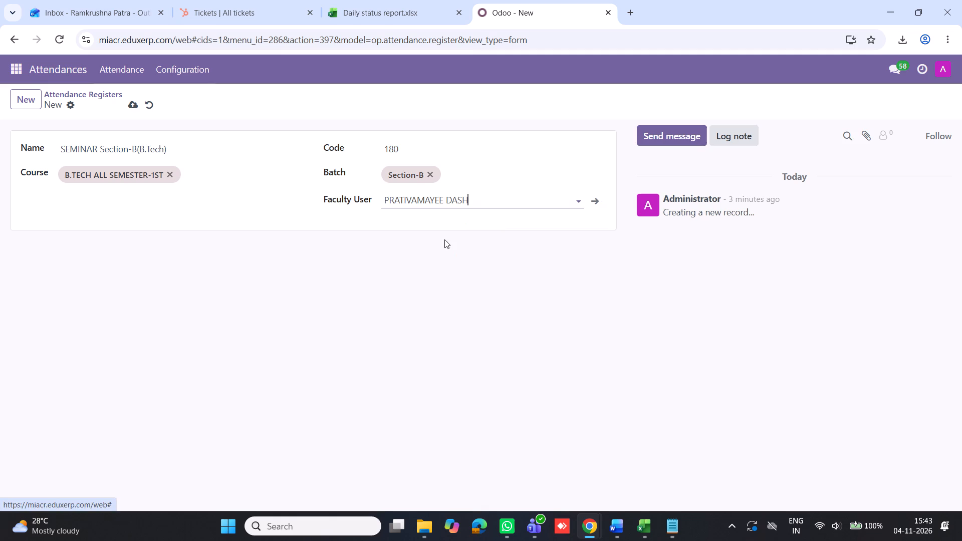
click(135, 104)
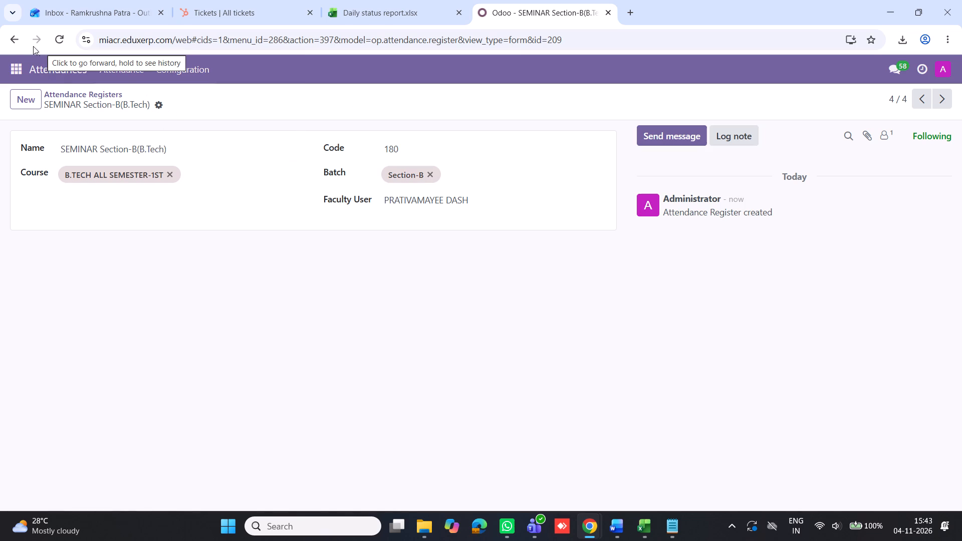
Switch to the faculty account's incognito window and open the SEMINAR Section-D register from its attendance register list.
drag(11, 41, 10, 25)
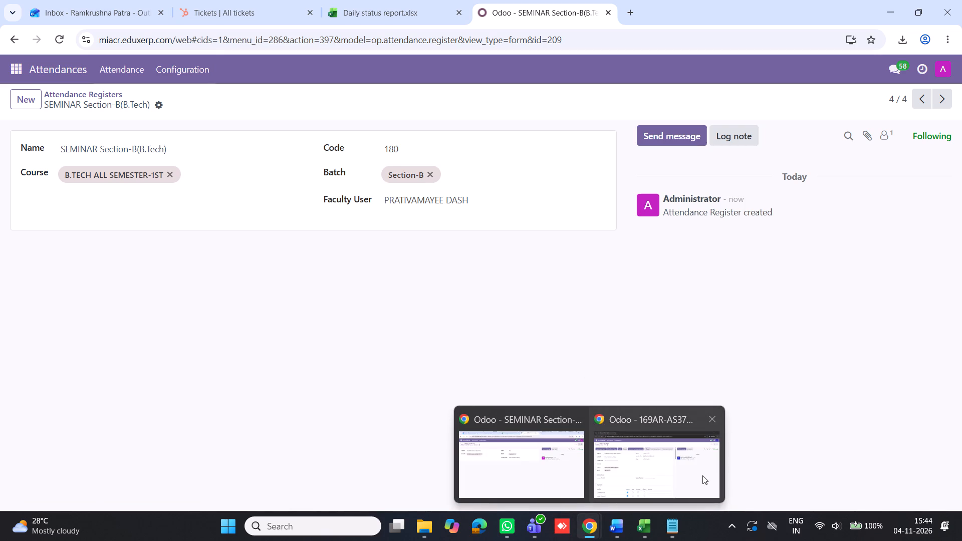
click(702, 475)
click(47, 71)
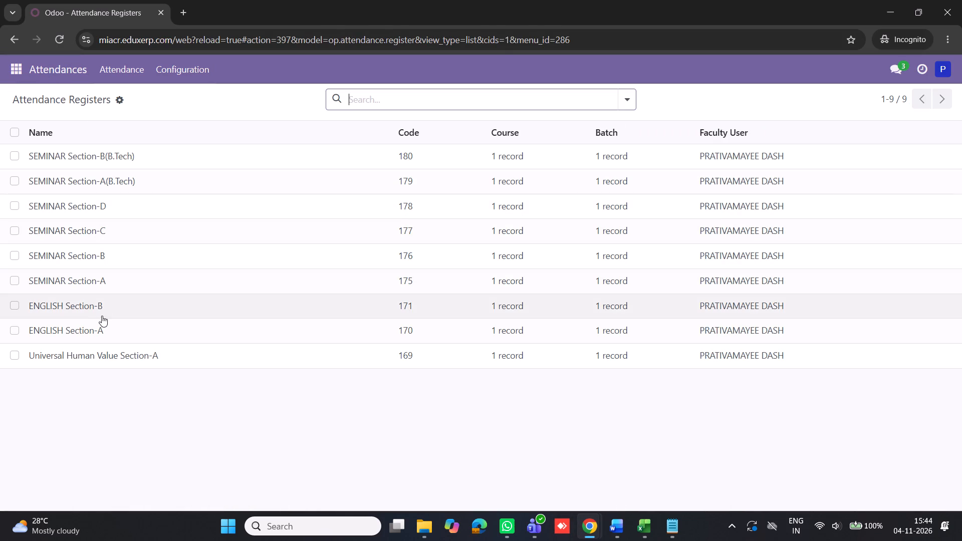
click(89, 208)
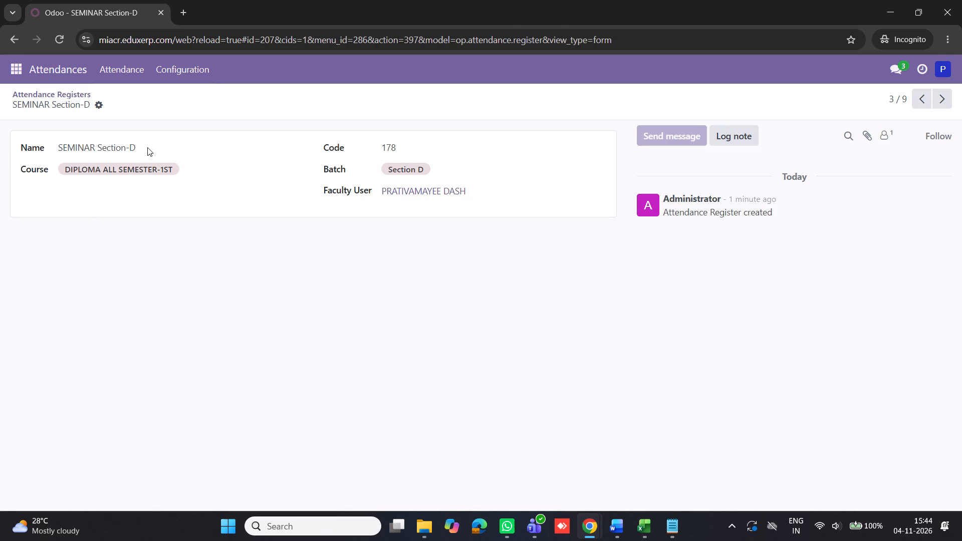
click(146, 143)
click(136, 148)
Back in the administrator window, rename the SEMINAR Section-D register as SEMINAR Section-D (DIPLOMA) and save it.
key(alt+Tab)
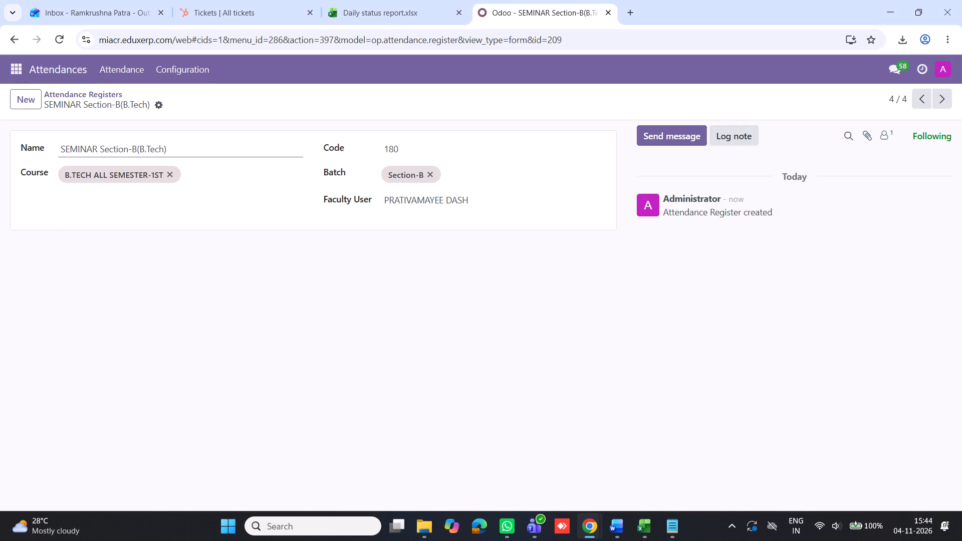
click(66, 91)
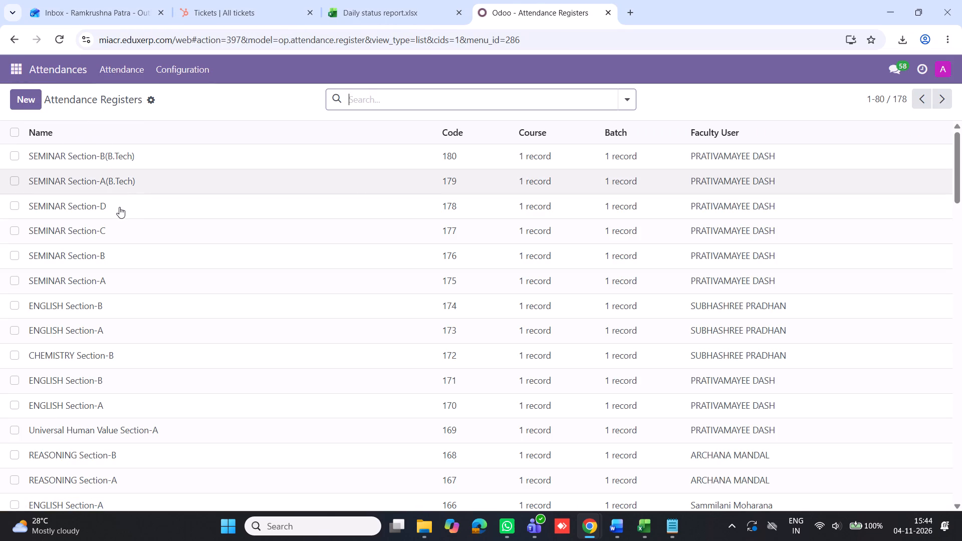
click(118, 206)
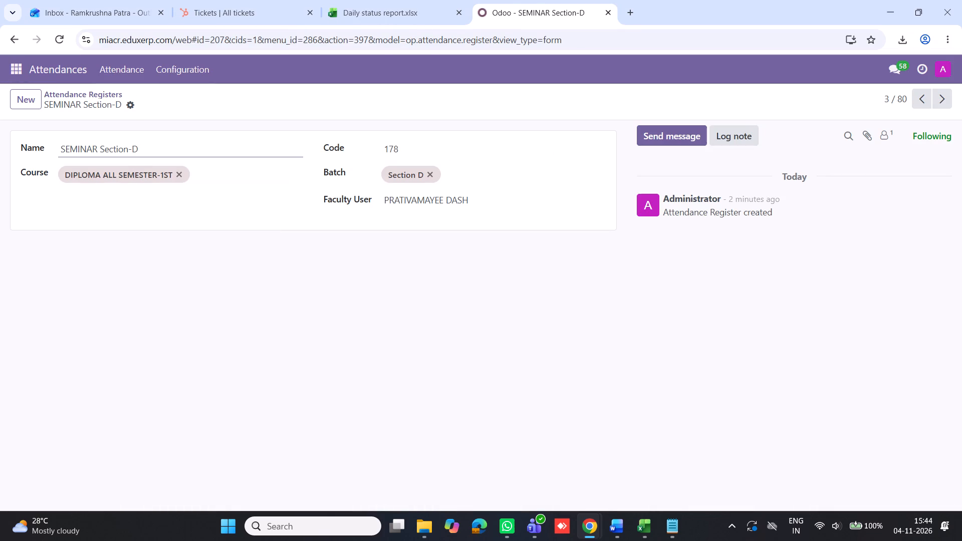
click(140, 150)
text(())
key(Left)
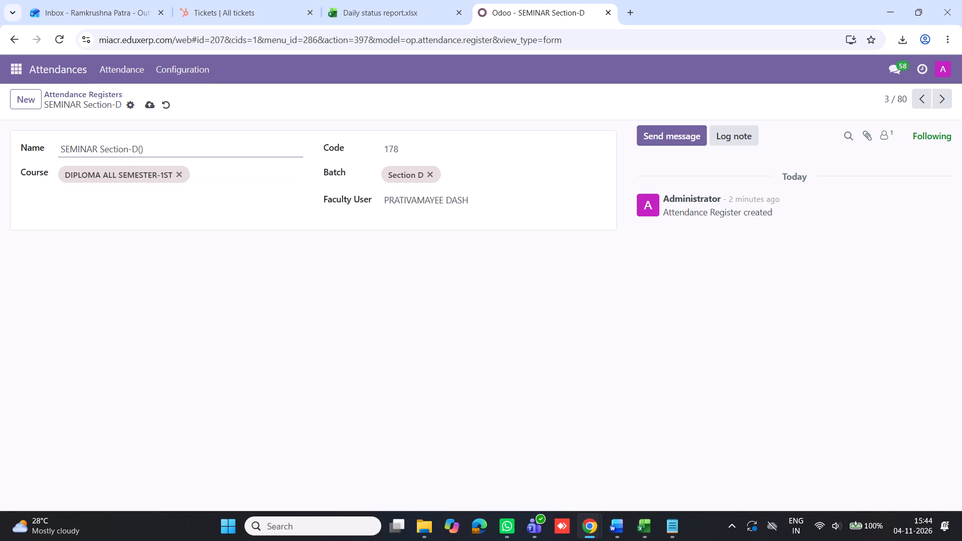
key(d)
text(IP)
text(LOMA)
click(139, 145)
key(space)
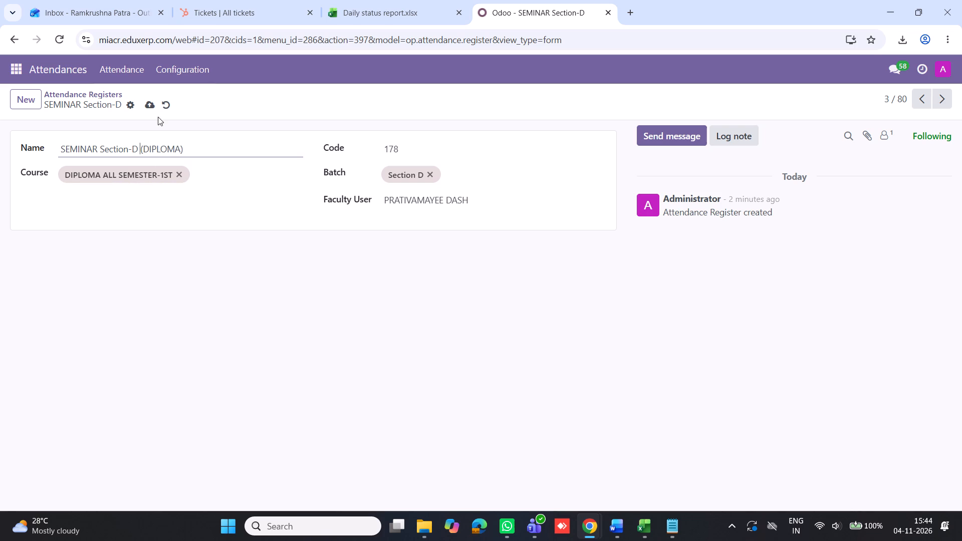
click(155, 104)
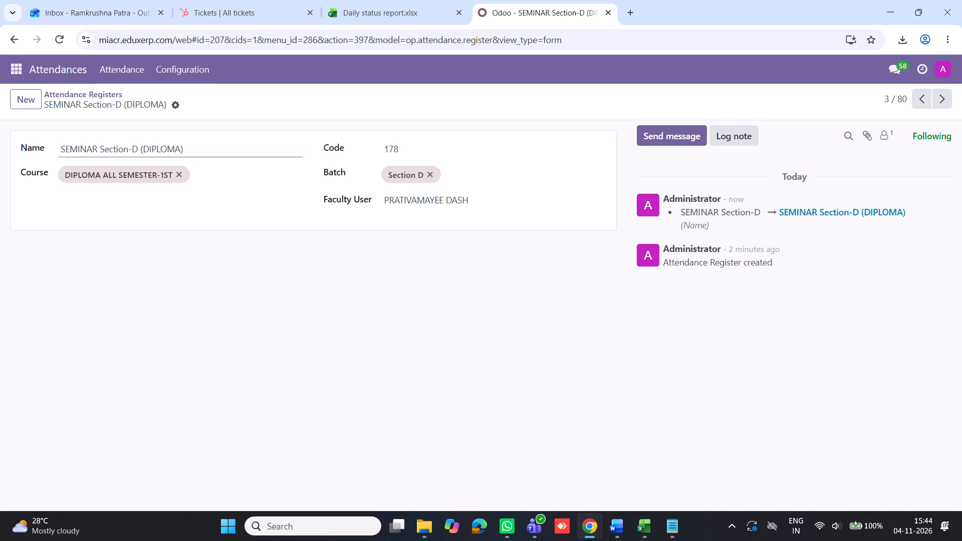
Copy the (DIPLOMA) suffix, append it to the SEMINAR Section-C register's name and save the record.
drag(190, 149, 141, 147)
key(ctrl+c)
click(59, 95)
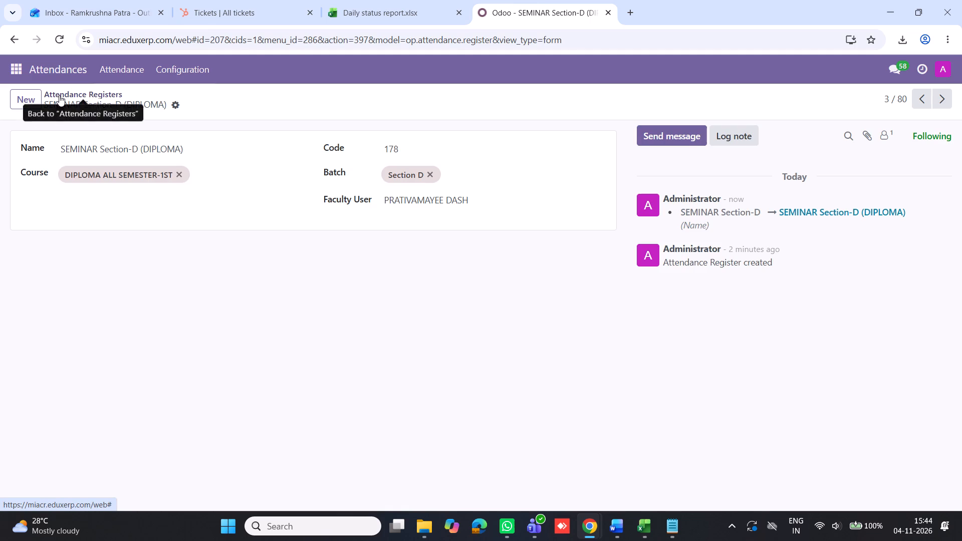
click(90, 228)
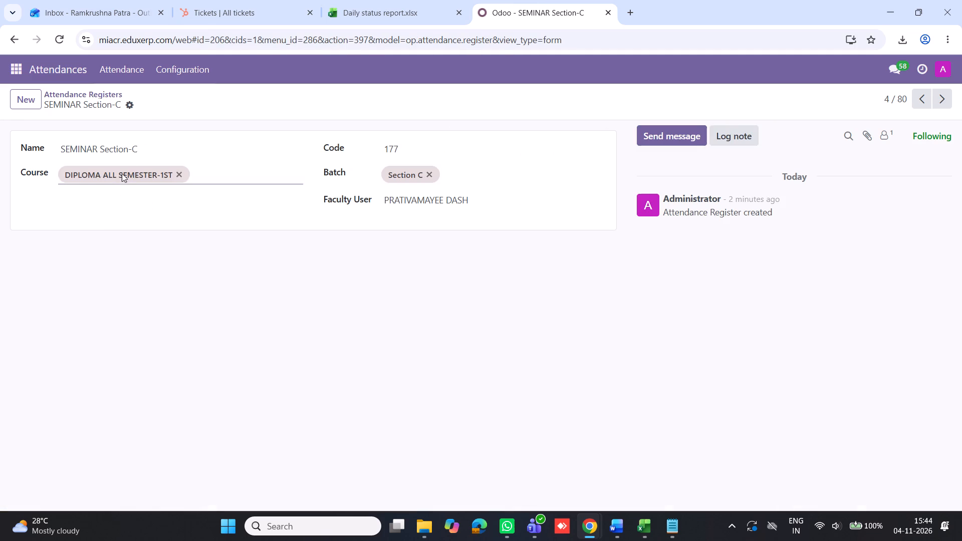
click(146, 151)
key(space)
key(ctrl+v)
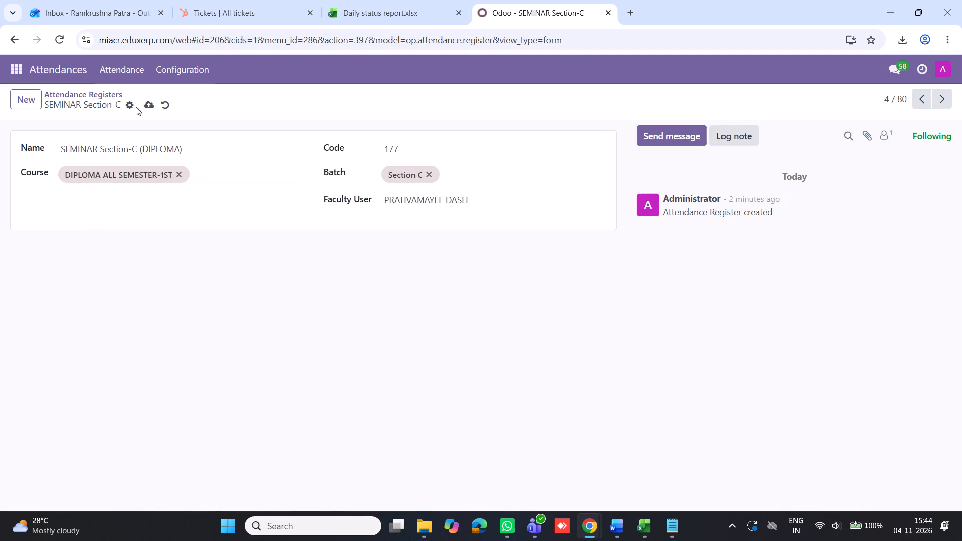
click(148, 102)
Rename the SEMINAR Section-B register with code 176 as SEMINAR Section-B (DIPLOMA), save it and return to the register list.
click(60, 95)
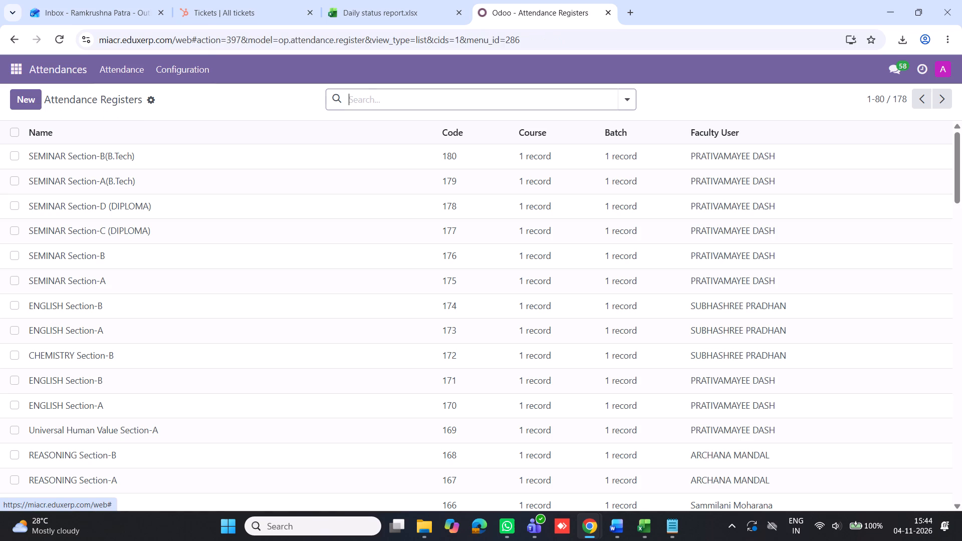
click(109, 258)
click(143, 146)
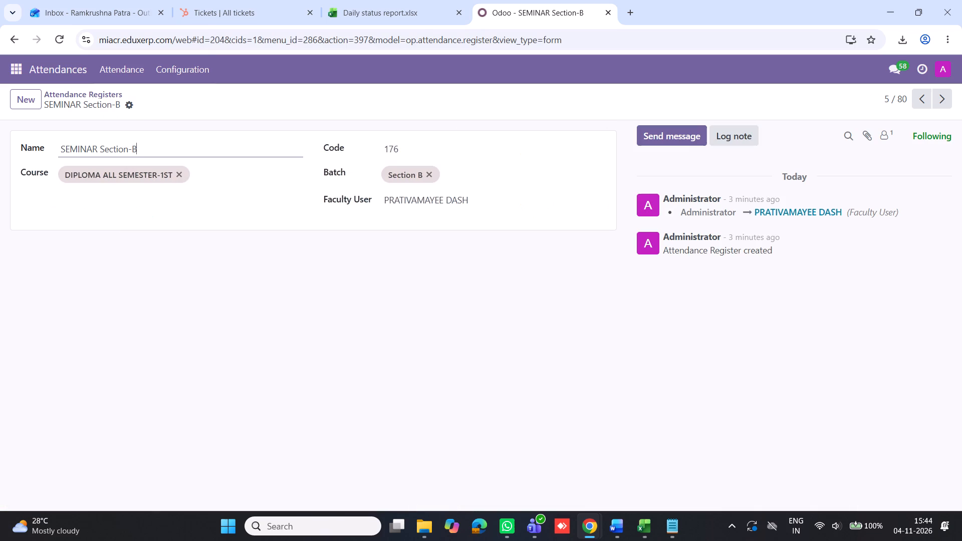
key(space)
key(ctrl+v)
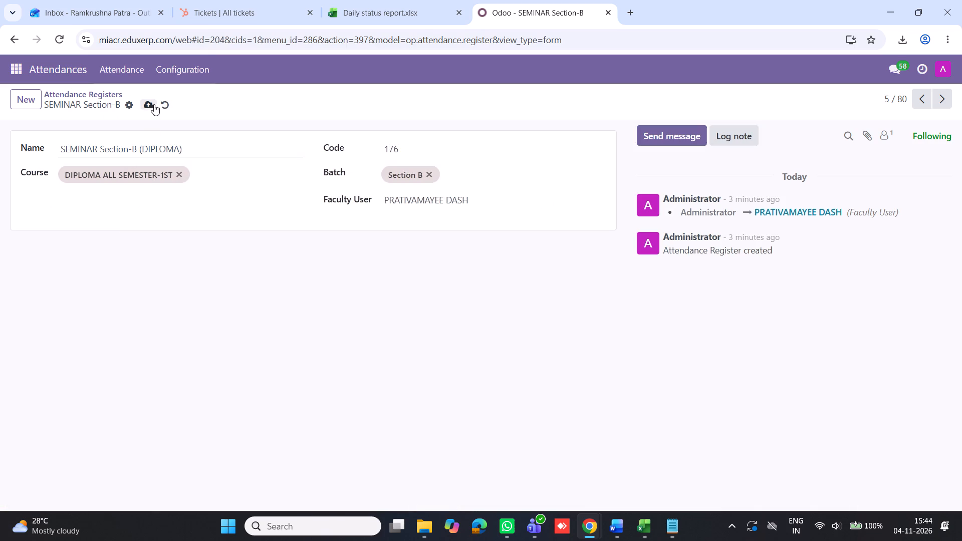
click(151, 103)
click(84, 94)
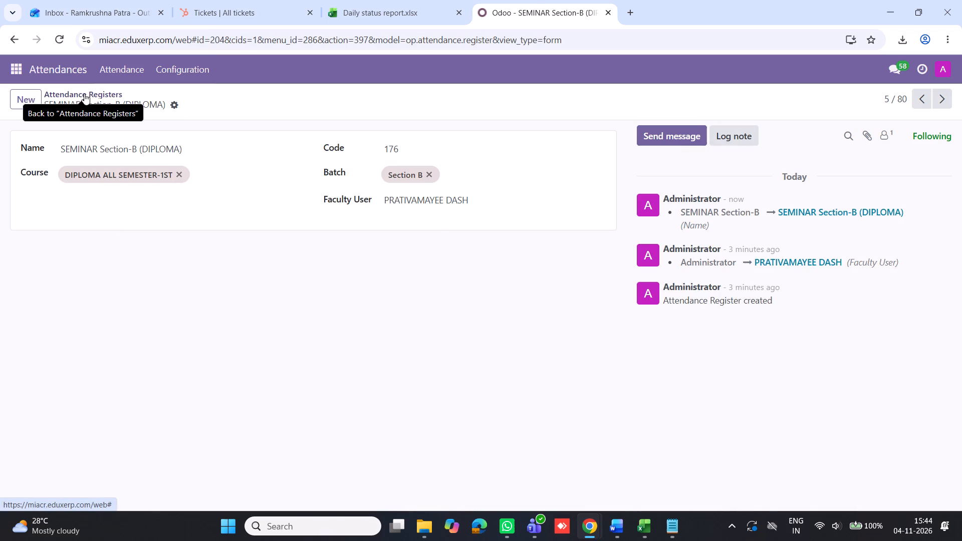
Rename the SEMINAR Section-A register with code 175 as SEMINAR Section-A (DIPLOMA), save it and return to the register list.
click(115, 280)
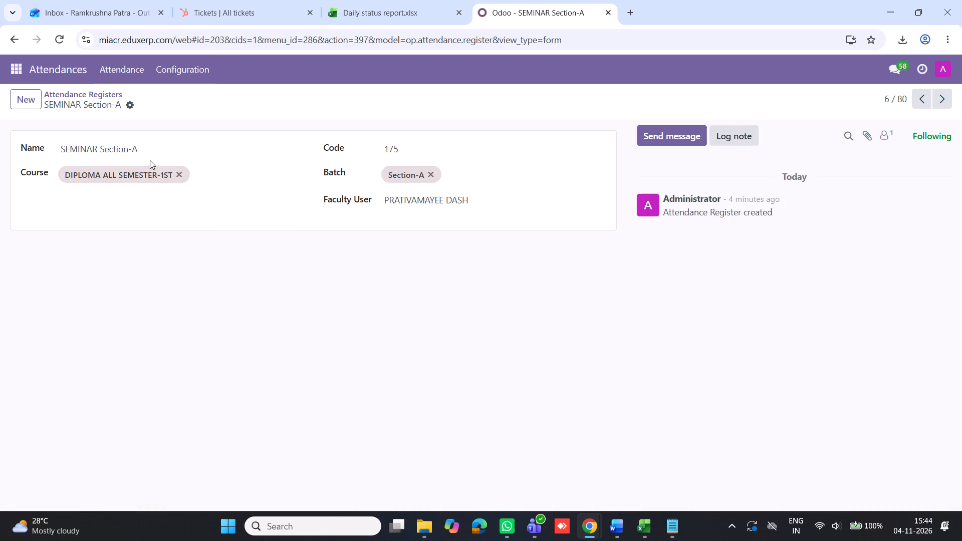
click(149, 145)
key(space)
key(ctrl+v)
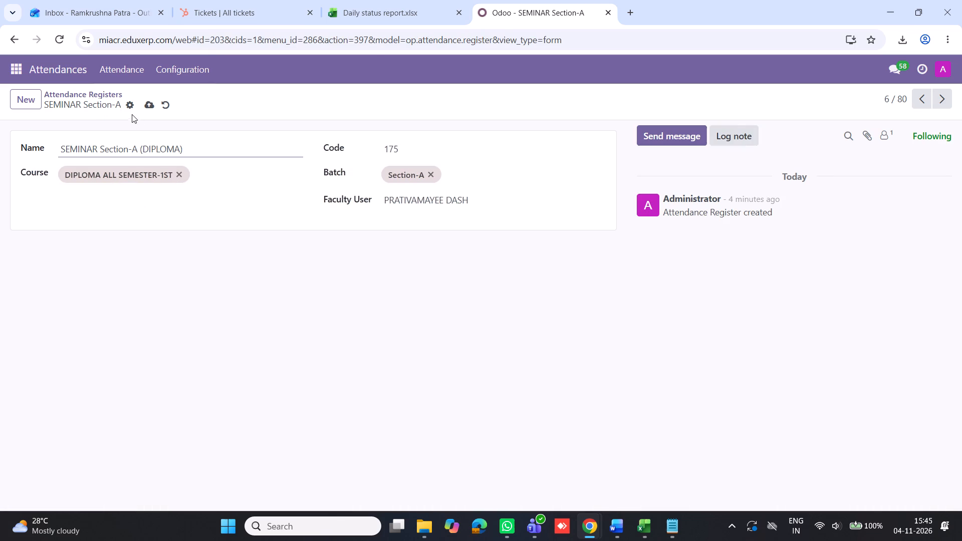
click(149, 107)
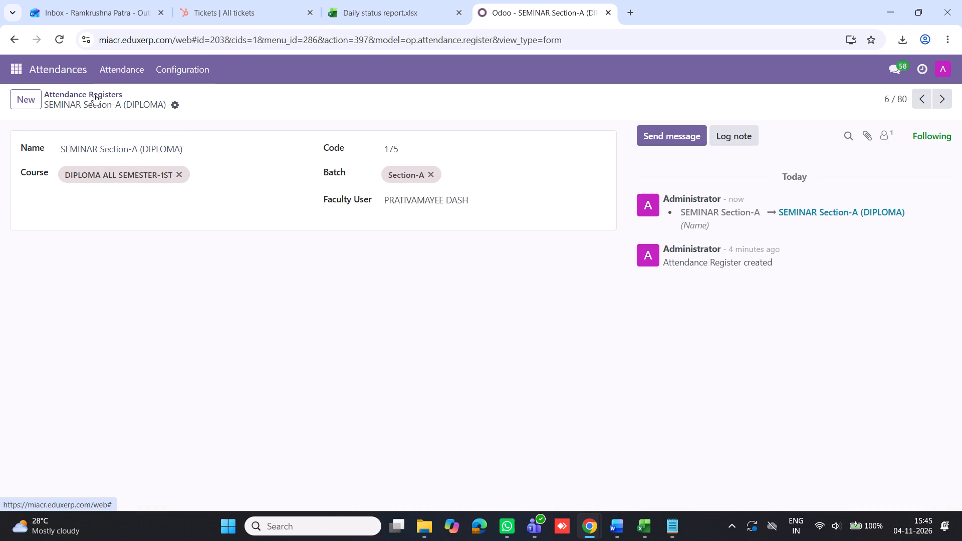
click(94, 94)
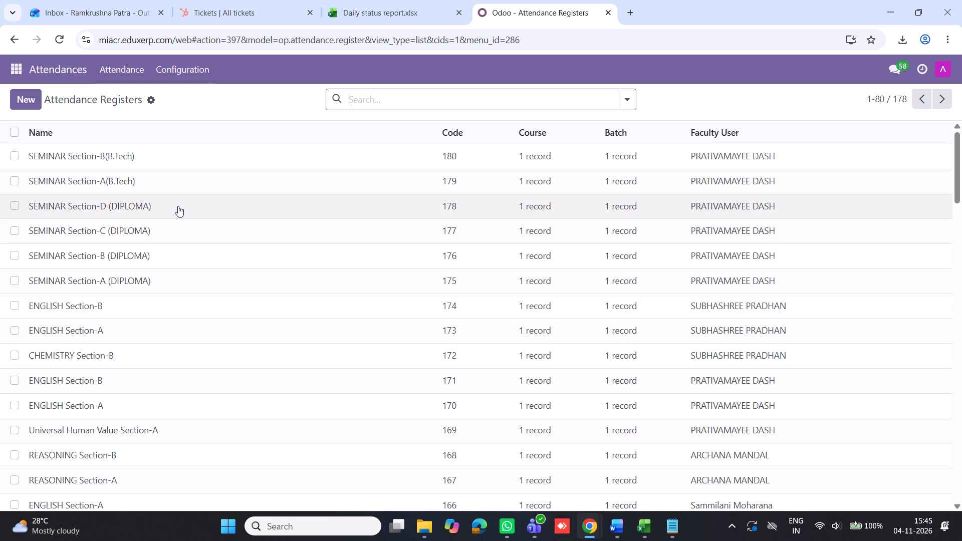
Rename the B.Tech Section-B seminar register as SEMINAR Section-B (B.TECH), copy the (B.TECH) suffix, save the record and return to the register list.
click(129, 158)
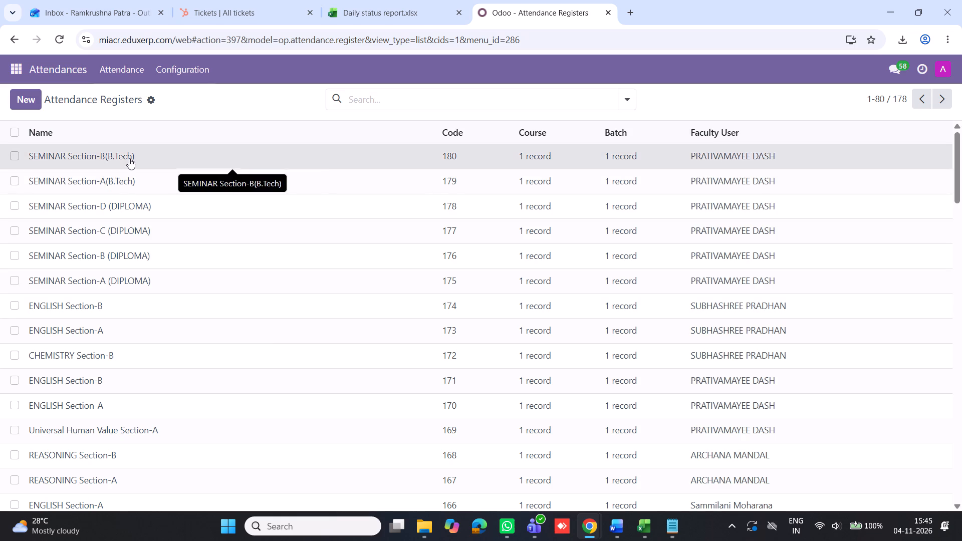
click(136, 151)
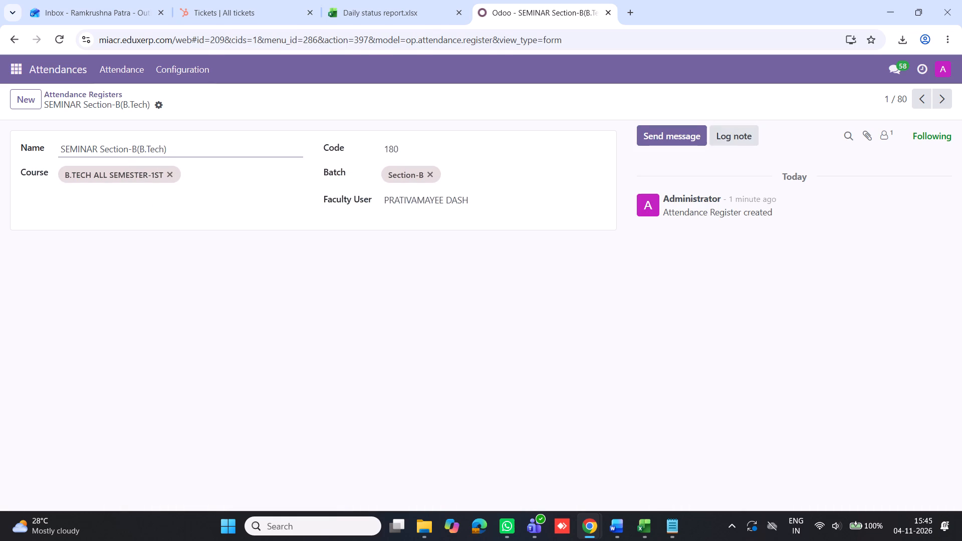
key(space)
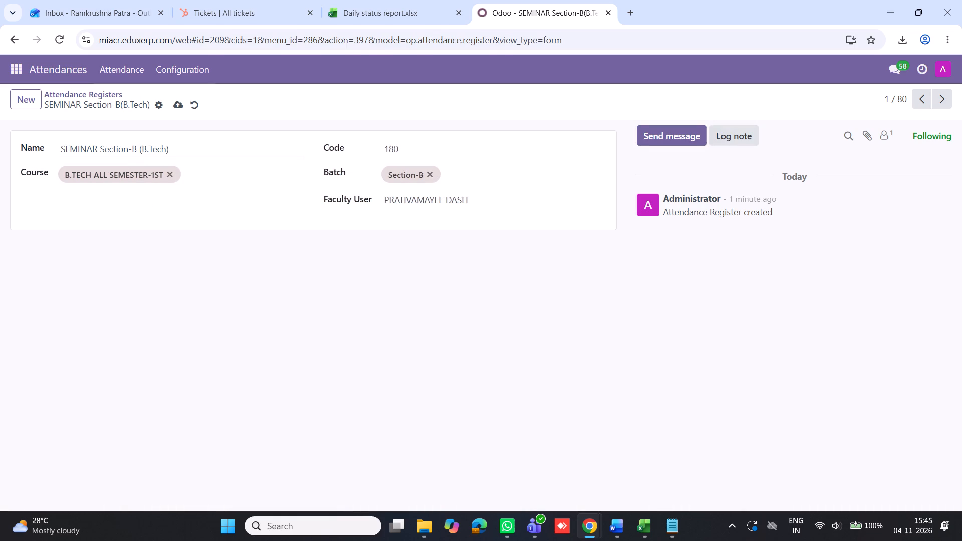
click(166, 150)
key(BackSpace)
key(BackSpace)
key(BackSpace)
text(ECH)
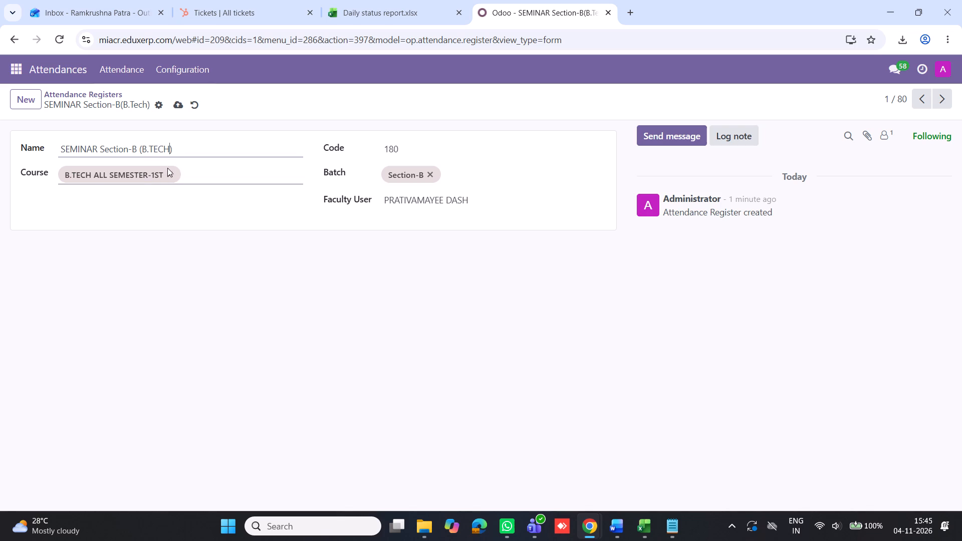
click(141, 288)
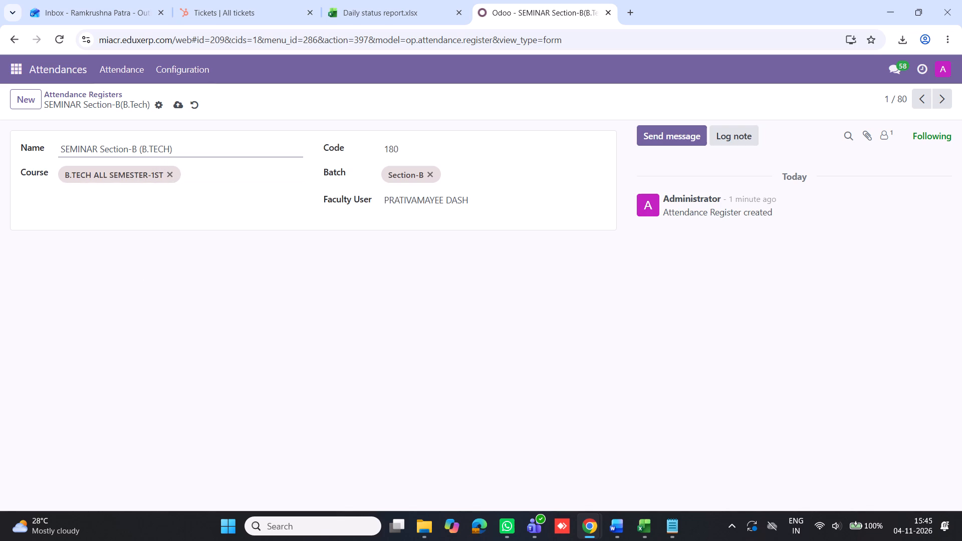
drag(179, 147, 139, 149)
key(ctrl+c)
click(179, 105)
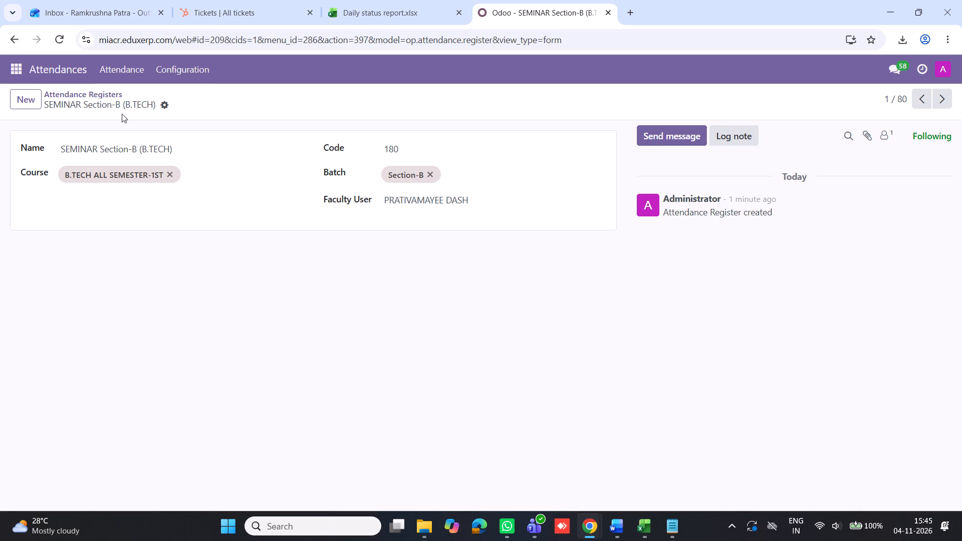
click(91, 95)
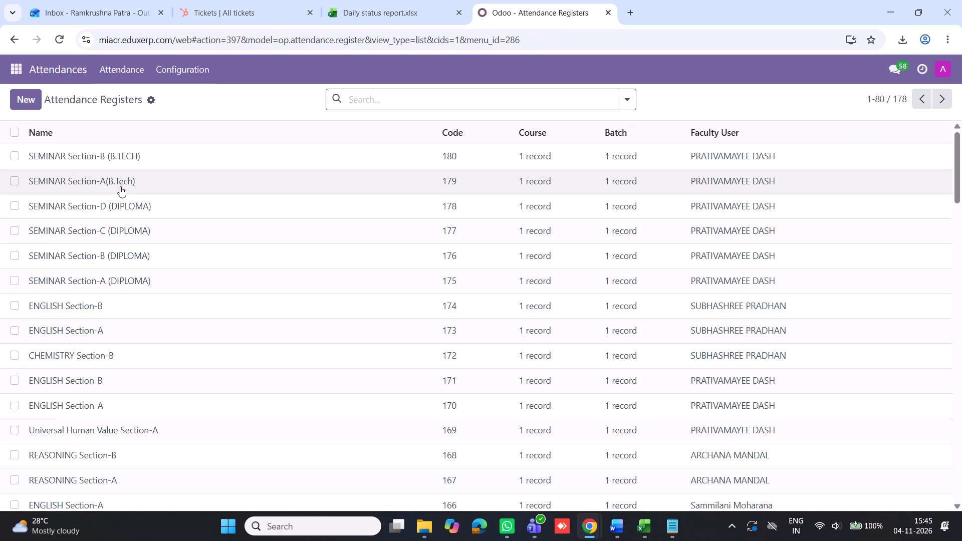
Replace the B.Tech Section-A register's suffix with the copied one so its name reads SEMINAR Section-A (B.TECH), save it and return to the list.
click(120, 186)
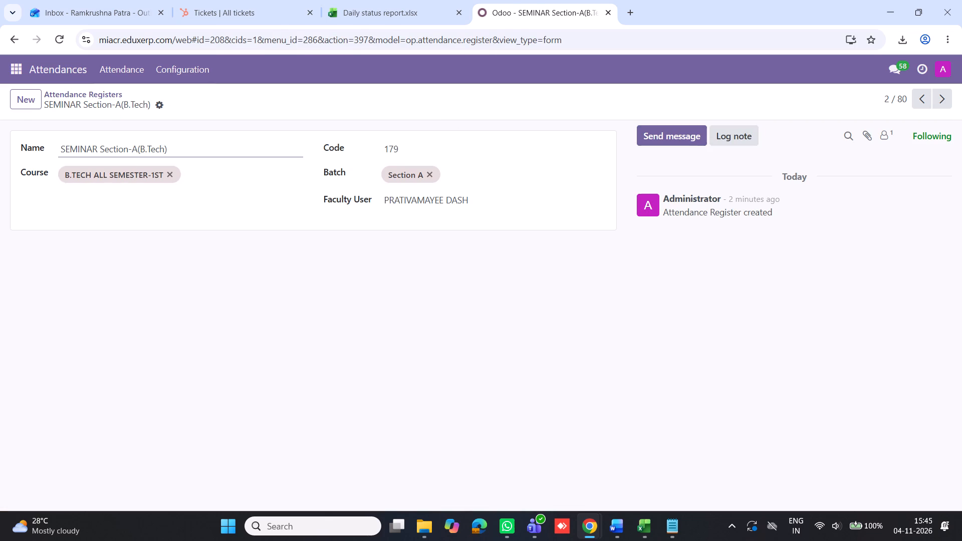
drag(166, 148, 138, 145)
key(ctrl+v)
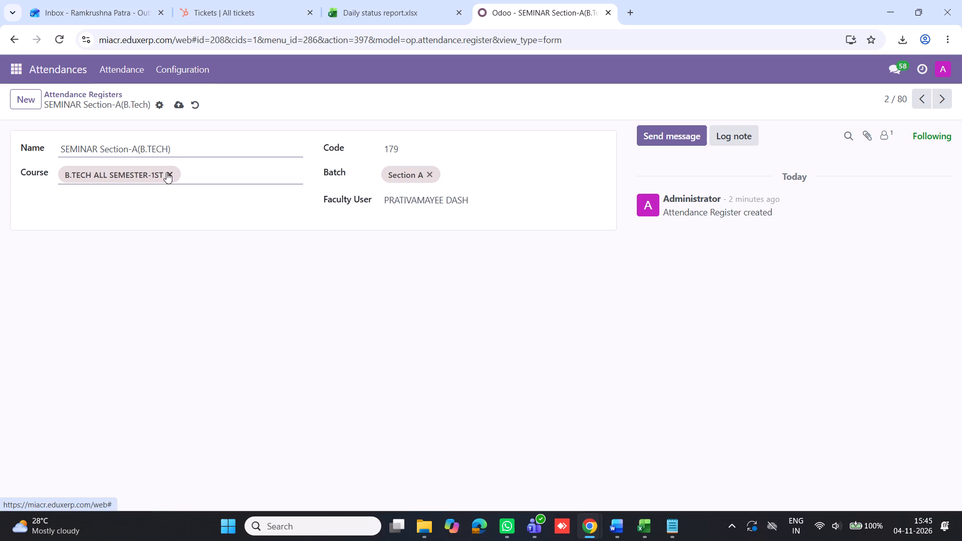
click(138, 146)
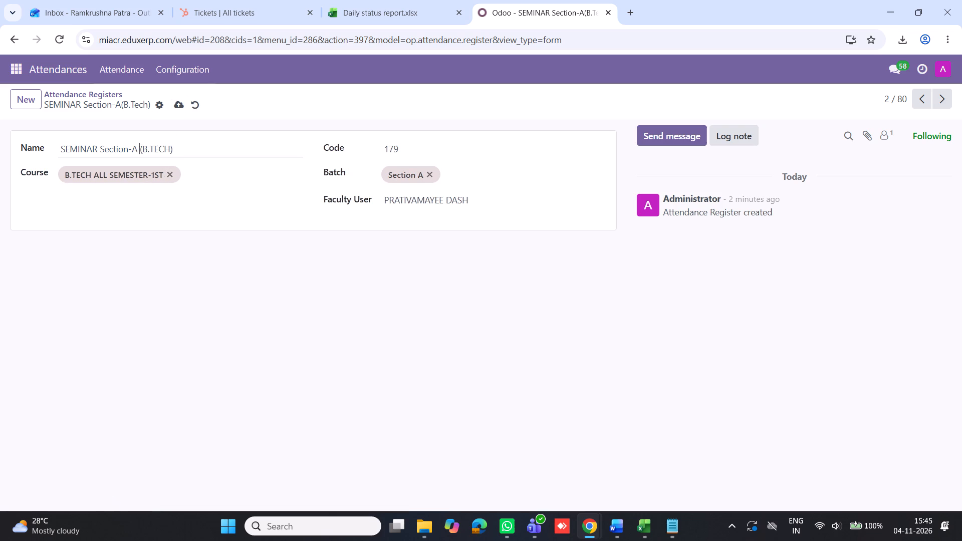
key(space)
click(178, 102)
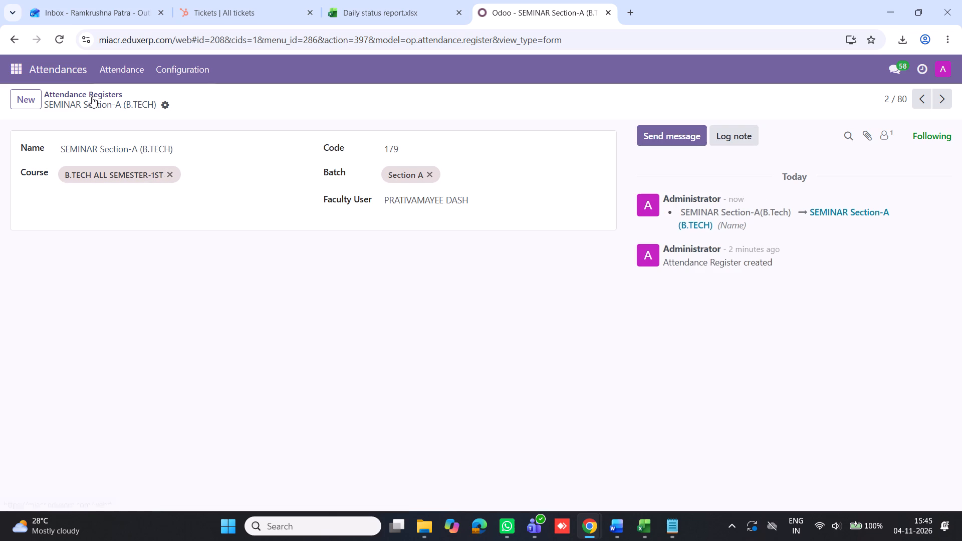
click(91, 95)
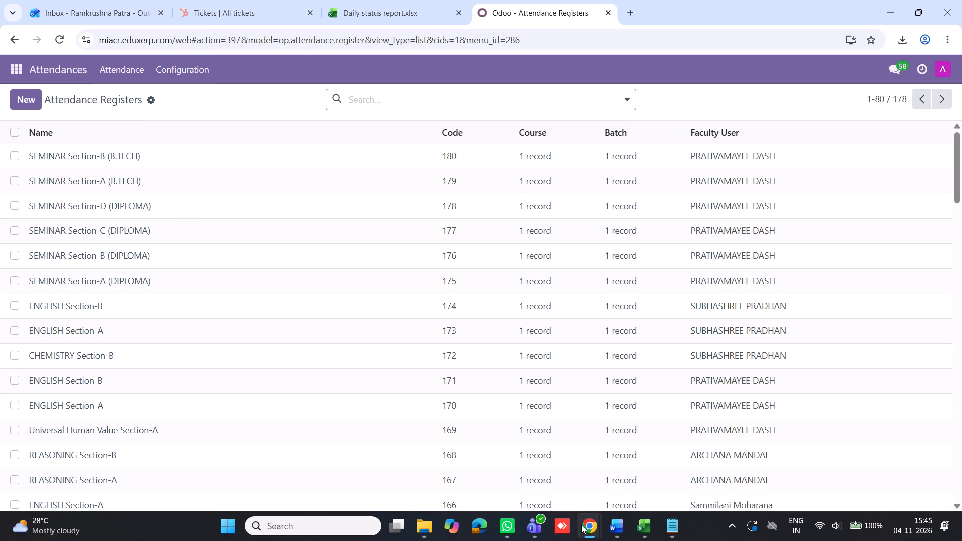
Switch to the faculty account's incognito window and return to its attendance register list to check the renamed registers.
click(623, 484)
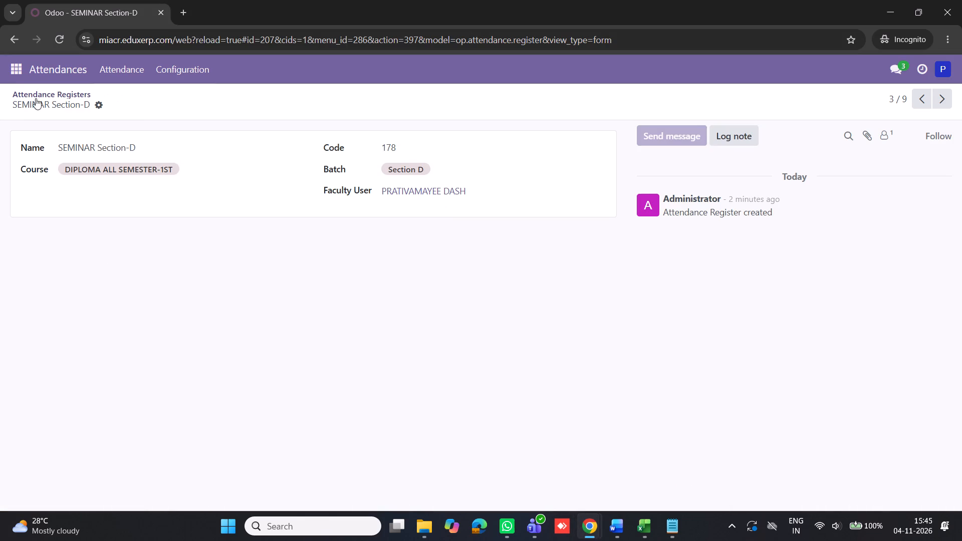
click(40, 93)
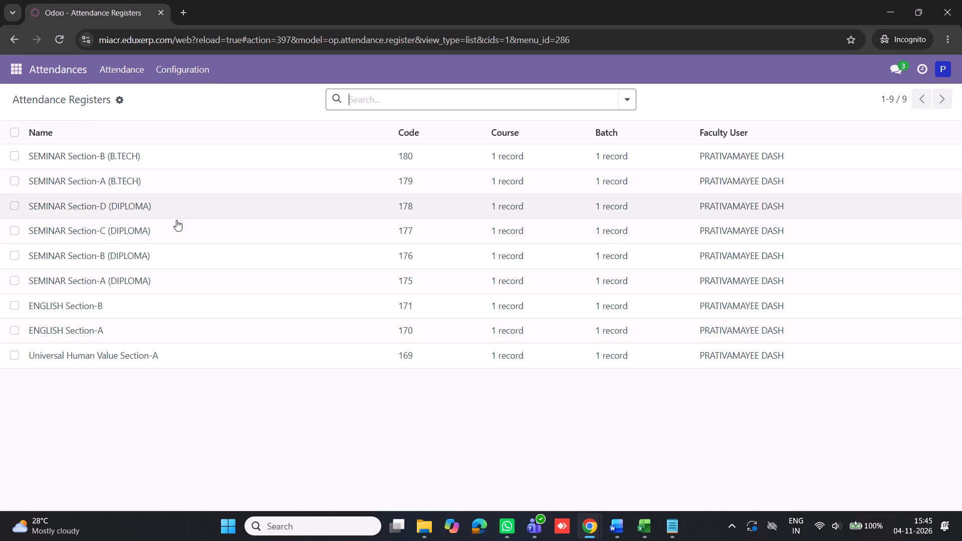
In the faculty account's attendance sheets, review the Universal Human Value Section-A sheet and delete it.
click(132, 72)
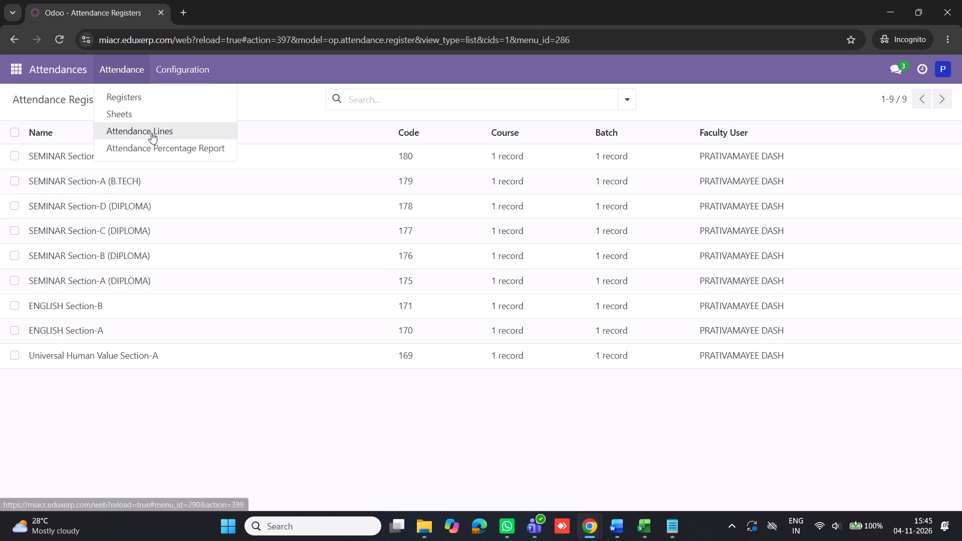
click(151, 133)
click(129, 72)
click(132, 114)
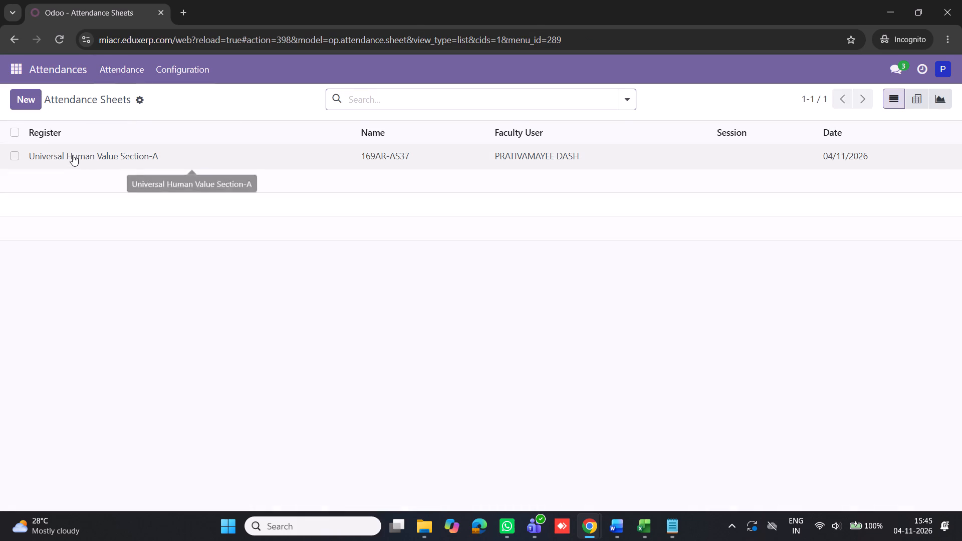
click(73, 155)
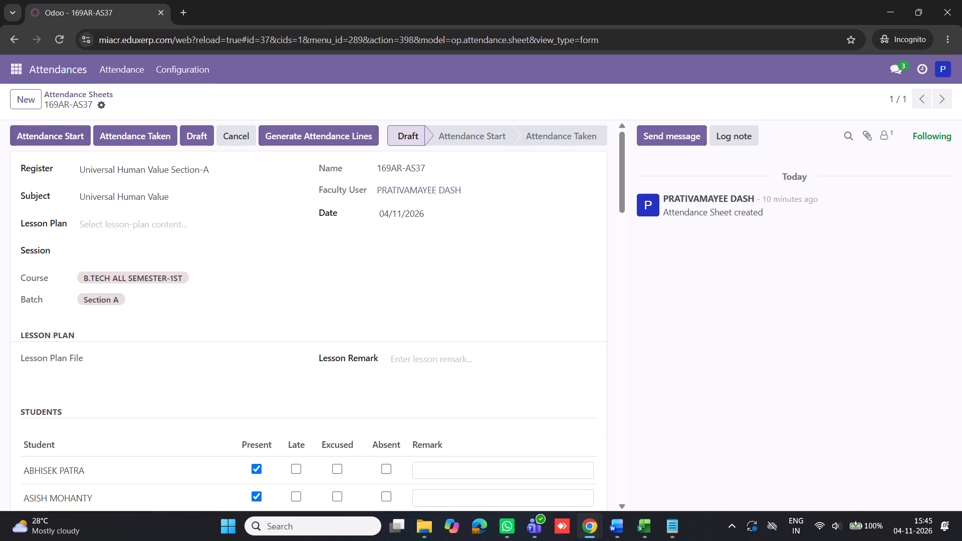
click(16, 37)
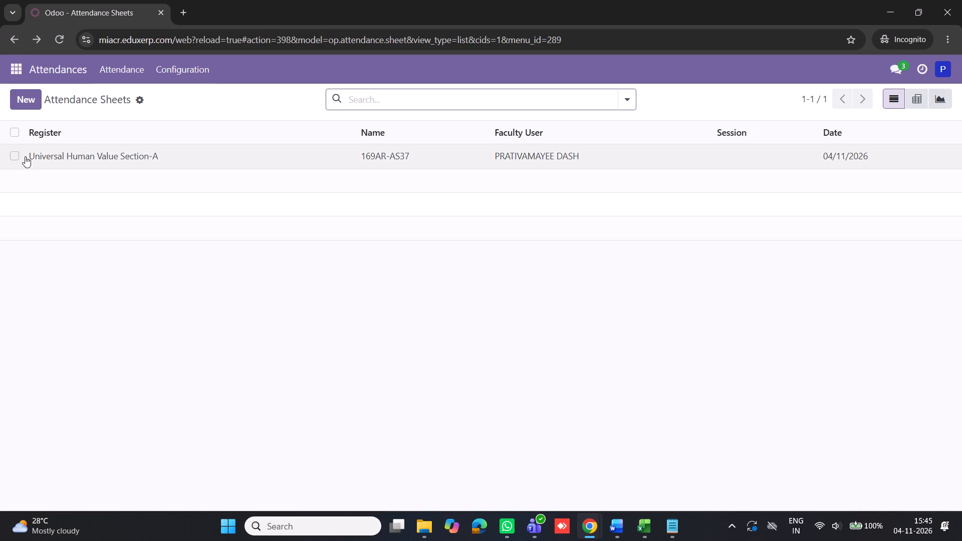
click(13, 156)
click(517, 98)
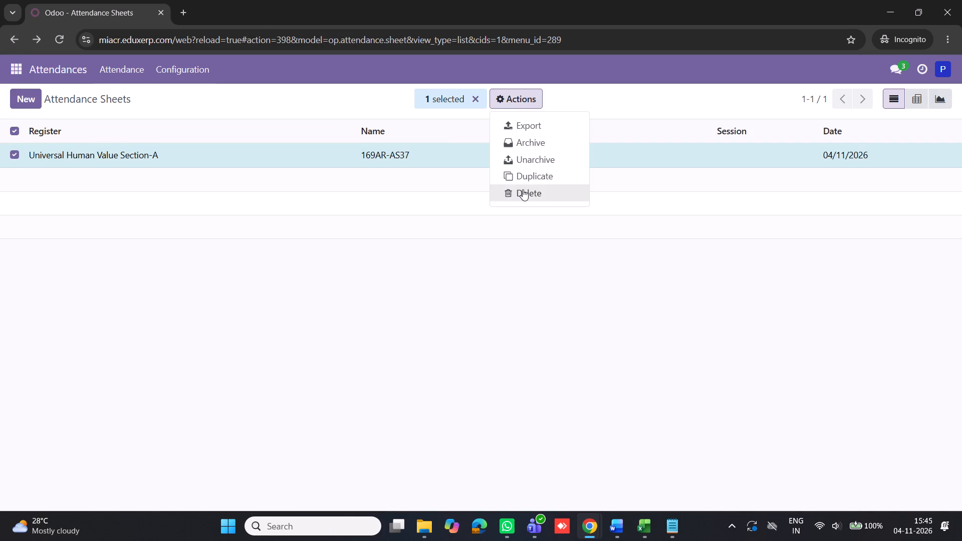
click(523, 189)
click(312, 340)
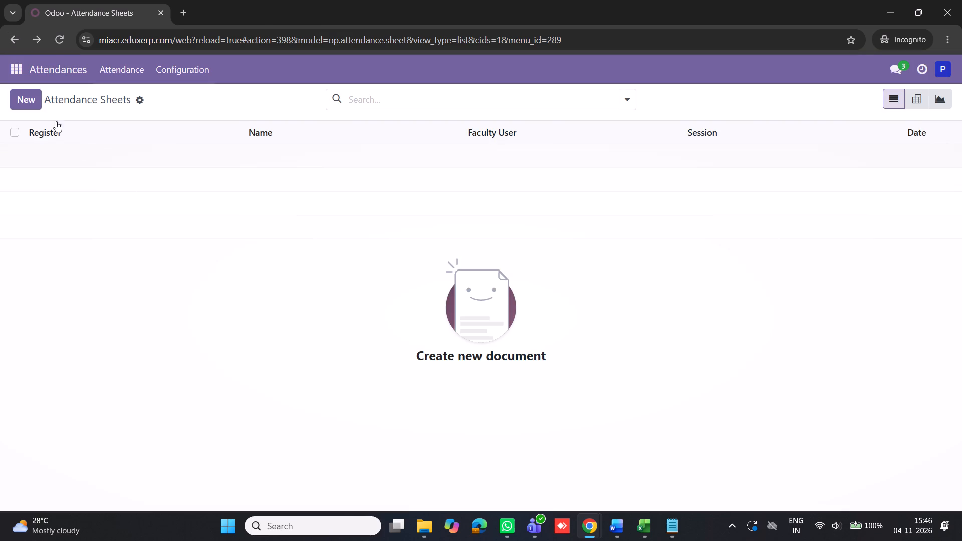
Create an attendance sheet for register SEMINAR Section-A (DIPLOMA) with subject SEMINAR, generate its attendance lines and review the students.
click(25, 97)
click(119, 169)
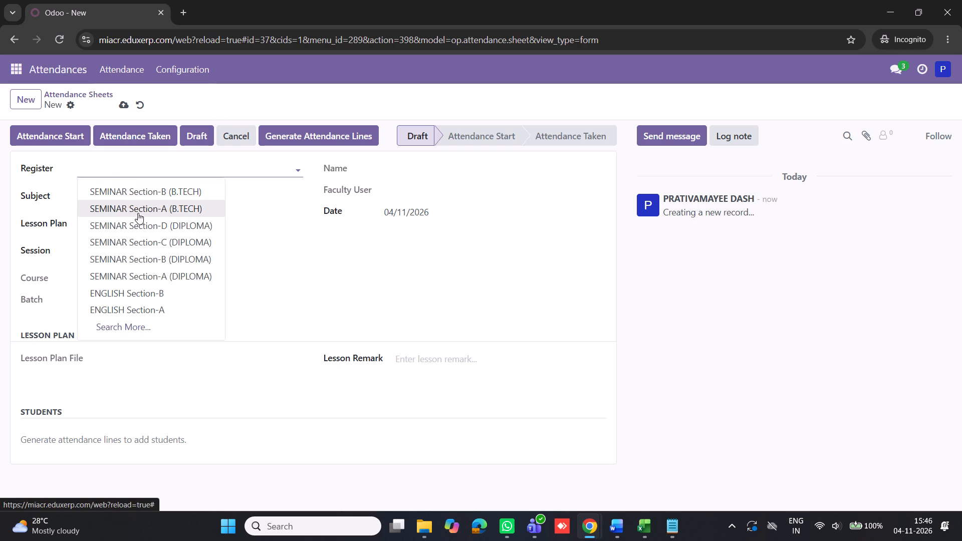
click(148, 274)
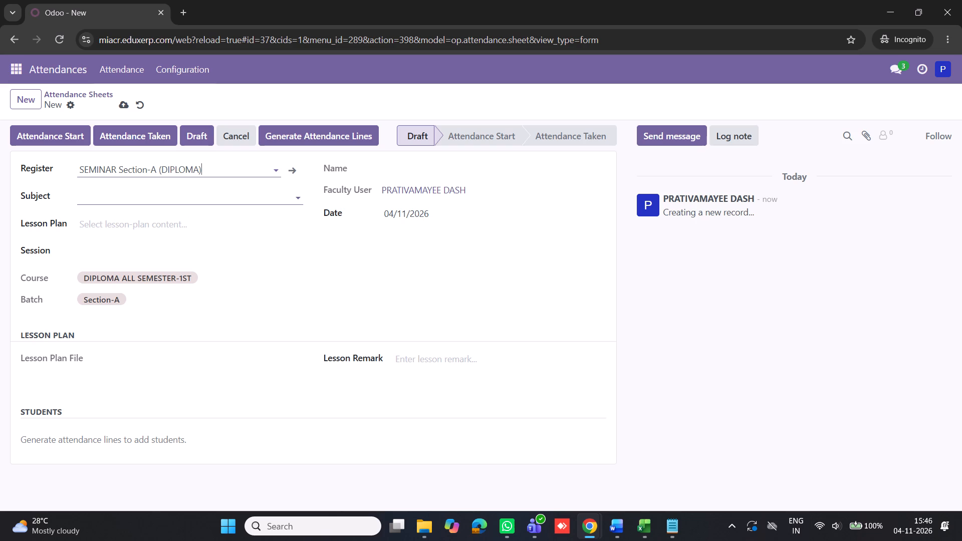
click(121, 195)
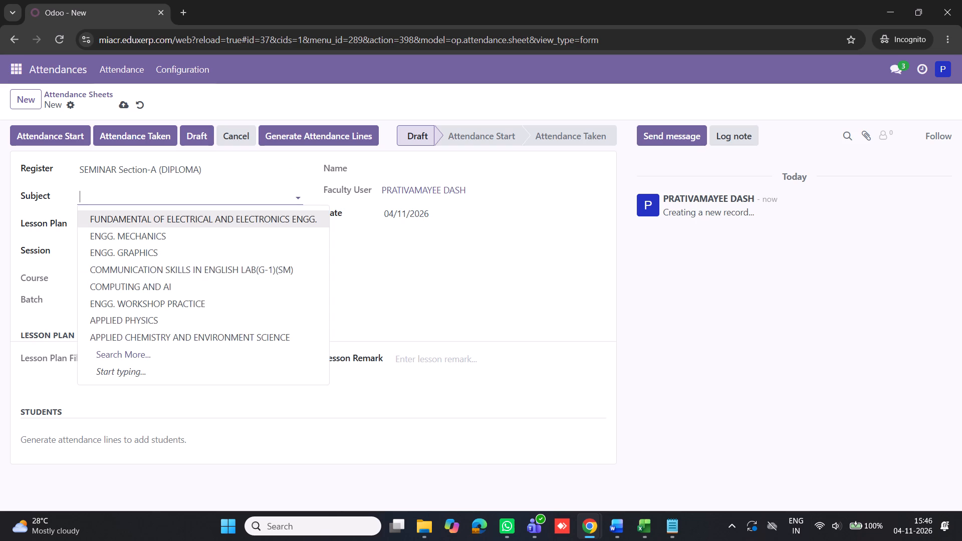
text(SE)
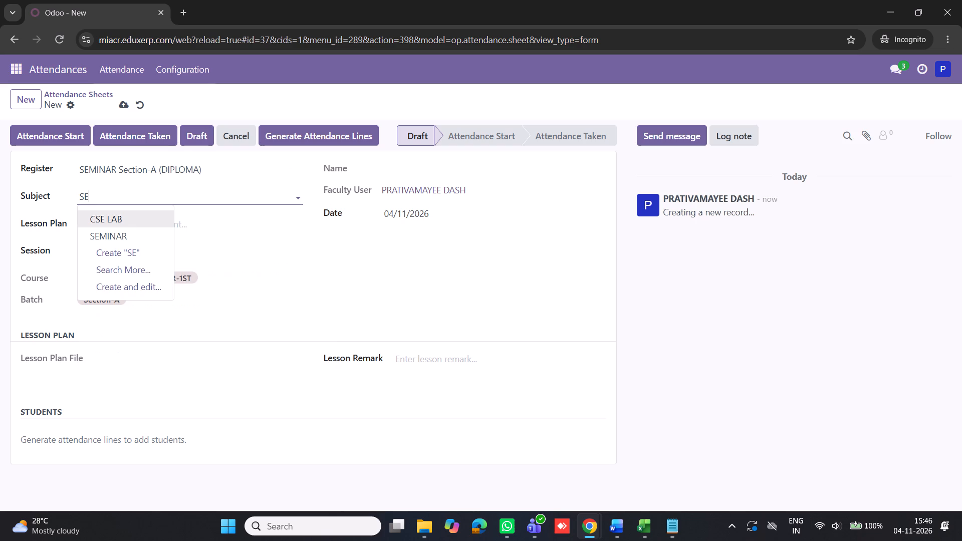
click(123, 234)
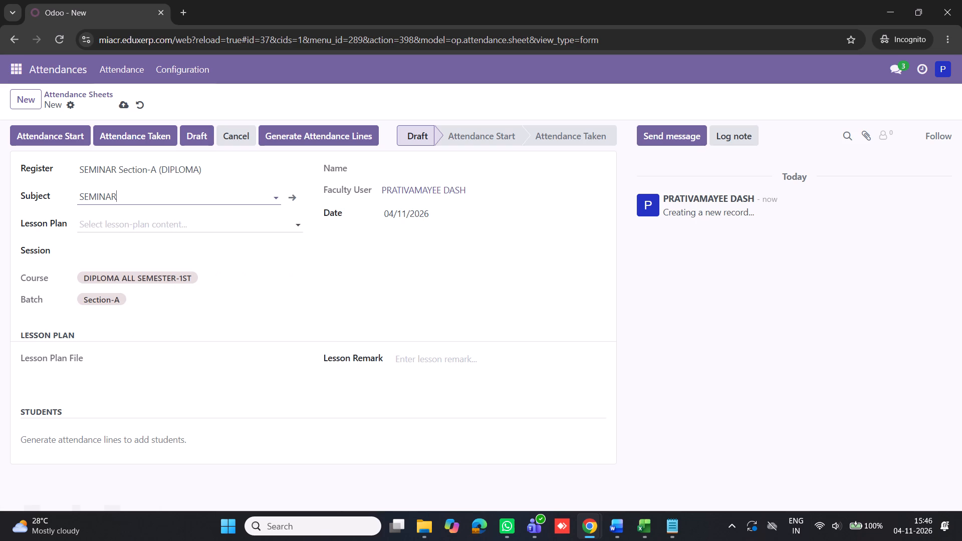
click(296, 135)
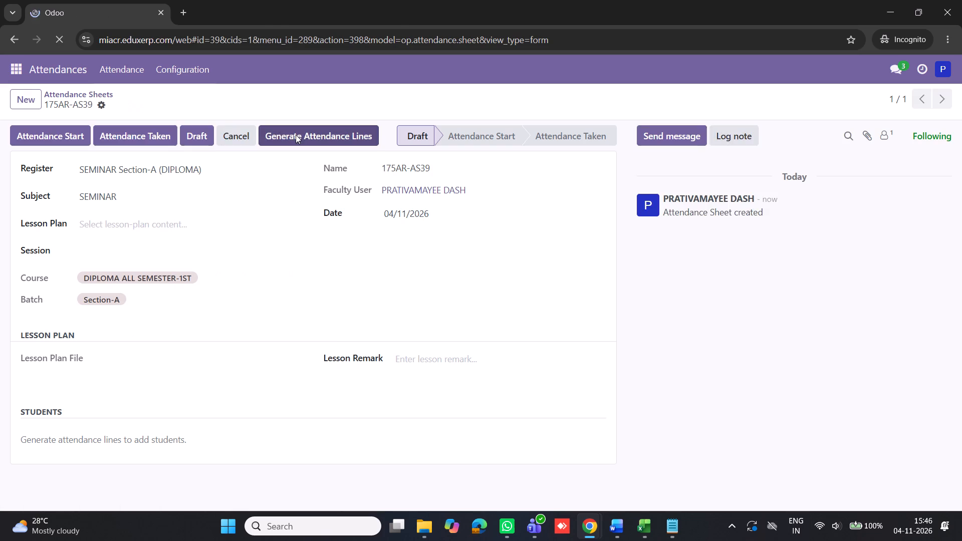
scroll(333, 272, down, 3)
scroll(242, 335, down, 2)
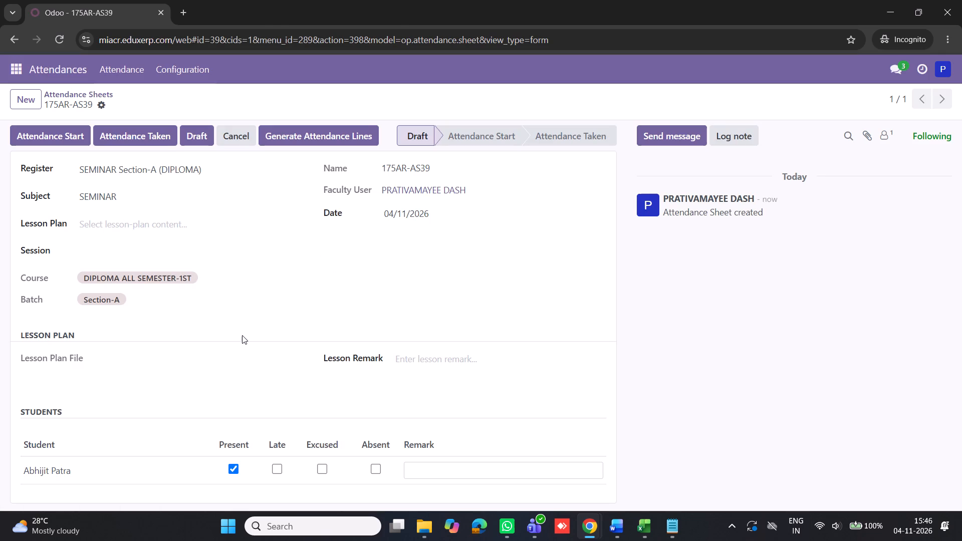
scroll(222, 399, down, 2)
scroll(203, 461, down, 1)
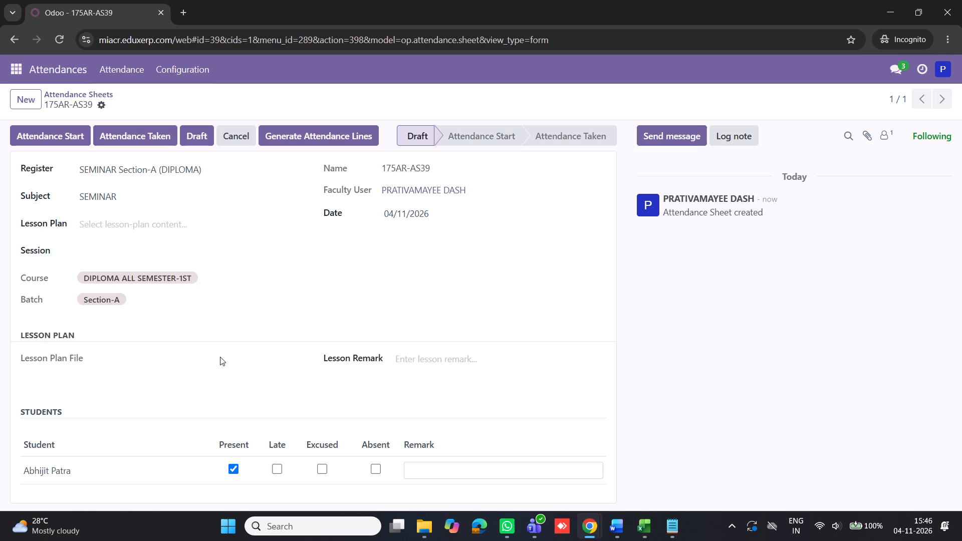
In the administrator's window, filter the student records with the BTECH ALL favorite and examine the first student's assigned subjects.
key(alt+Tab)
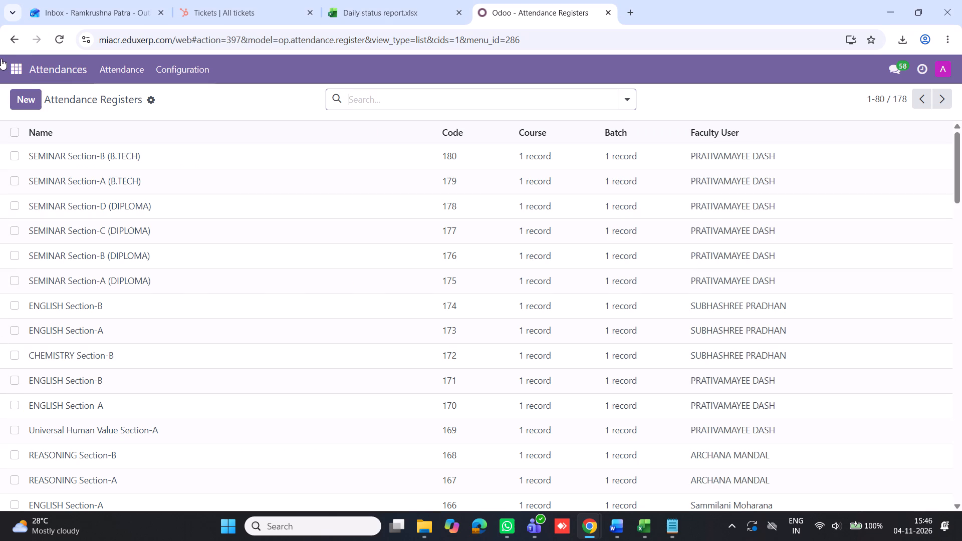
click(20, 69)
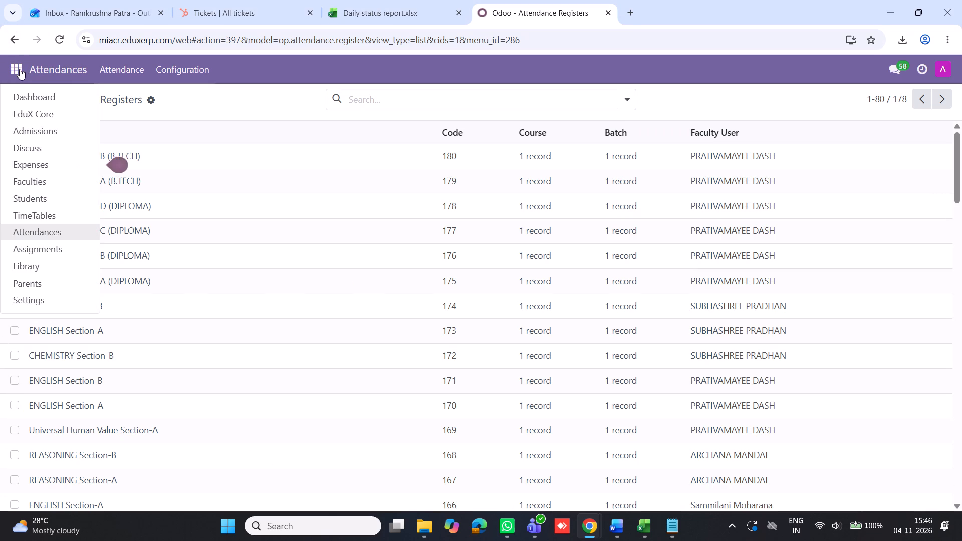
click(40, 197)
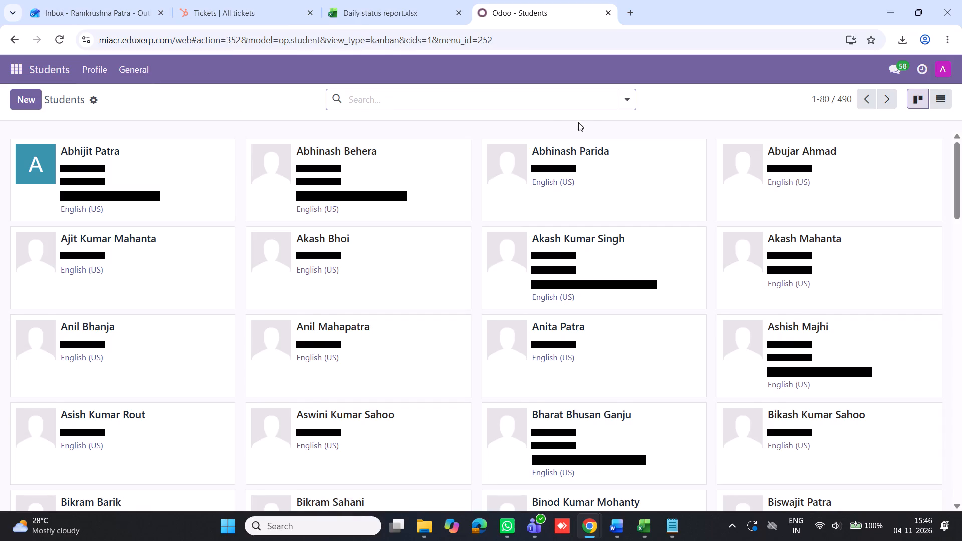
click(627, 100)
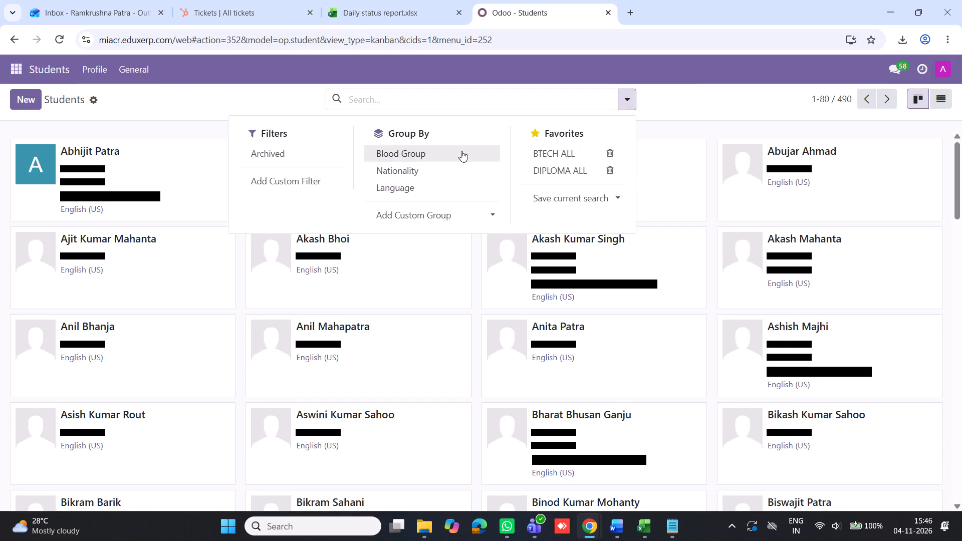
click(553, 156)
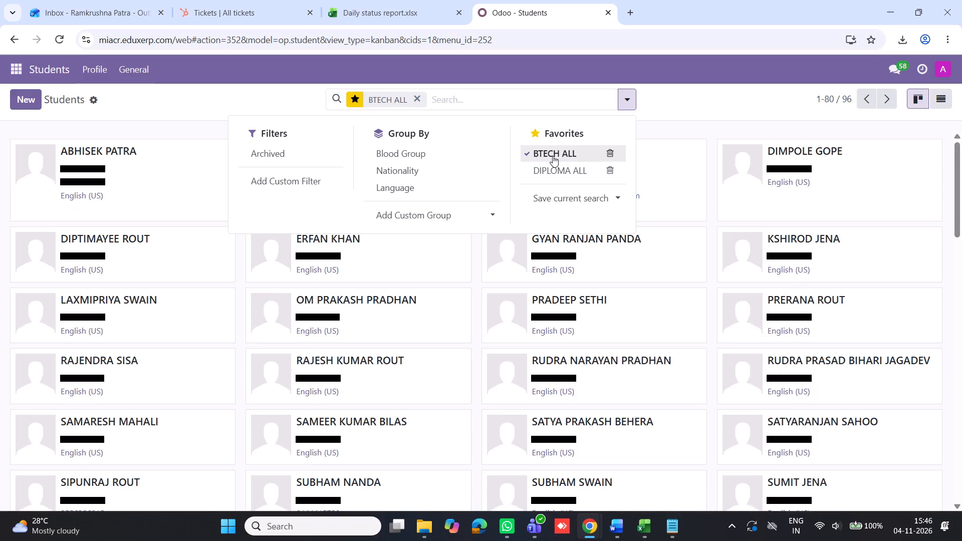
click(677, 98)
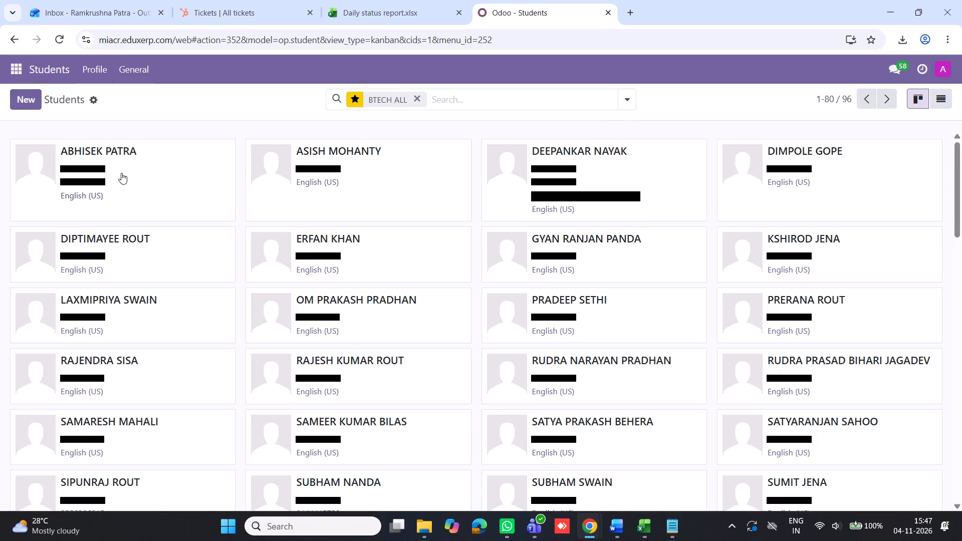
click(121, 173)
scroll(335, 336, down, 4)
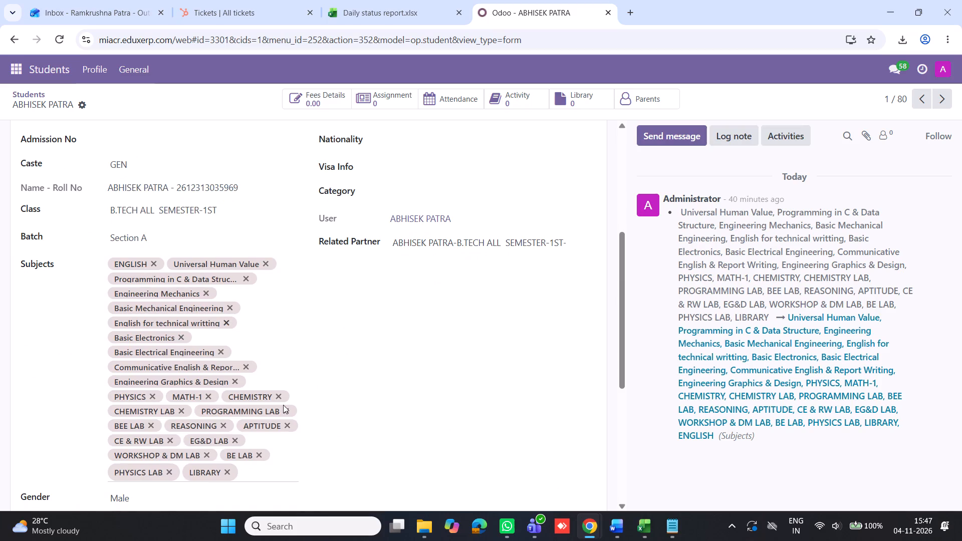
scroll(248, 417, up, 3)
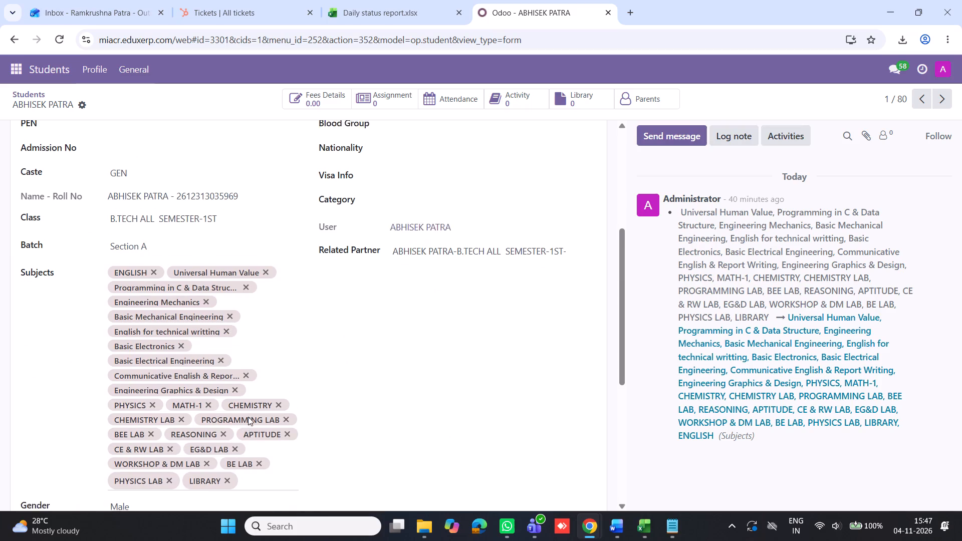
scroll(248, 417, up, 2)
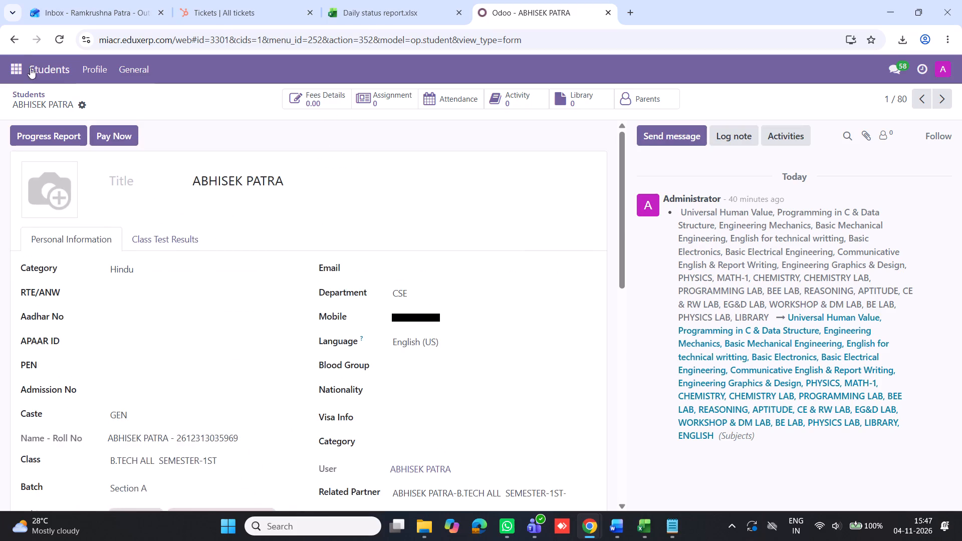
click(17, 40)
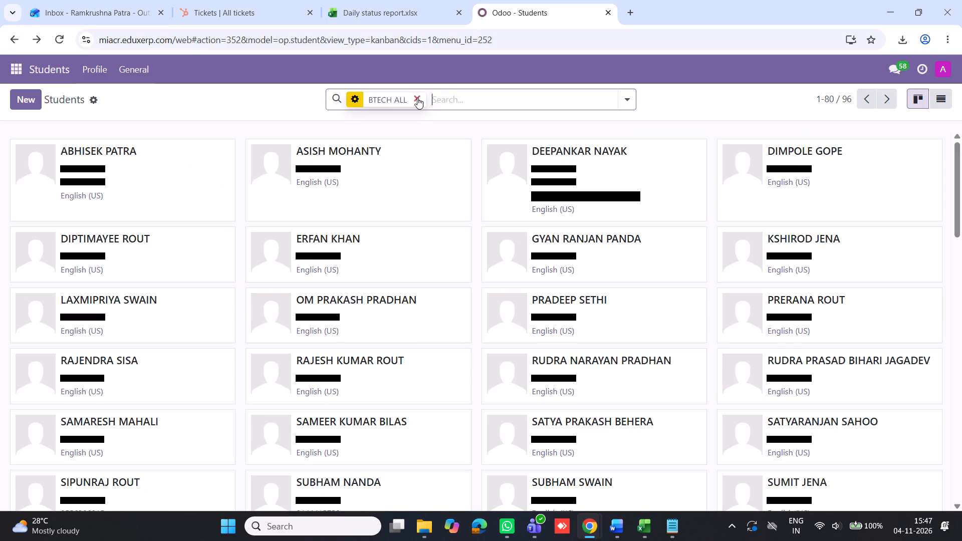
Clear the BTECH ALL filter, group students by Class and examine the subjects of the first two DIPLOMA ALL SEMESTER-1ST students.
click(417, 98)
click(387, 98)
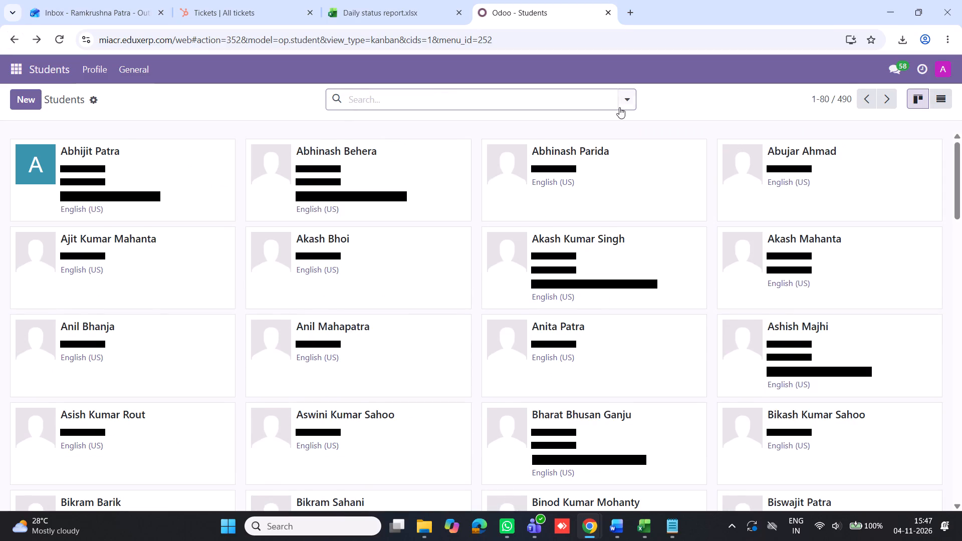
click(629, 104)
click(429, 213)
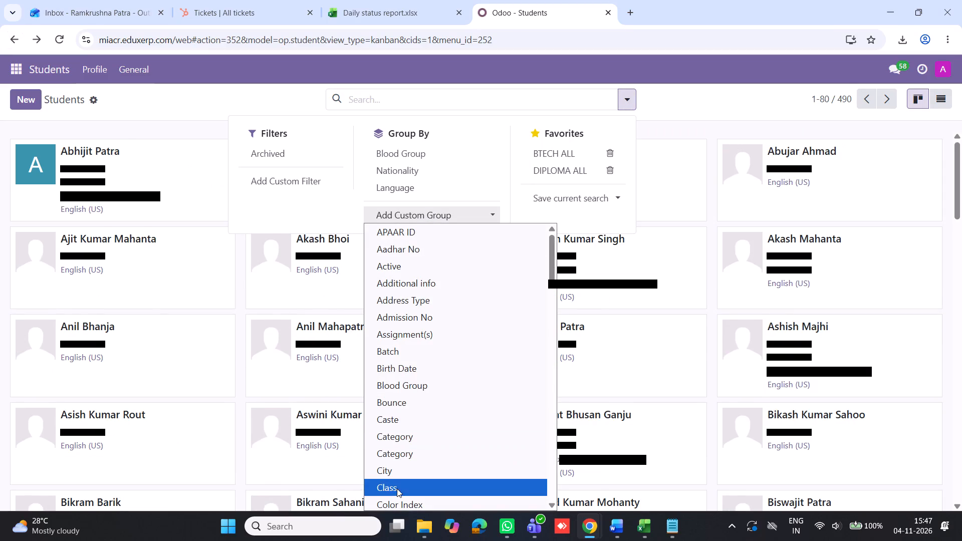
click(396, 490)
click(808, 299)
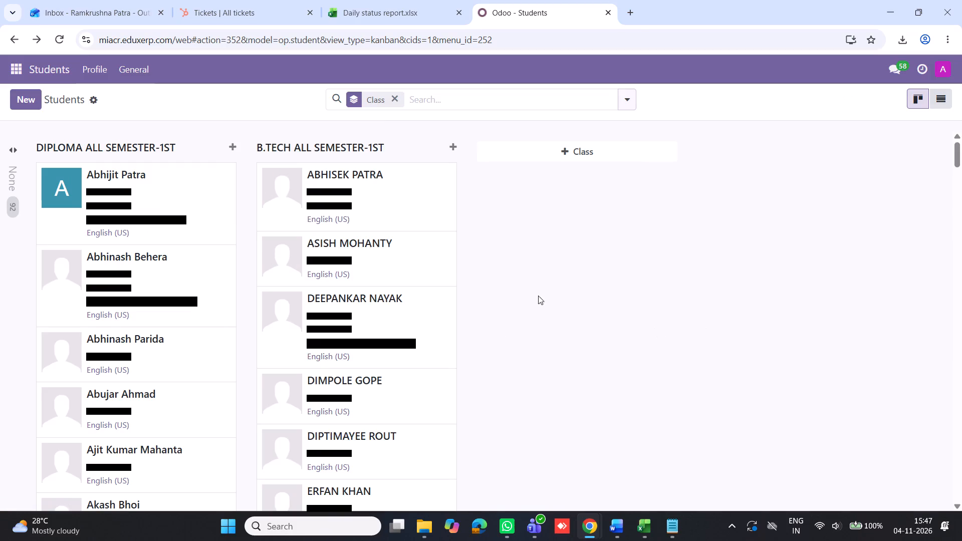
click(148, 202)
scroll(201, 318, down, 5)
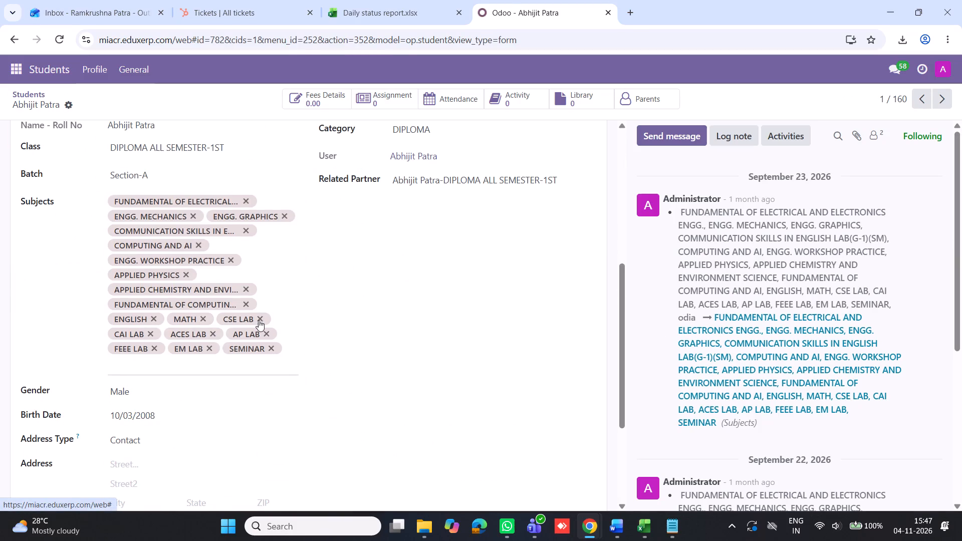
click(18, 43)
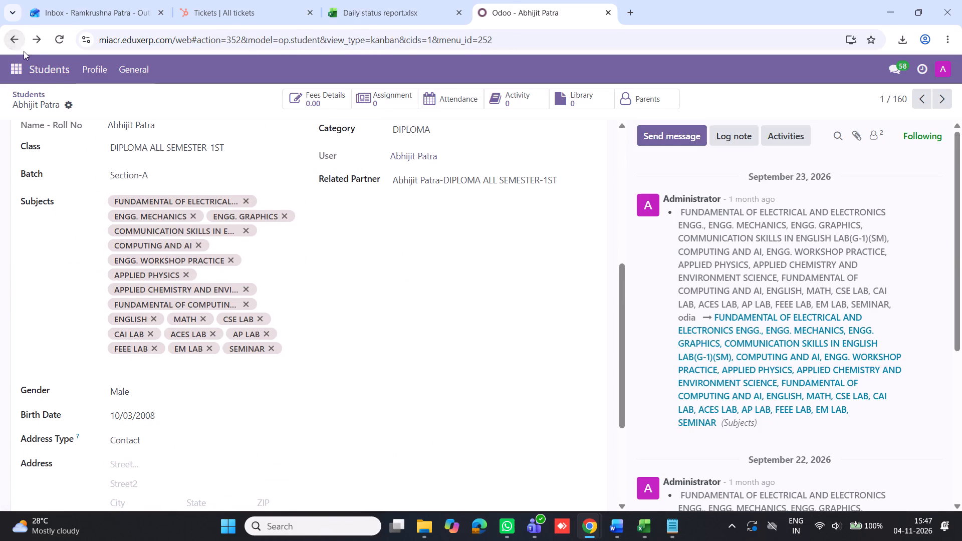
click(117, 280)
scroll(210, 325, down, 5)
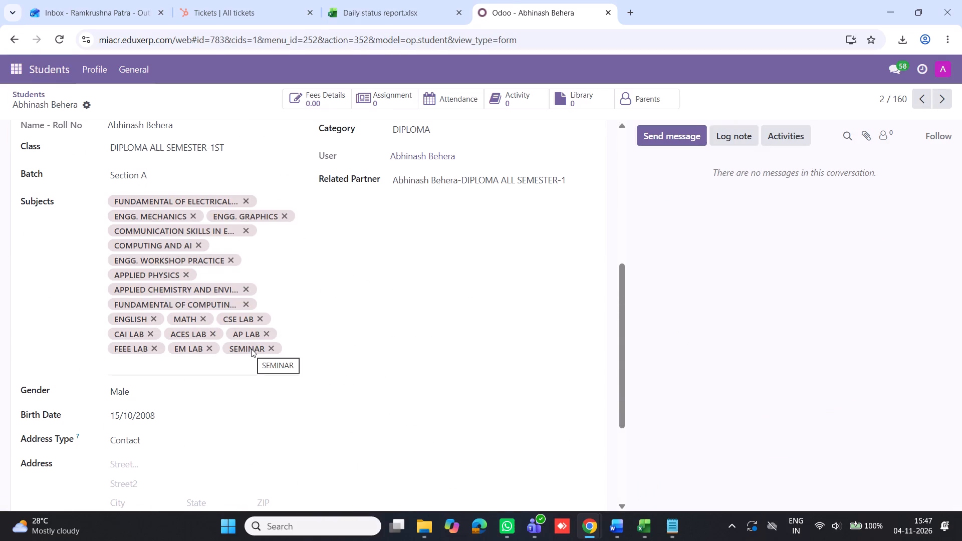
scroll(420, 246, up, 6)
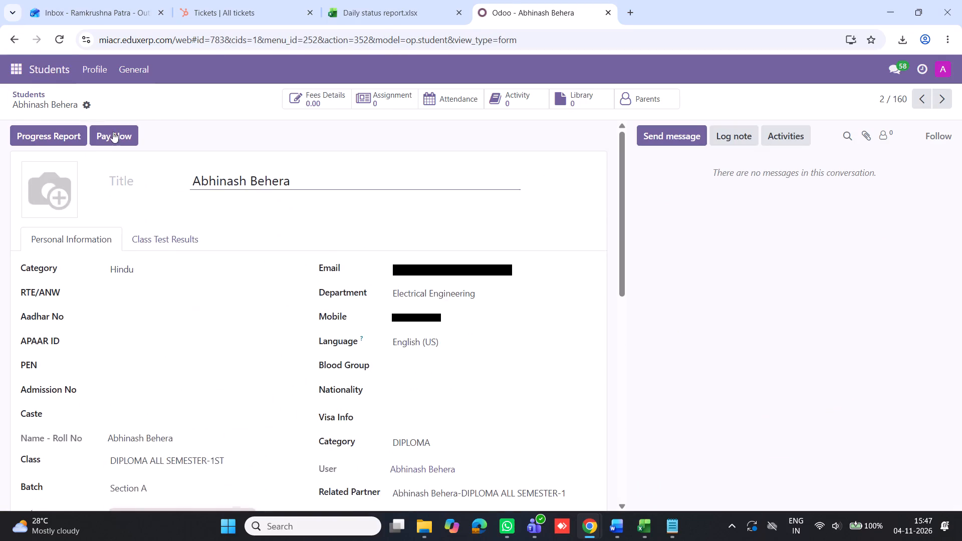
Open the EduX Core subject list and examine which courses the subjects belong to, looking for SEMINAR under DIPLOMA and B.TECH.
click(14, 69)
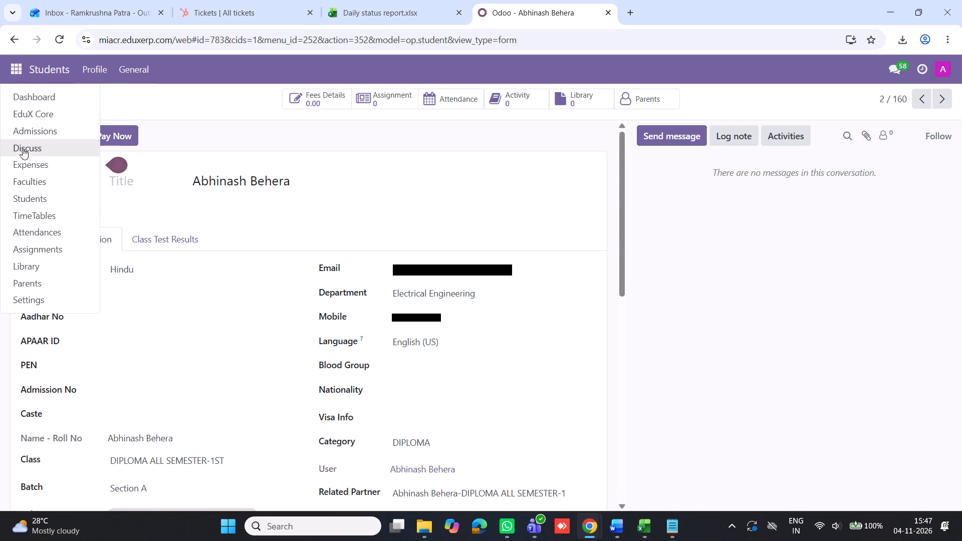
click(41, 113)
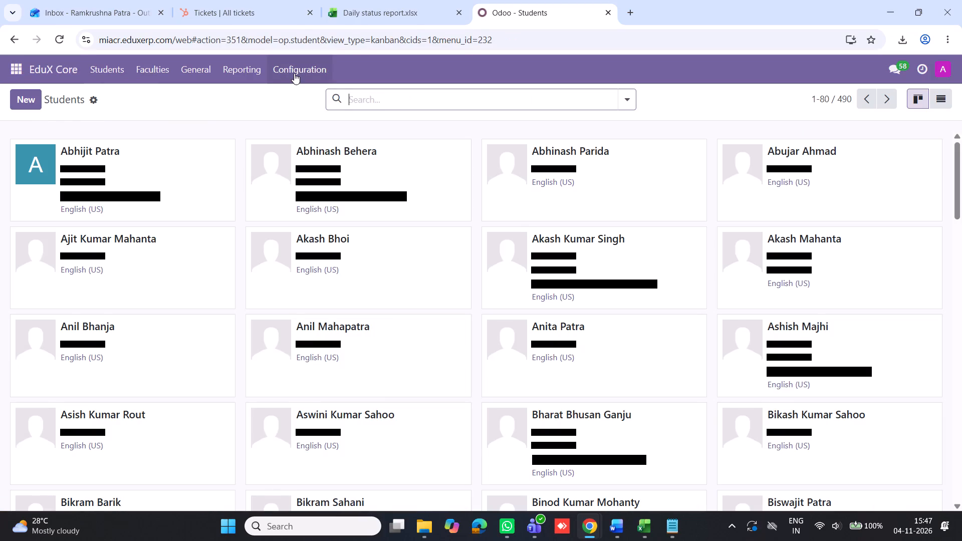
click(295, 73)
click(316, 259)
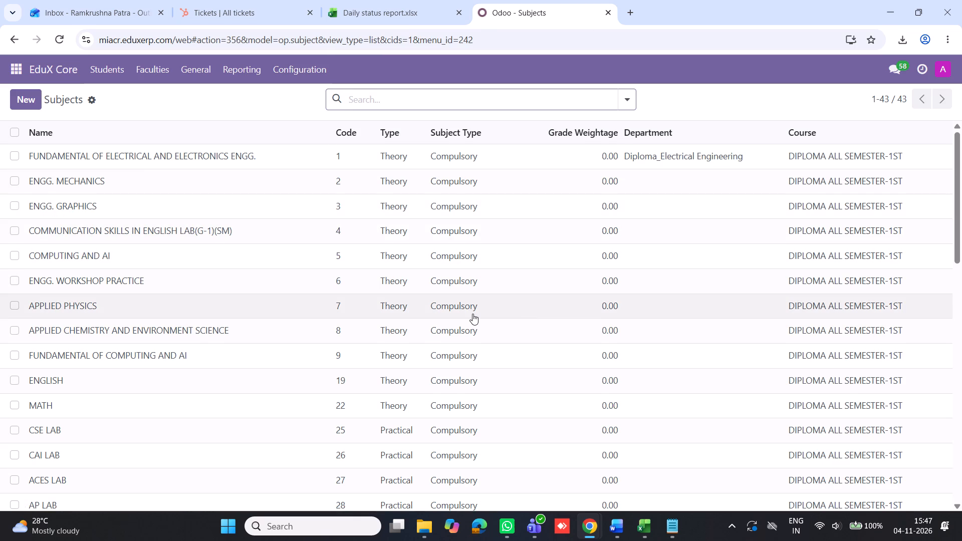
scroll(472, 314, down, 3)
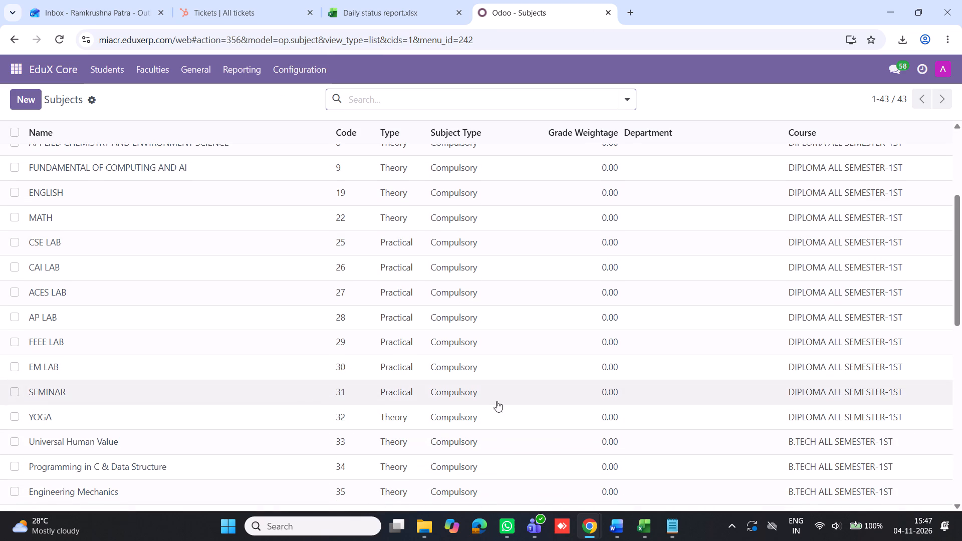
scroll(760, 347, down, 4)
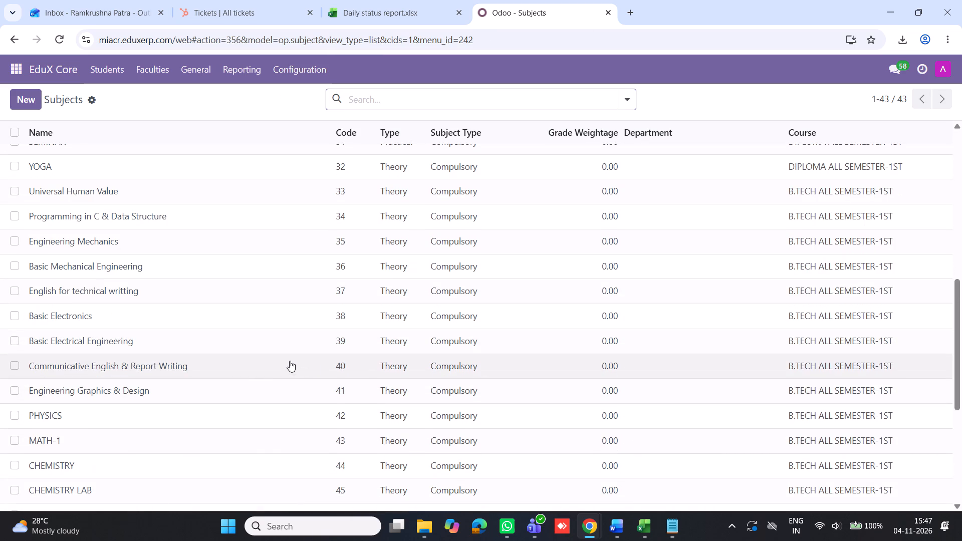
scroll(242, 361, down, 11)
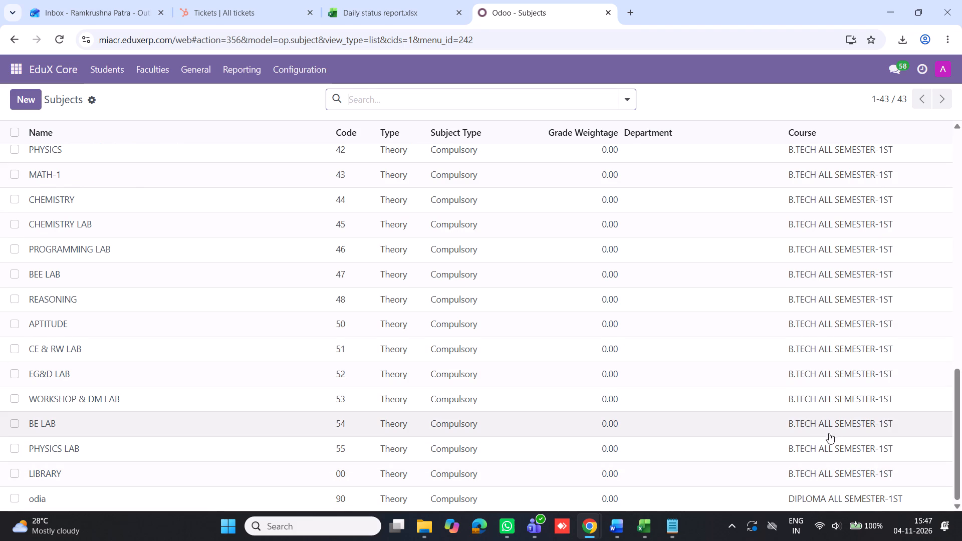
scroll(830, 428, up, 5)
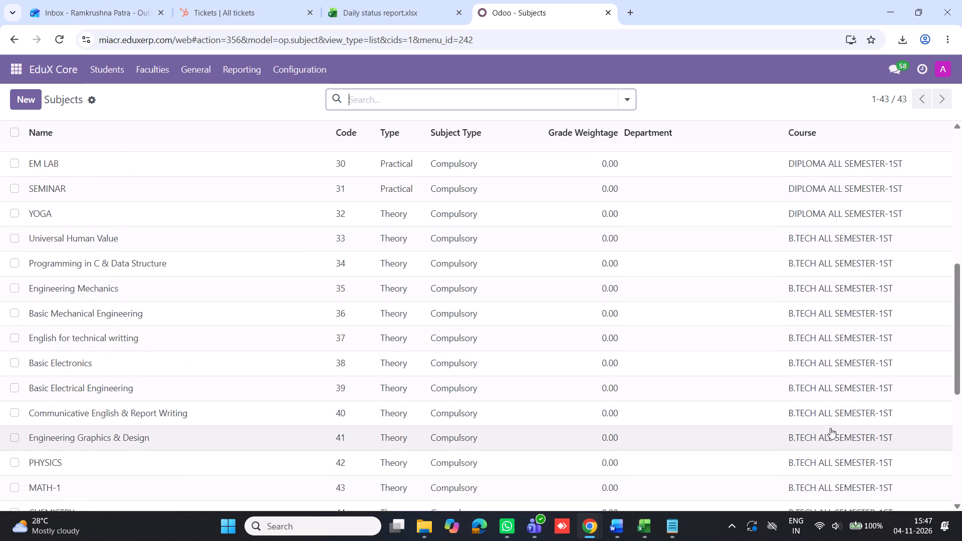
scroll(830, 428, up, 2)
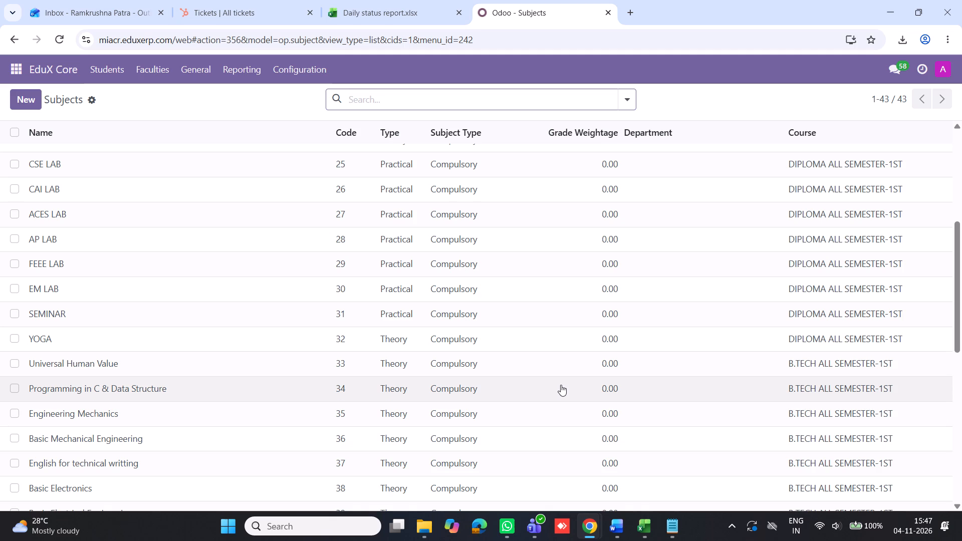
scroll(561, 385, down, 5)
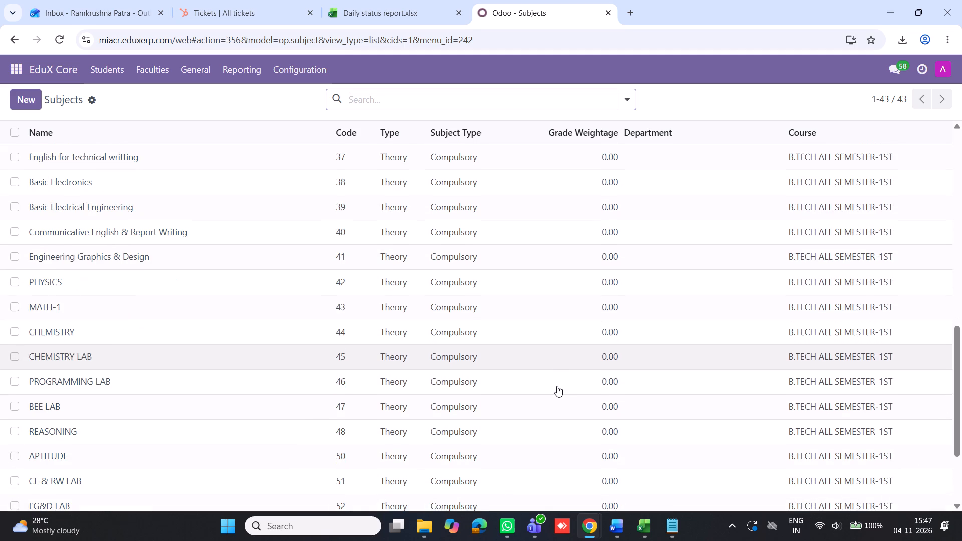
scroll(557, 386, down, 3)
scroll(557, 386, up, 8)
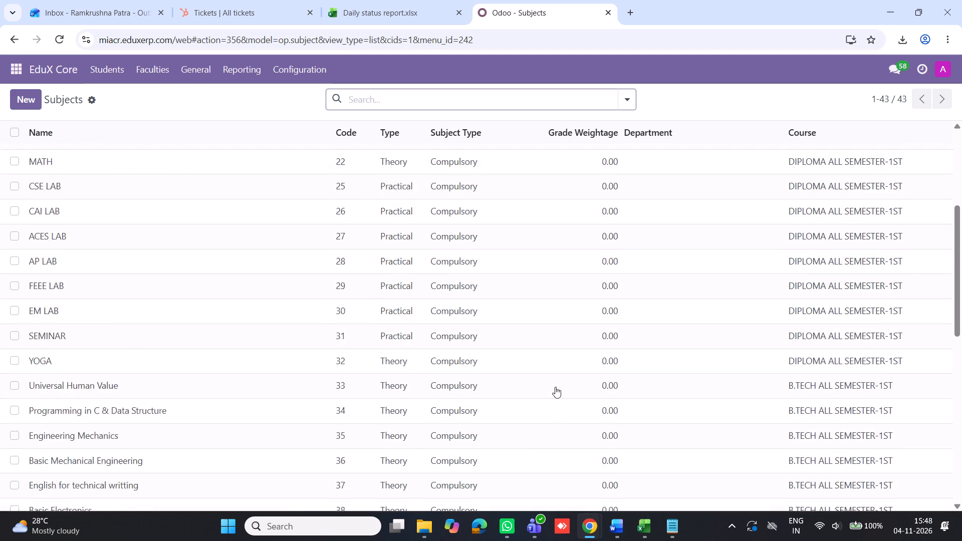
scroll(555, 387, up, 3)
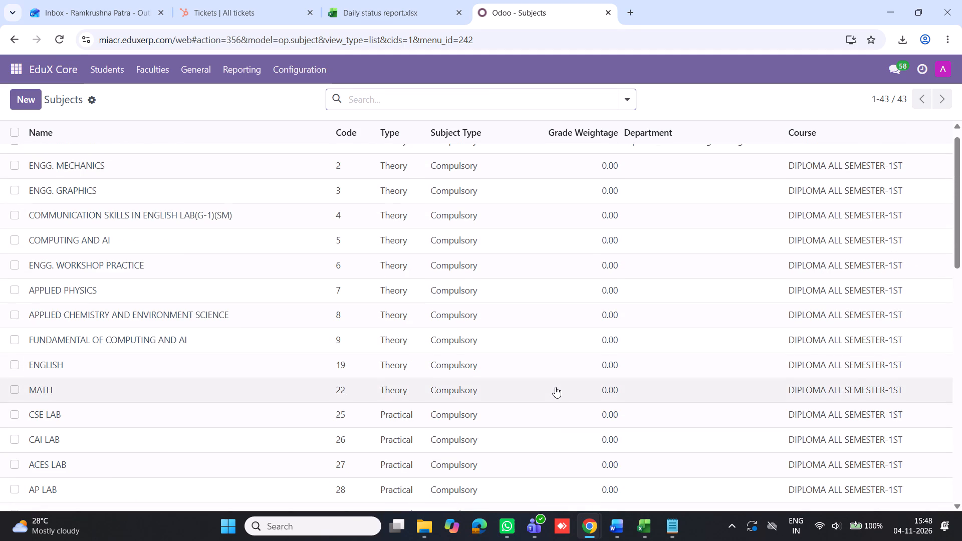
scroll(555, 387, down, 5)
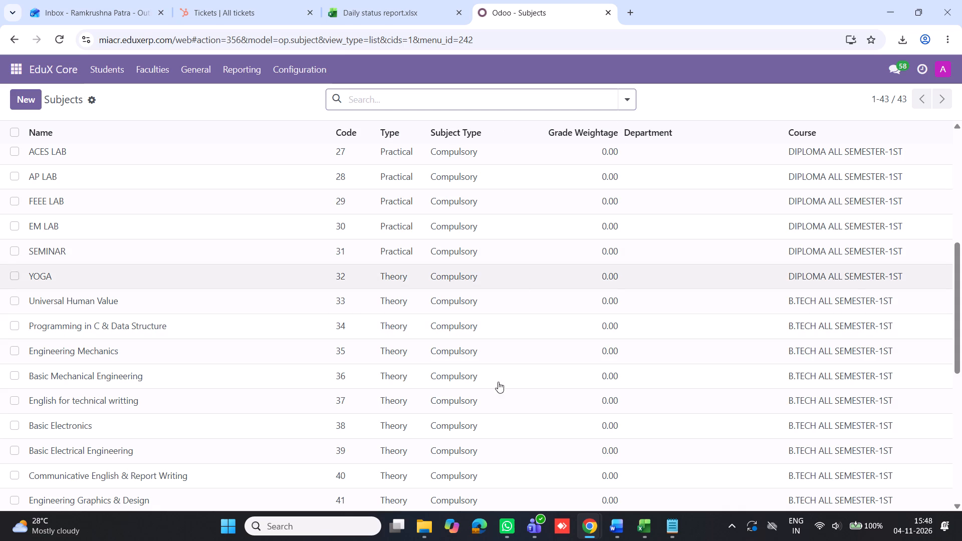
In the faculty account's attendance sheet, change the register to SEMINAR Section-A (B.TECH), keep subject SEMINAR and generate the attendance lines.
click(655, 486)
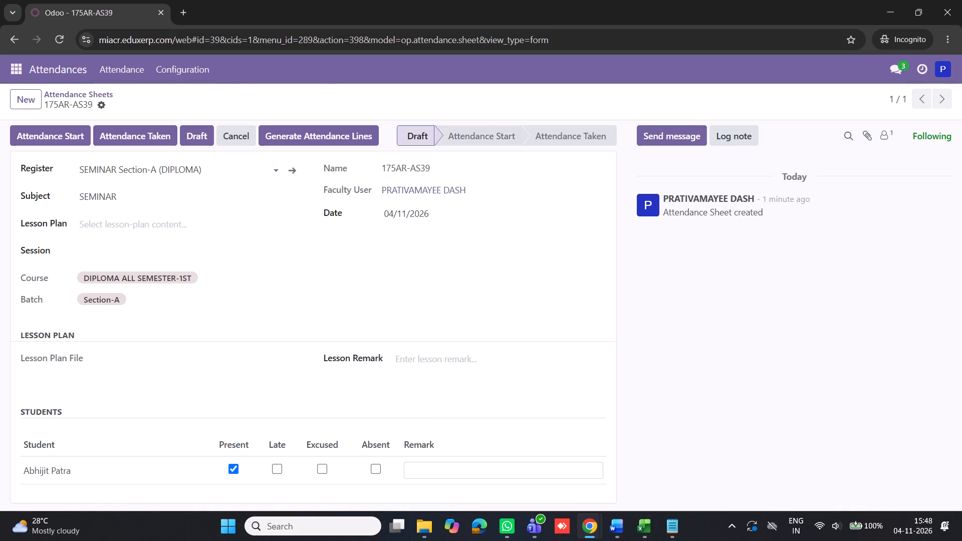
click(125, 174)
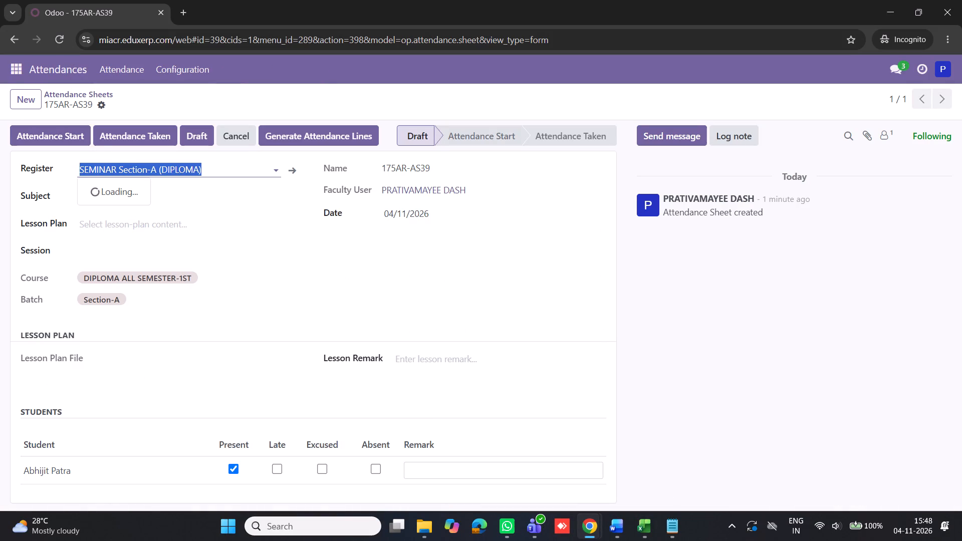
click(172, 207)
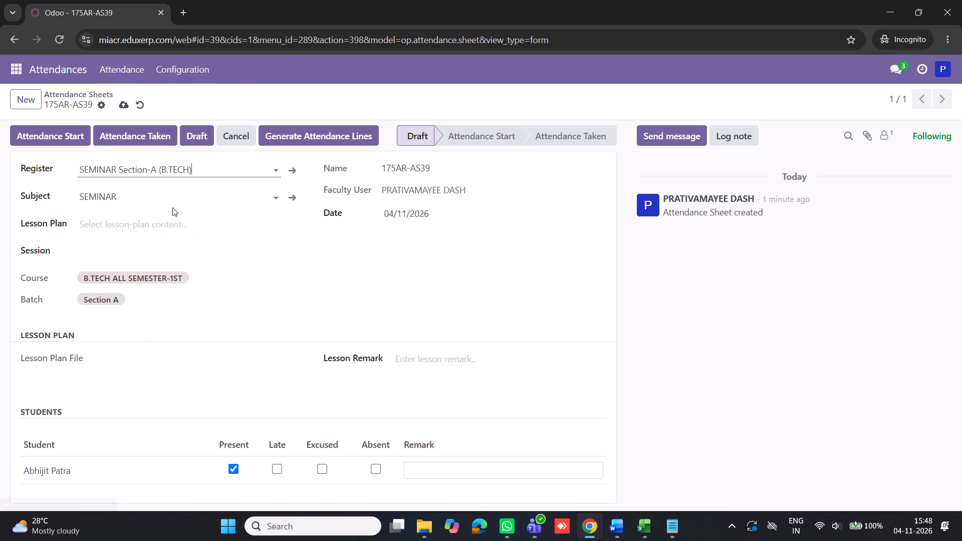
click(133, 197)
click(308, 131)
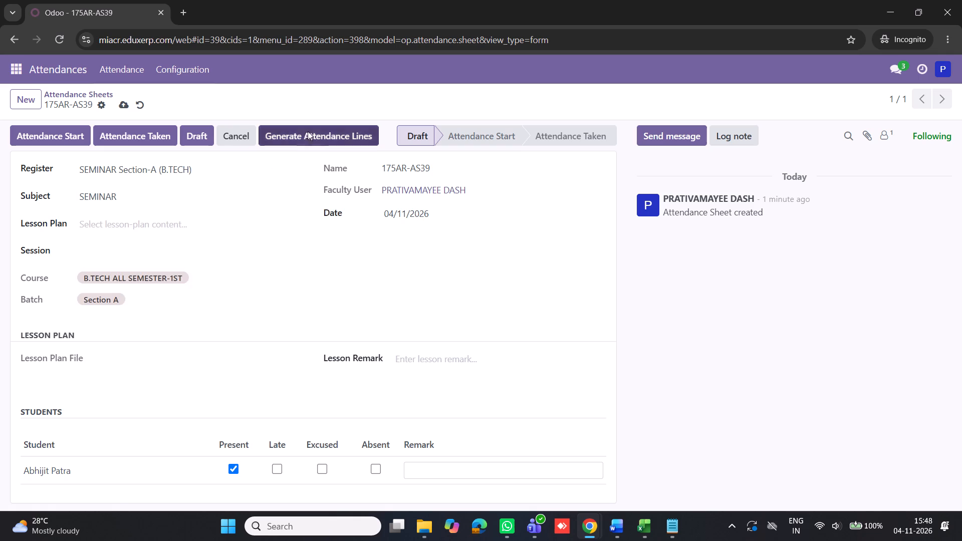
click(657, 256)
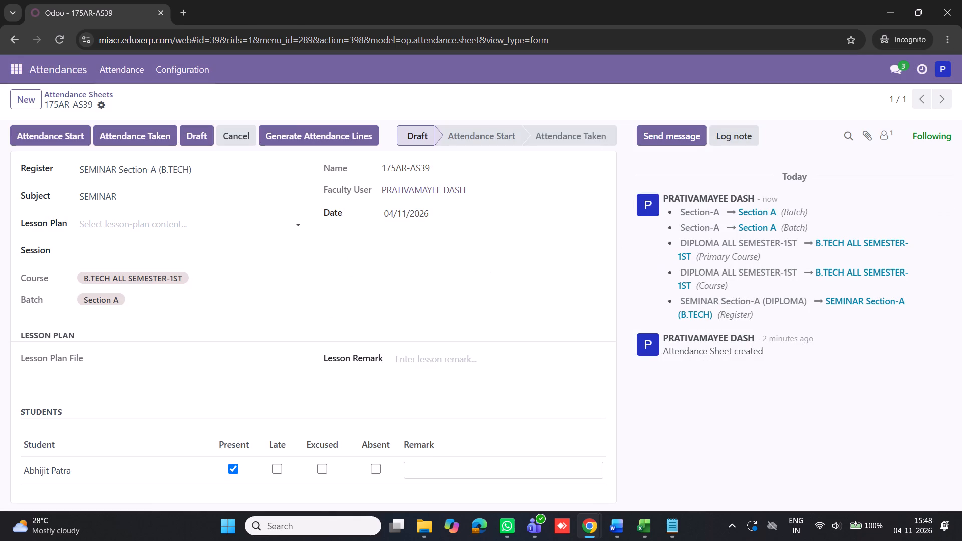
Return to the administrator's subject list and examine the B.TECH and DIPLOMA entries, looking for SEMINAR.
key(alt+Tab)
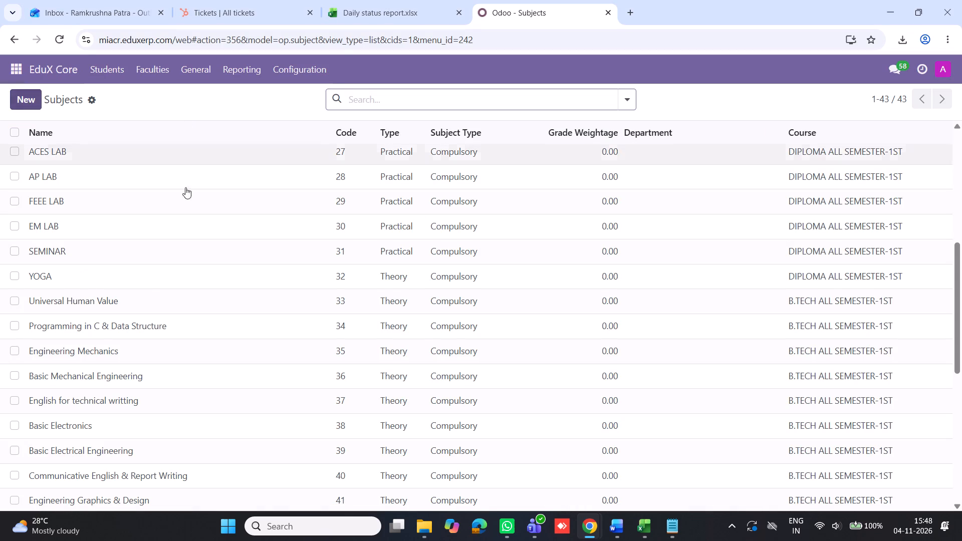
scroll(146, 285, down, 4)
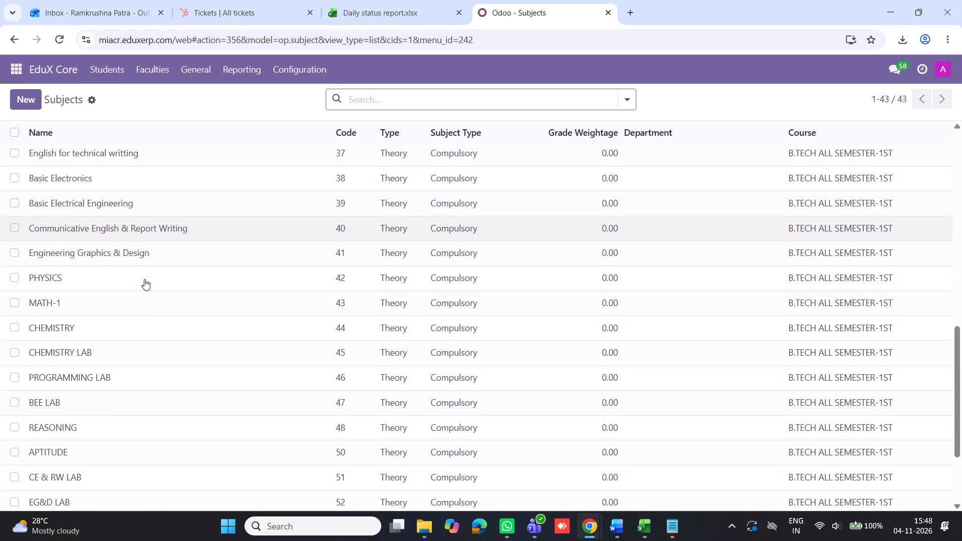
scroll(144, 279, down, 1)
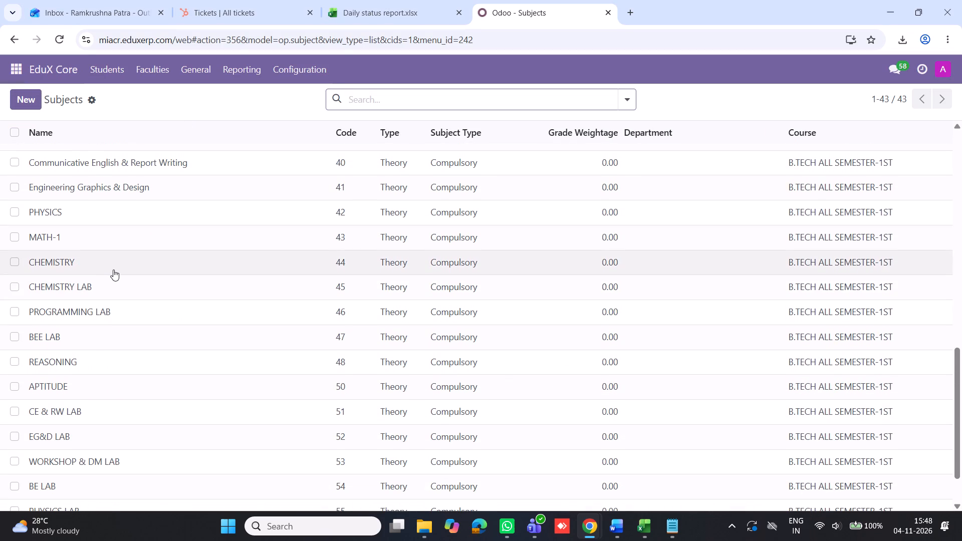
scroll(135, 272, up, 9)
scroll(135, 272, down, 3)
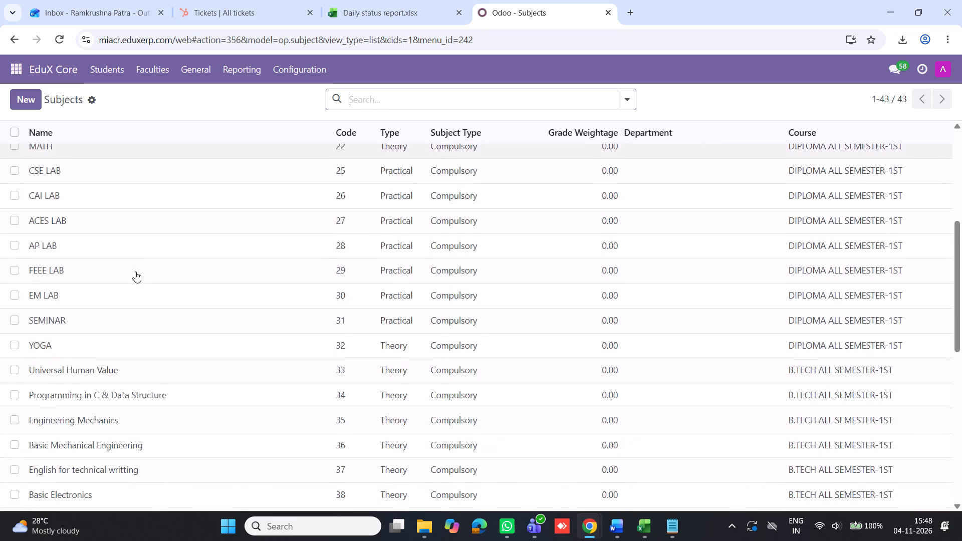
Rename the DIPLOMA ALL SEMESTER-1ST subject SEMINAR as SEMINAR DIPLOMA, save it and return to the subject list.
click(81, 315)
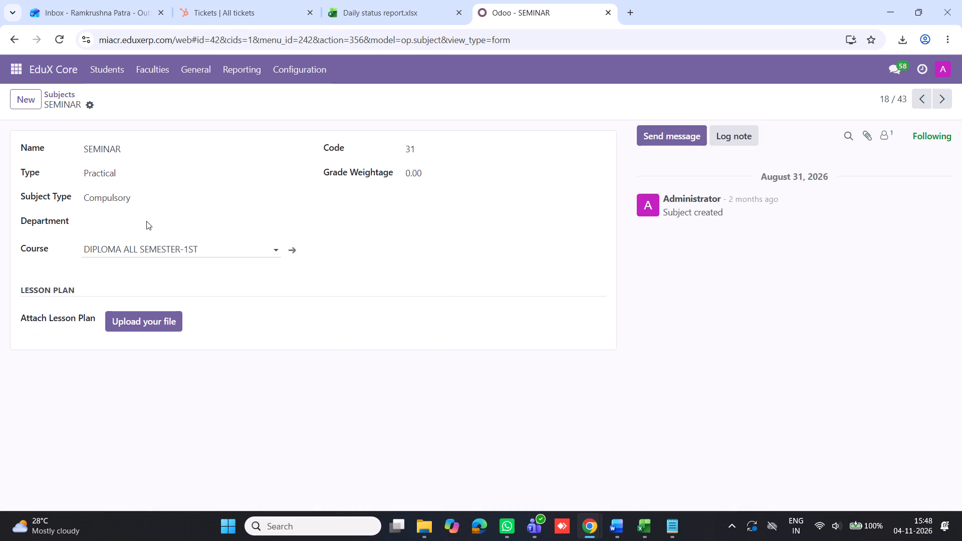
click(139, 150)
key(space)
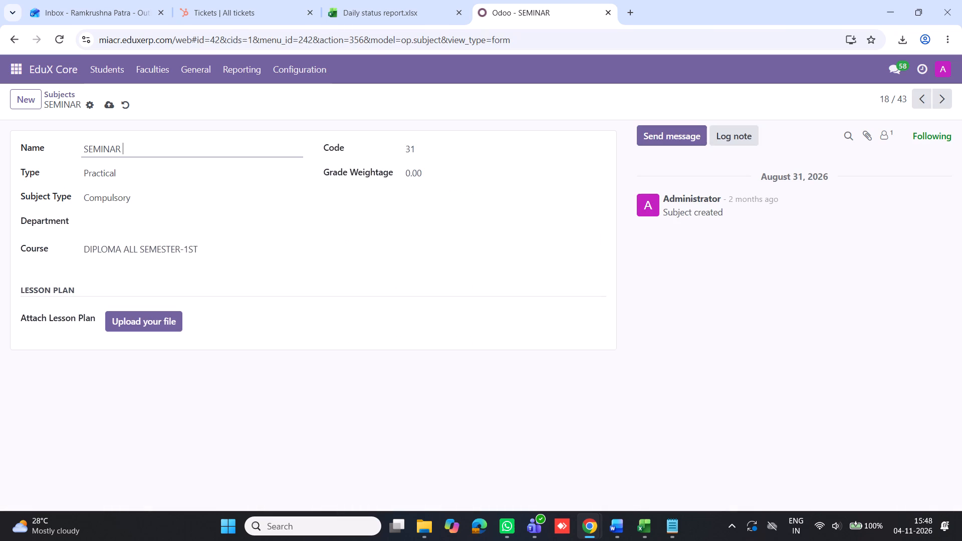
text(DI)
text(PLOMA)
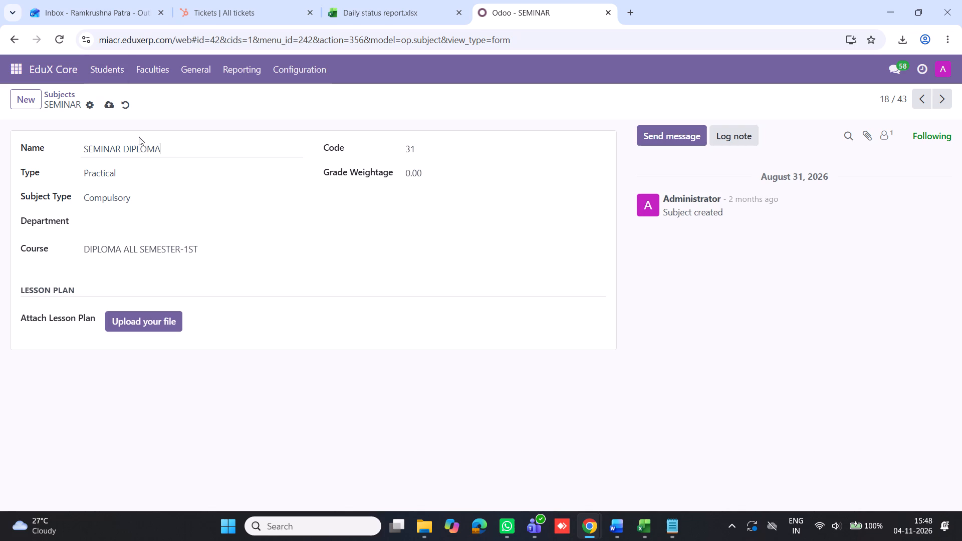
double_click(103, 147)
click(107, 105)
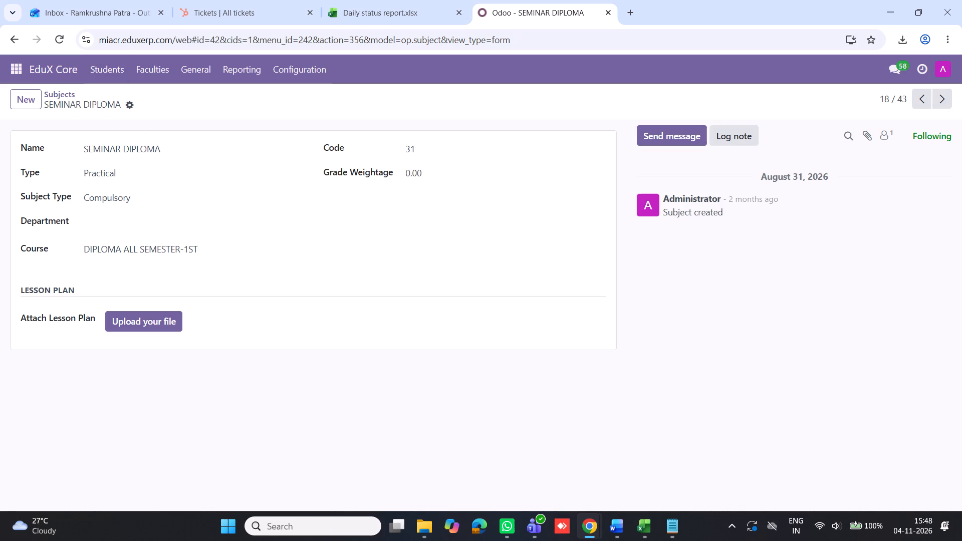
click(61, 93)
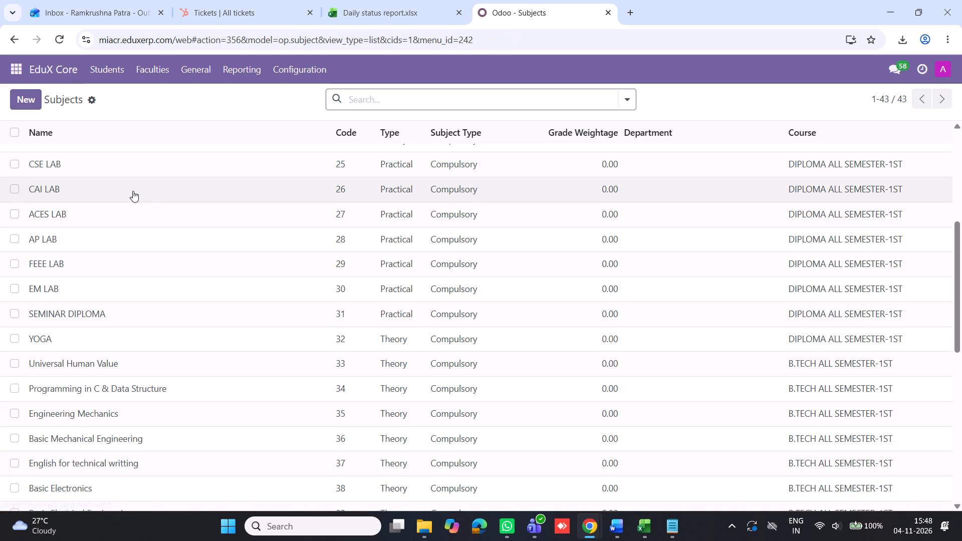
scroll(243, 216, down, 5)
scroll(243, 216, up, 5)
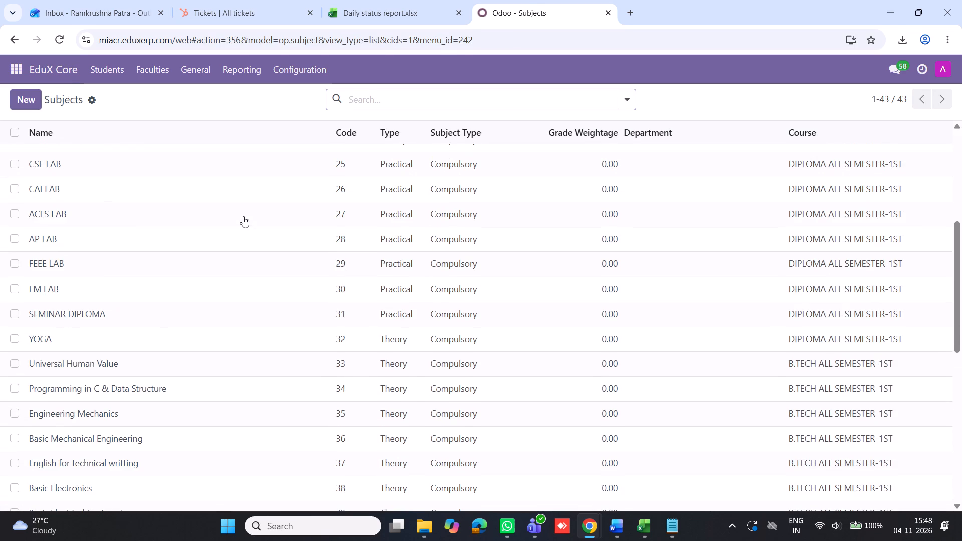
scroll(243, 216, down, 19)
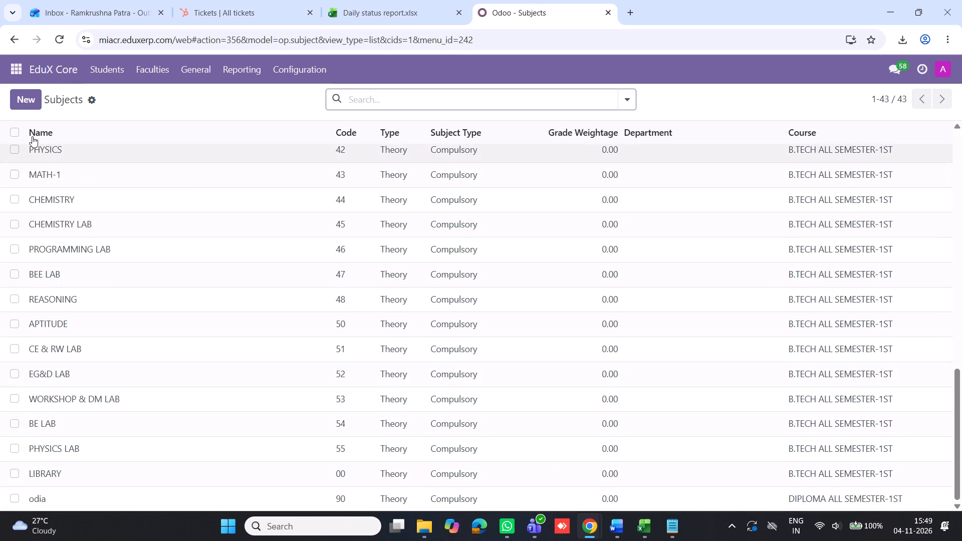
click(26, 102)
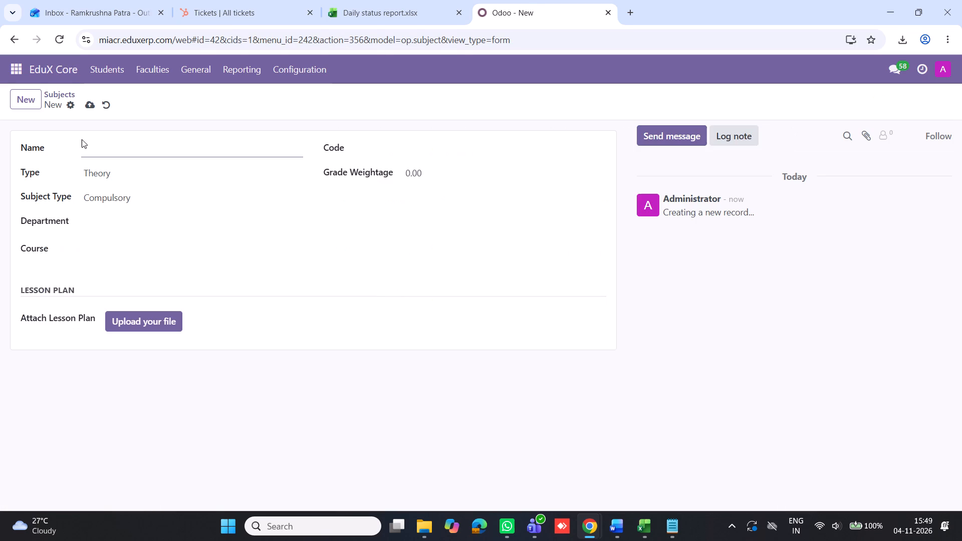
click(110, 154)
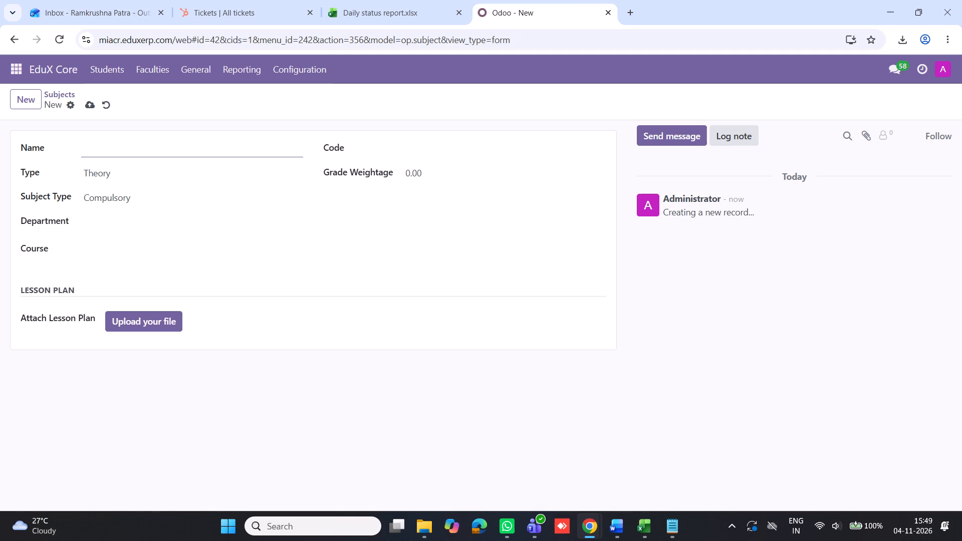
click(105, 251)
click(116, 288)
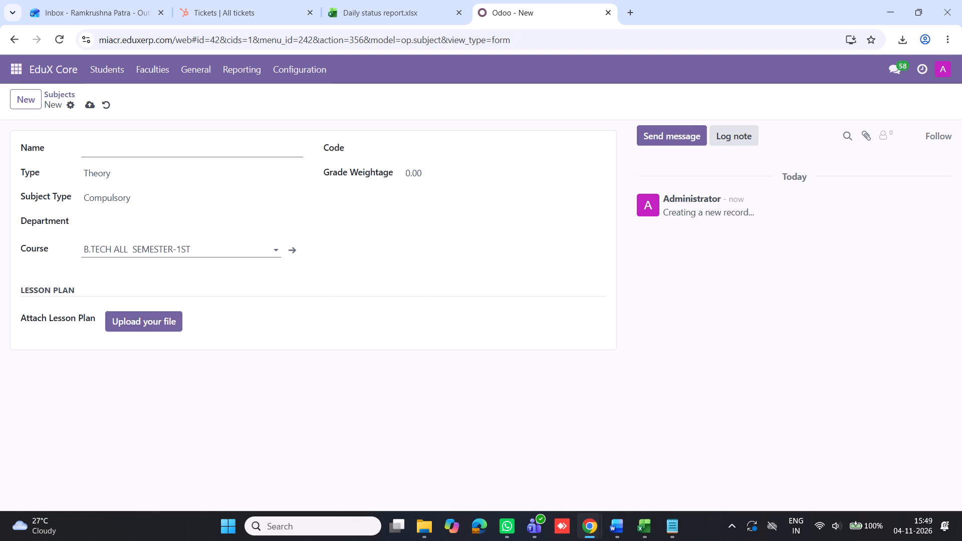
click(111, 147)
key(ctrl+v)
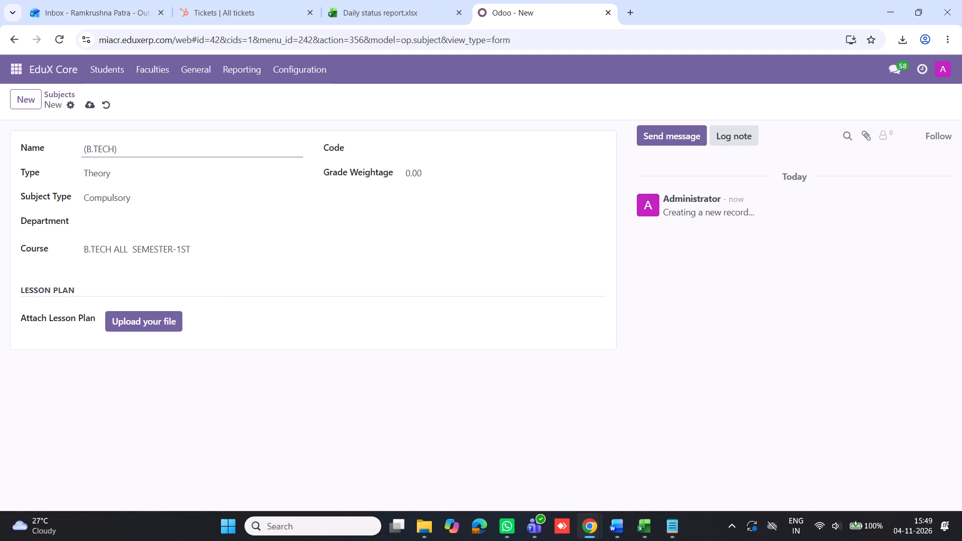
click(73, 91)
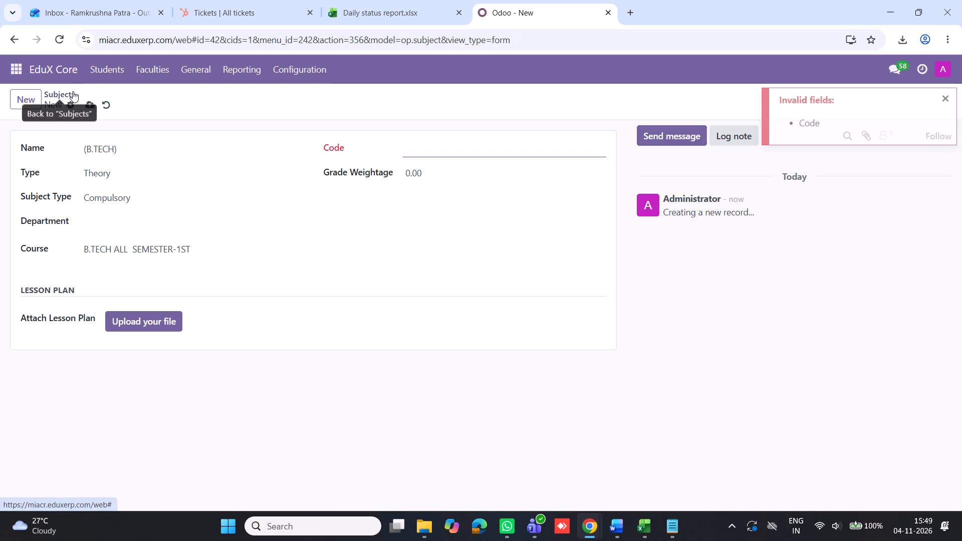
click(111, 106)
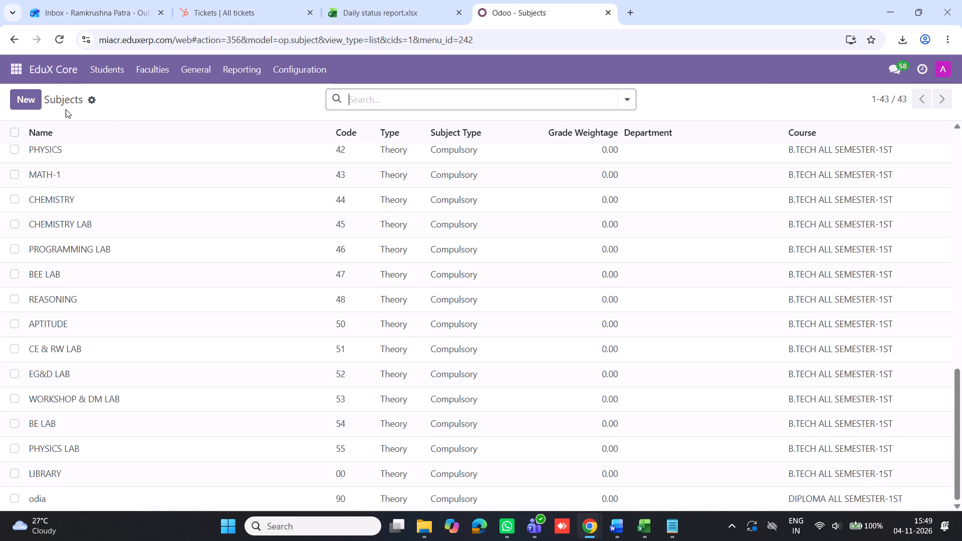
Copy the full name of the SEMINAR DIPLOMA subject from its record and return to the subject list.
scroll(125, 293, up, 12)
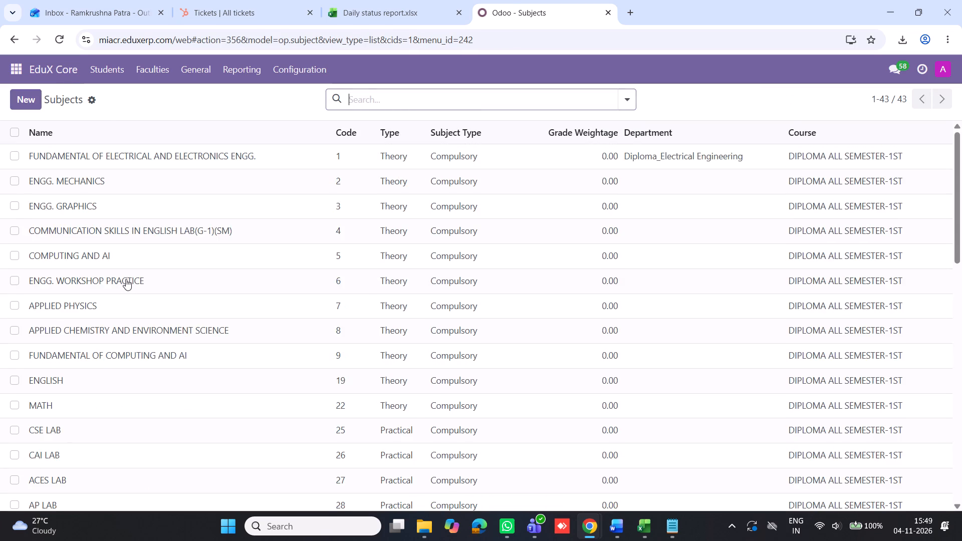
scroll(127, 285, down, 3)
click(95, 392)
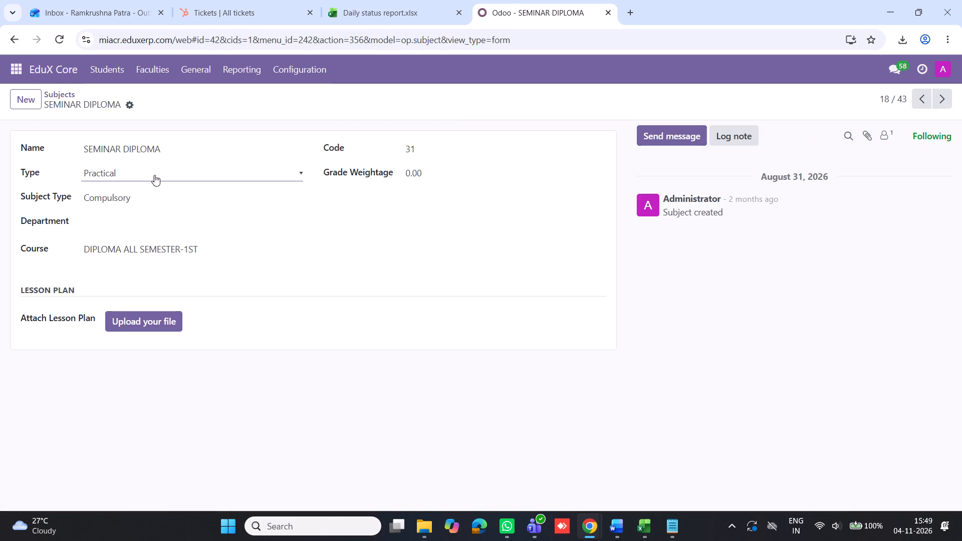
drag(170, 147, 79, 148)
key(ctrl+c)
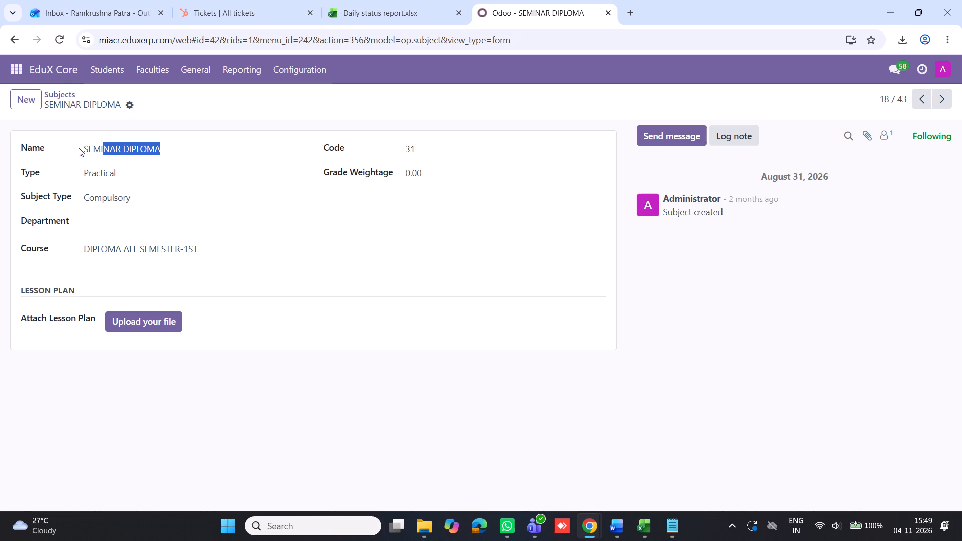
click(63, 93)
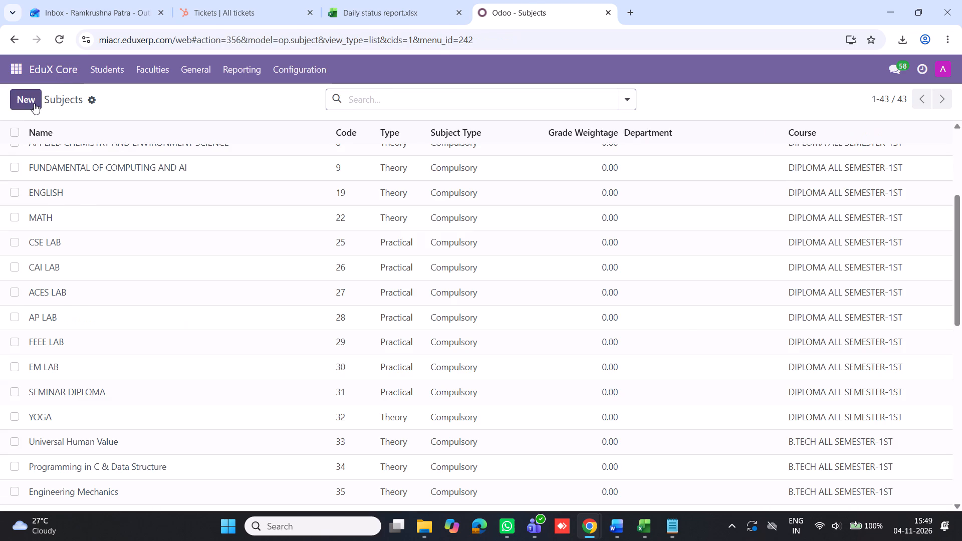
Start a new subject named SEMINAR B.TECH, based on the copied name, for course B.TECH ALL SEMESTER-1ST and try to save it.
click(34, 103)
key(ctrl+v)
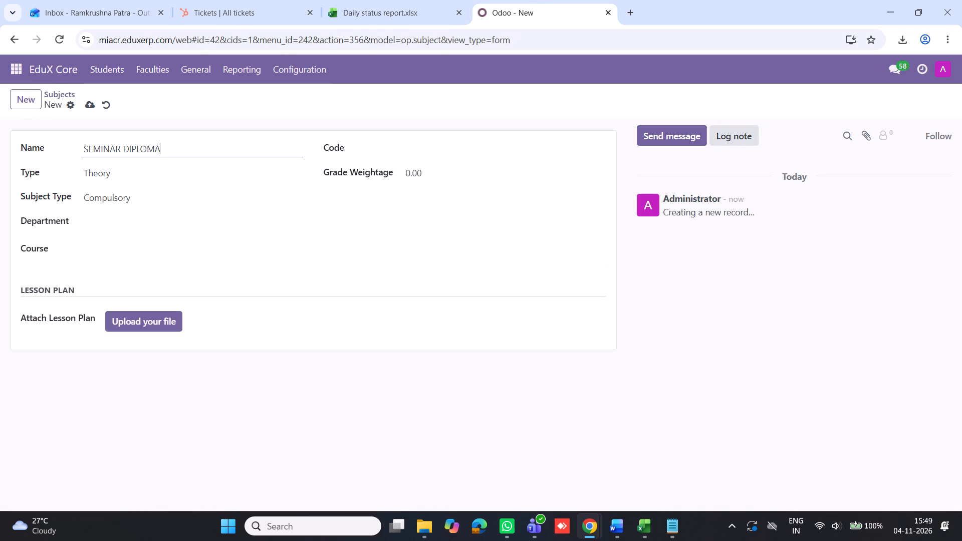
click(115, 224)
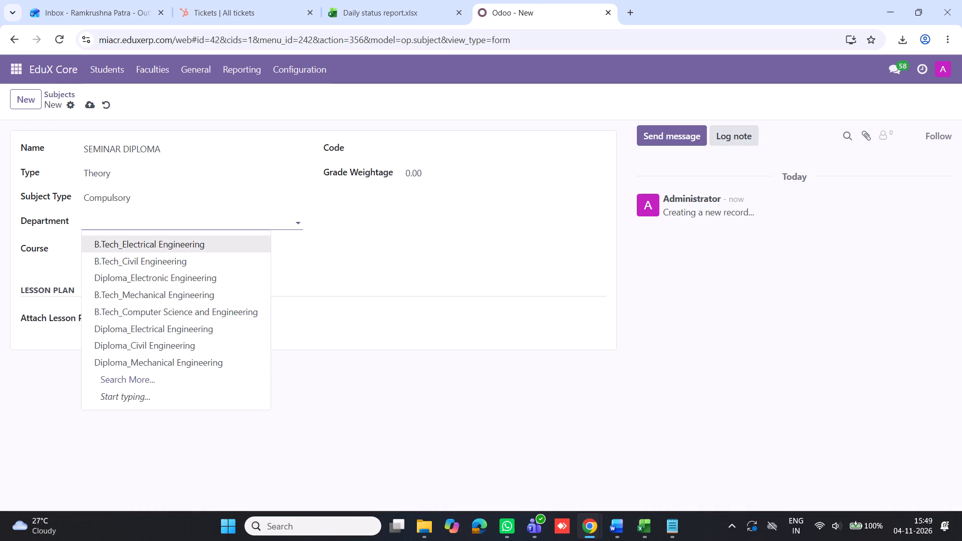
click(71, 246)
click(100, 249)
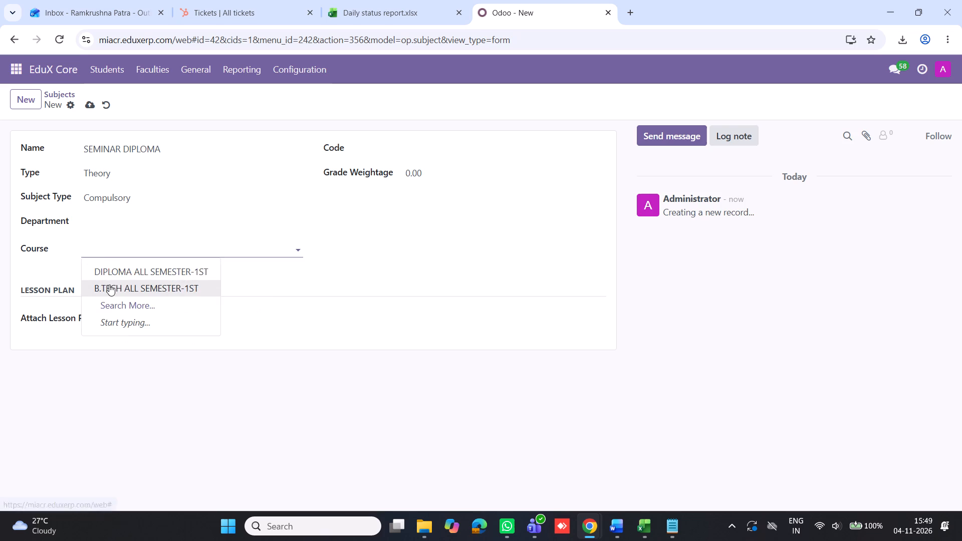
click(109, 285)
double_click(146, 144)
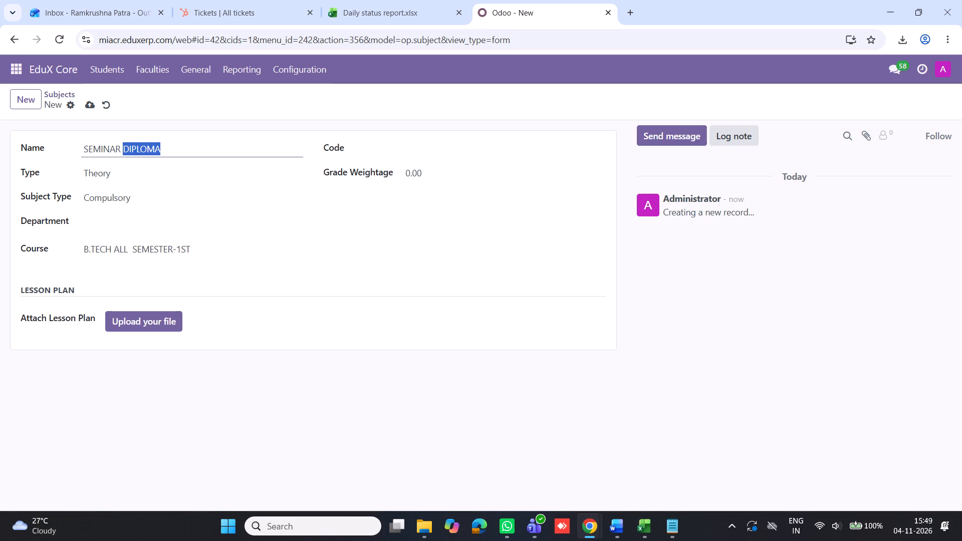
key(b)
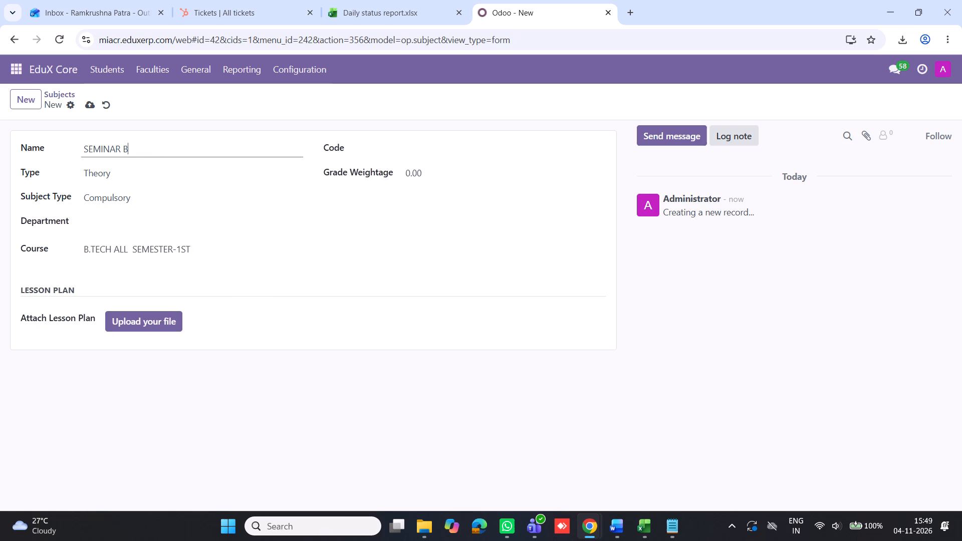
key(t)
key(BackSpace)
key(period)
text(TE)
text(CH)
click(89, 103)
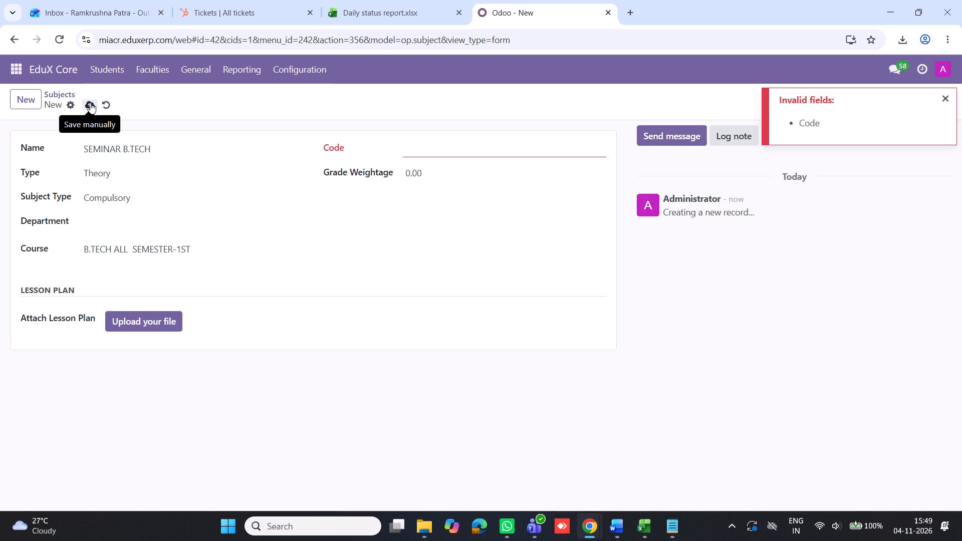
Set the new SEMINAR B.TECH subject's code to 50 and try to save the record.
click(429, 148)
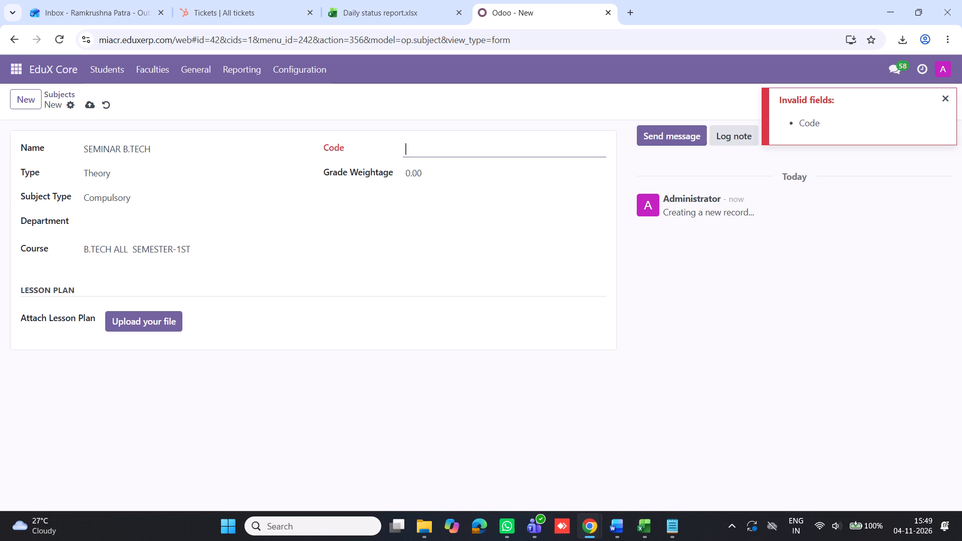
text(50)
click(88, 106)
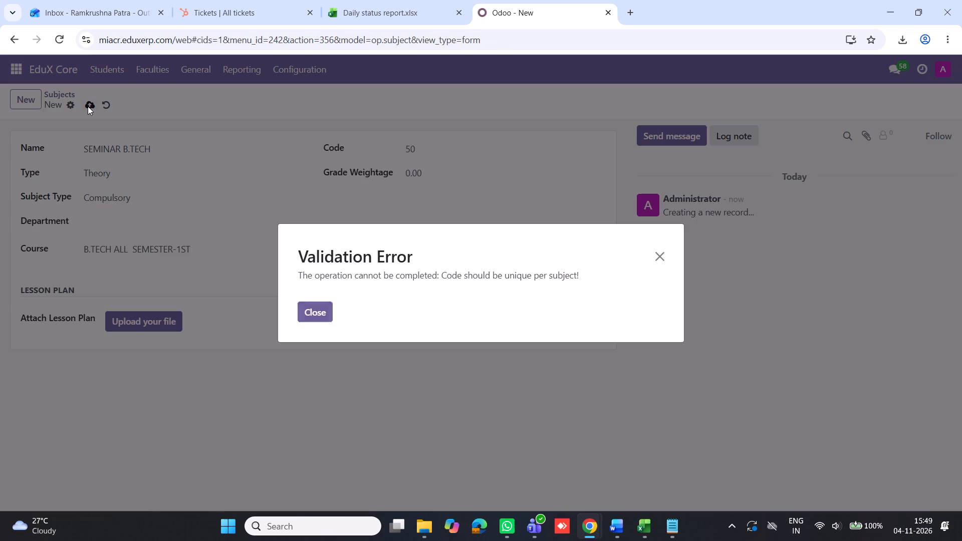
click(326, 311)
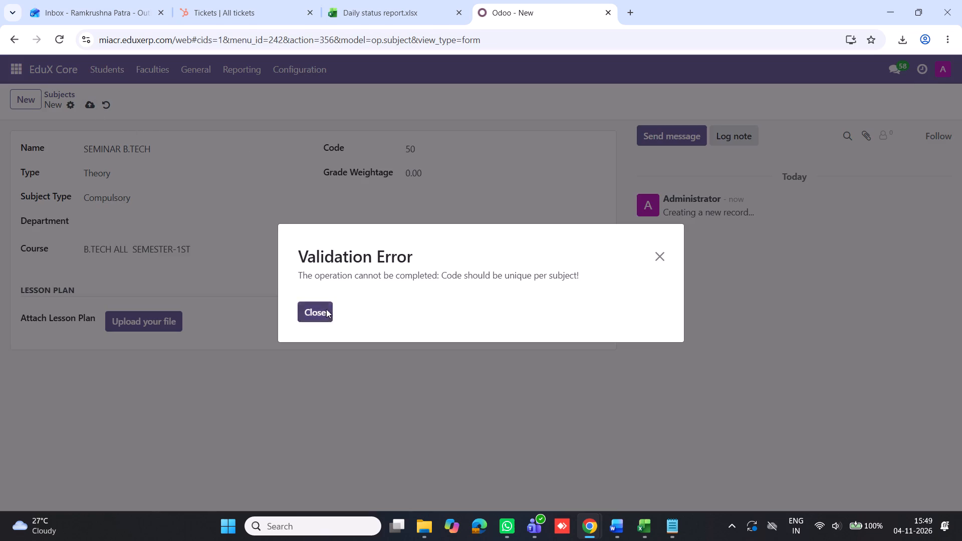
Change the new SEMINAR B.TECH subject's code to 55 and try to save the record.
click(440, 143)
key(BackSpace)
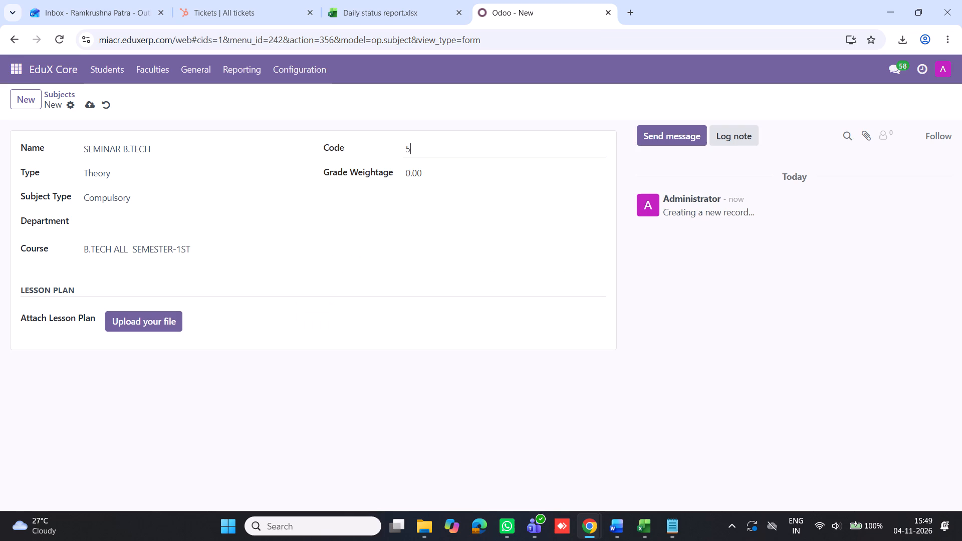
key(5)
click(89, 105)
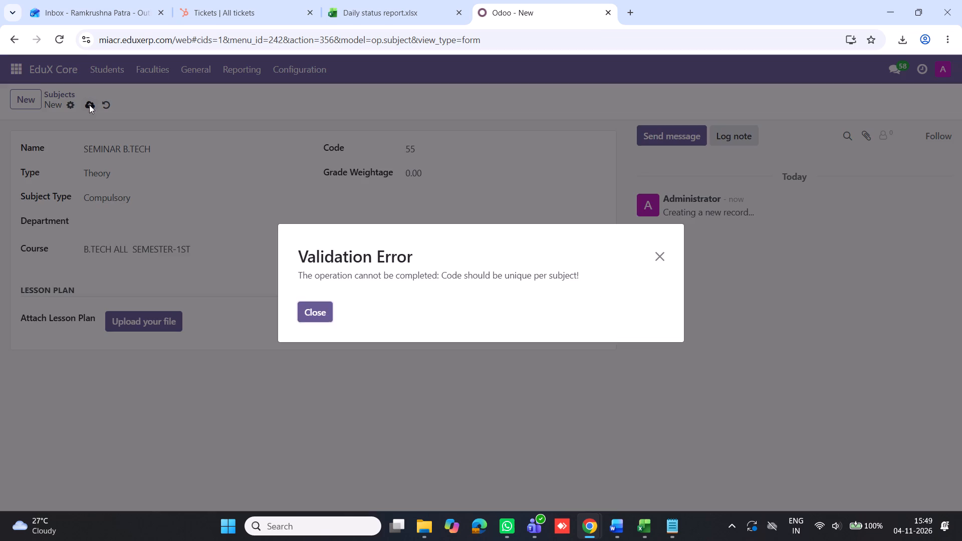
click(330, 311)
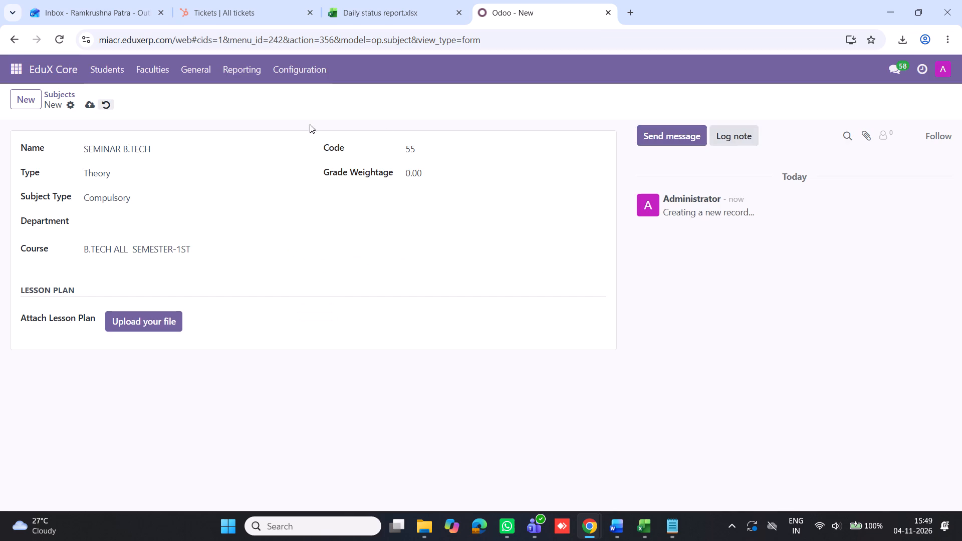
Set the new SEMINAR B.TECH subject's code to 60, save the record and return to the subject list.
click(429, 144)
key(BackSpace)
key(BackSpace)
key(BackSpace)
text(60)
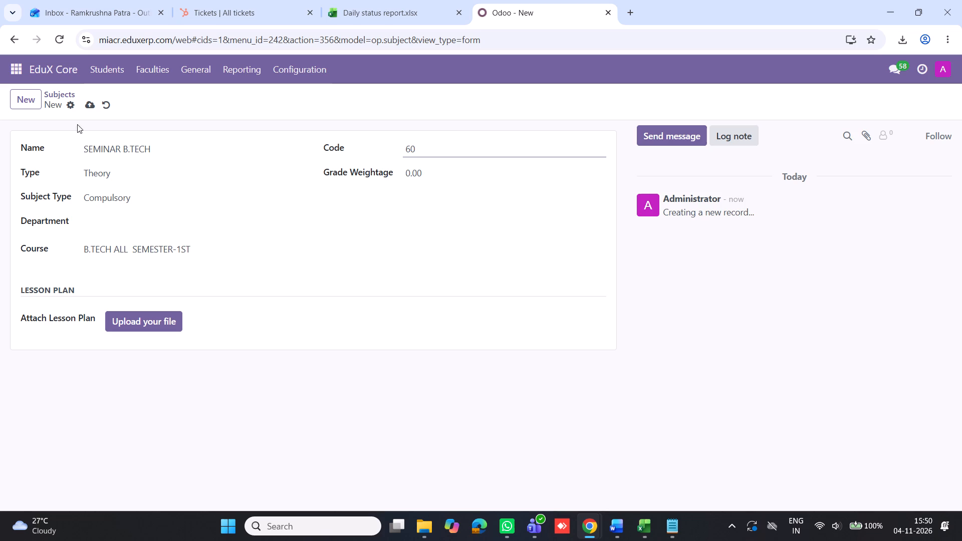
click(88, 104)
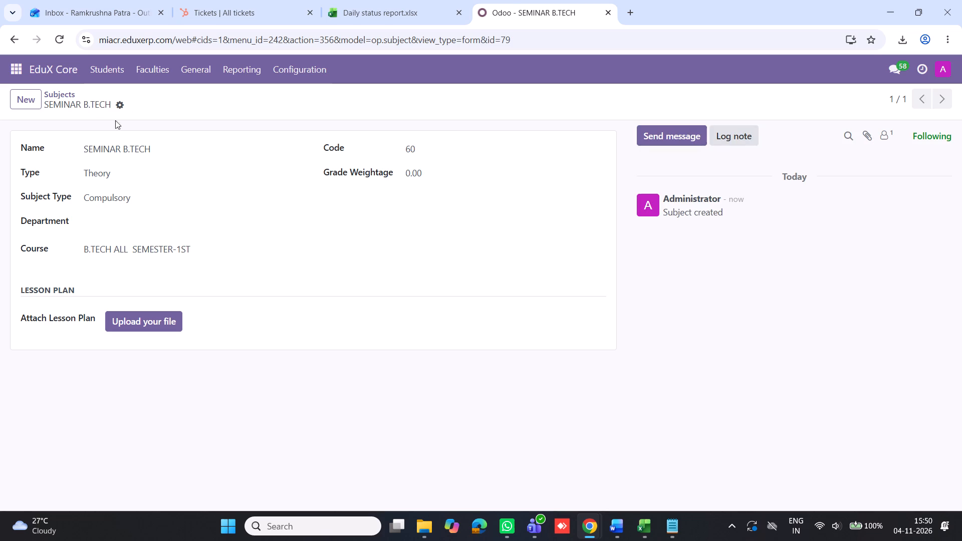
click(62, 91)
Set the code of the LIBRARY subject to 56, save it and return to the subject list.
scroll(458, 224, down, 15)
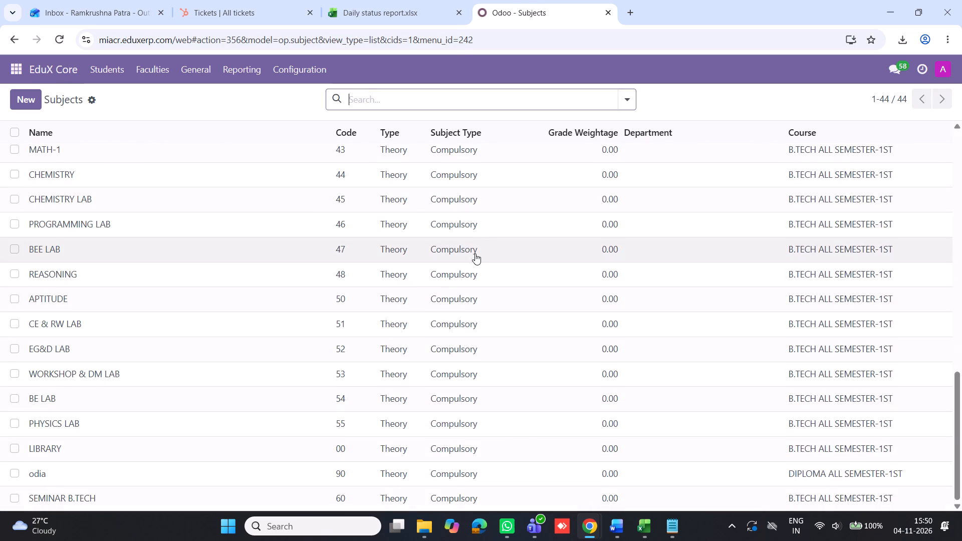
scroll(475, 253, down, 12)
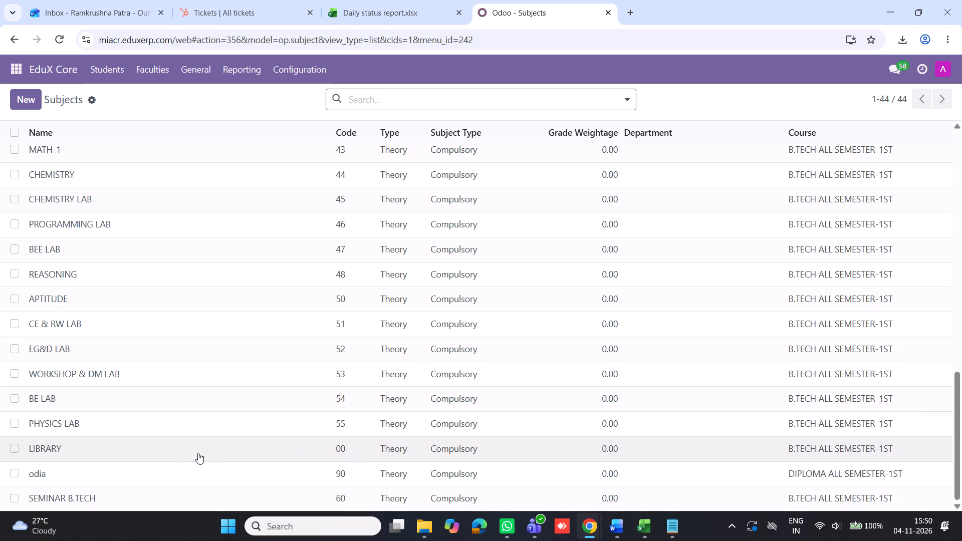
click(42, 446)
drag(428, 149, 387, 137)
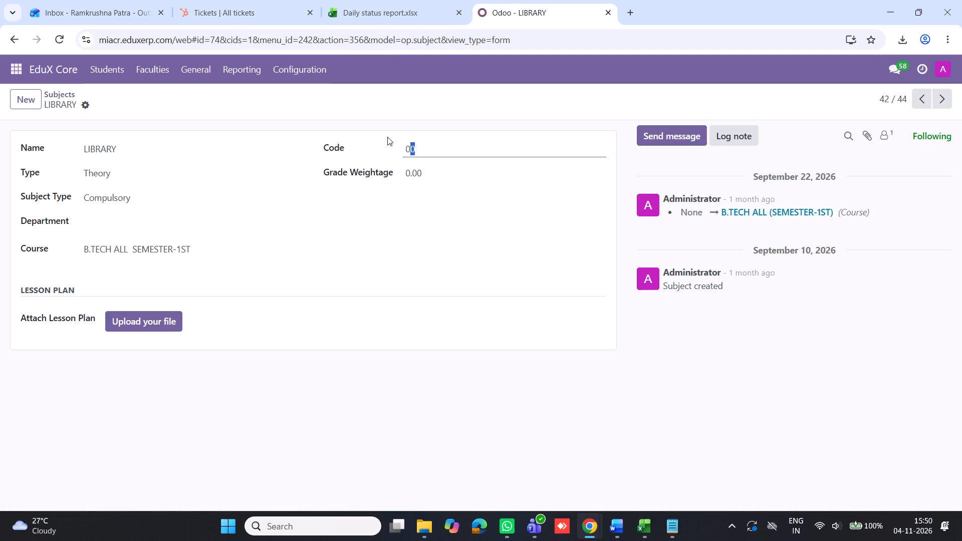
text(56)
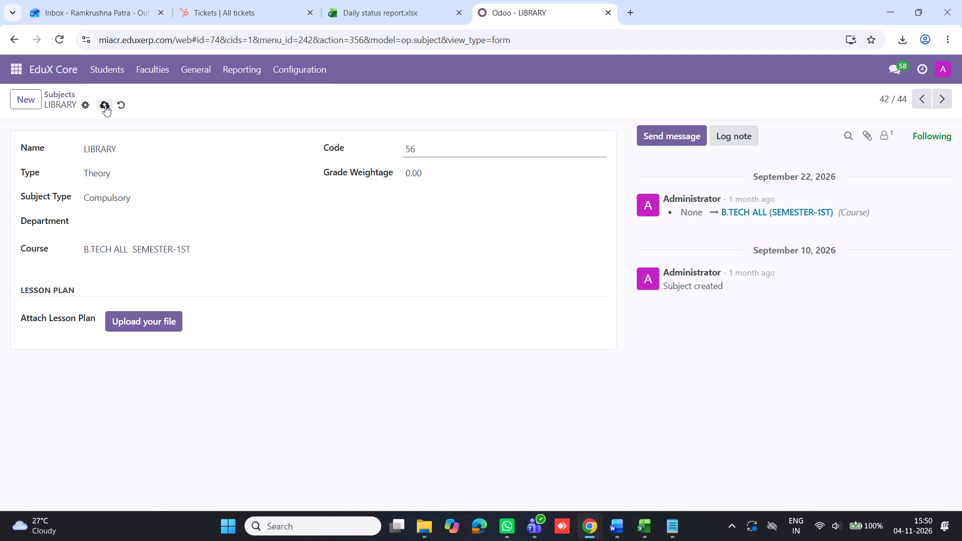
click(105, 105)
click(62, 93)
Set the code of the odia subject to 57, save it and return to the subject list.
scroll(342, 328, down, 6)
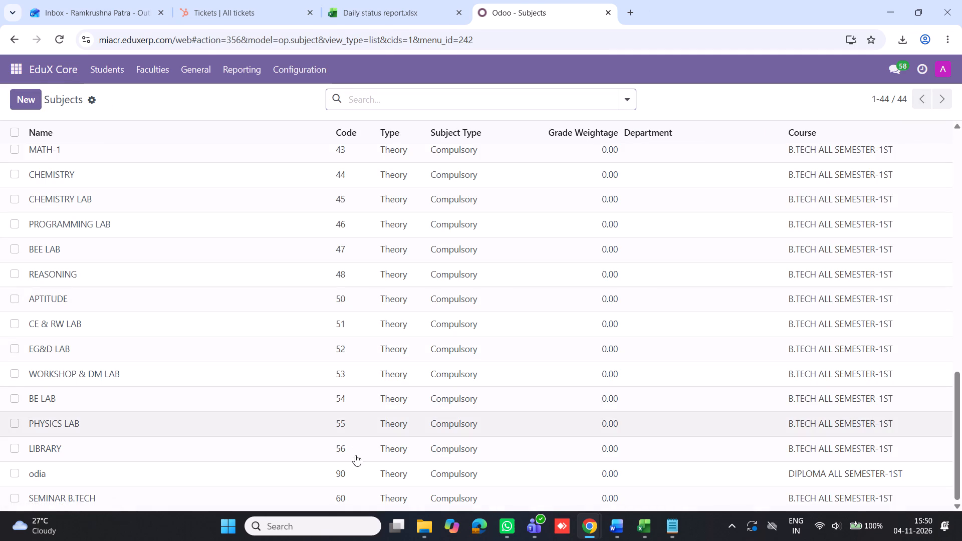
click(34, 471)
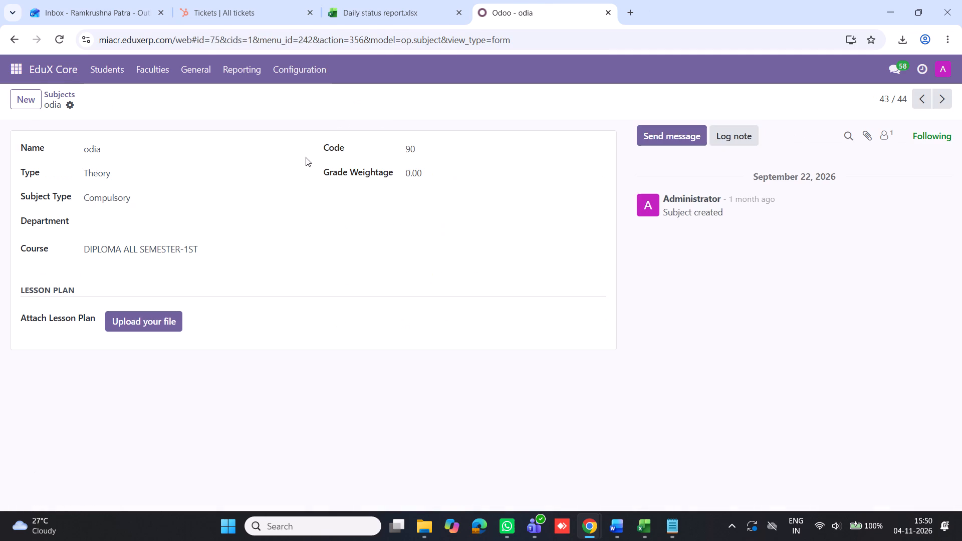
drag(443, 149, 309, 141)
text(57)
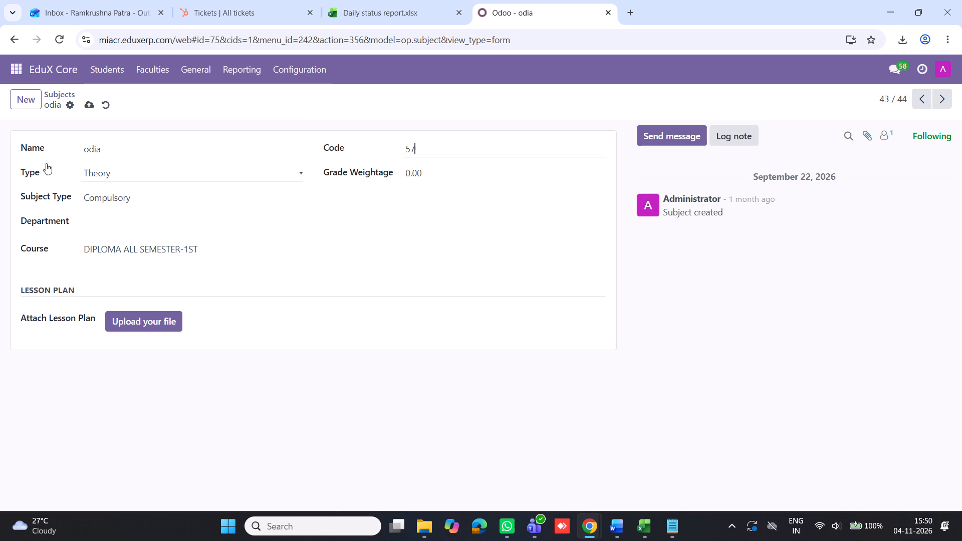
click(88, 104)
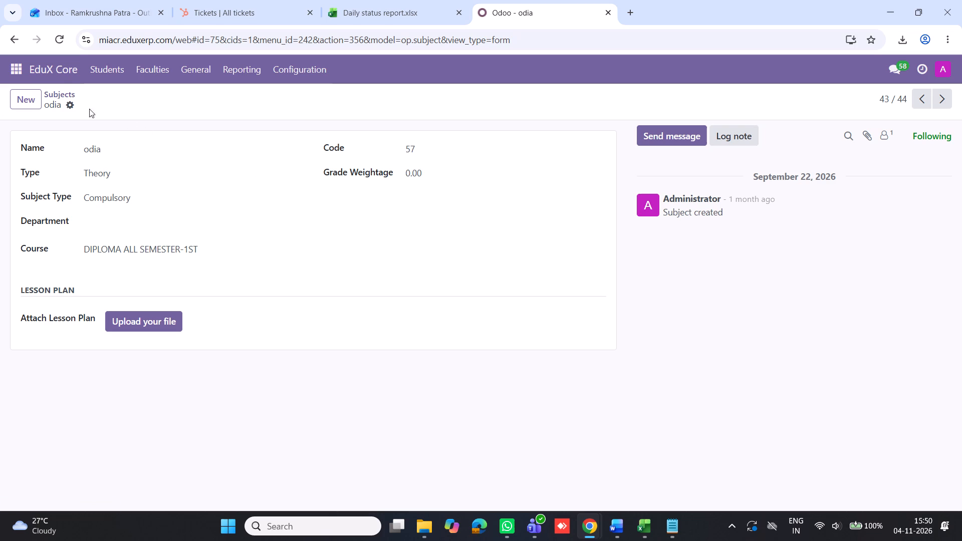
click(65, 94)
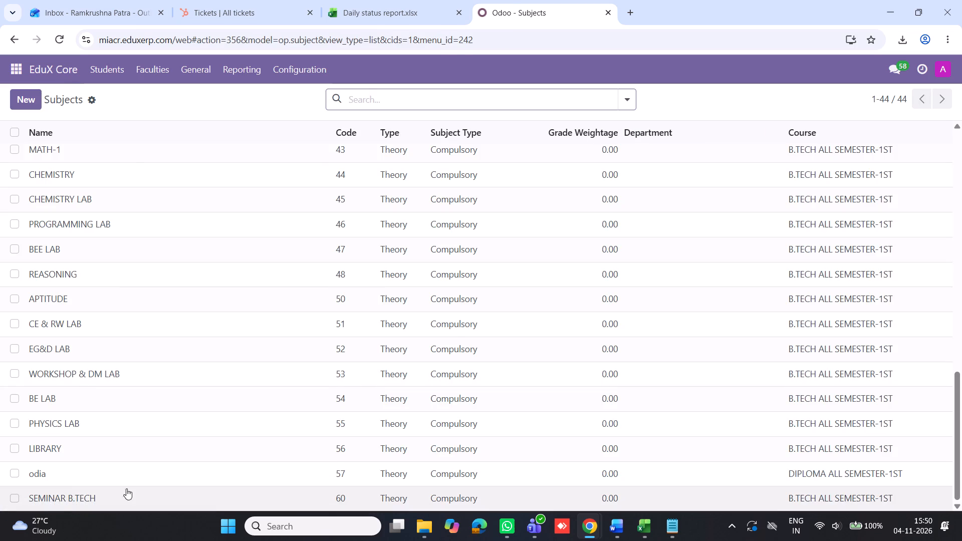
Set the code of the SEMINAR B.TECH subject to 58, save it and return to the subject list.
click(63, 498)
drag(430, 147, 337, 142)
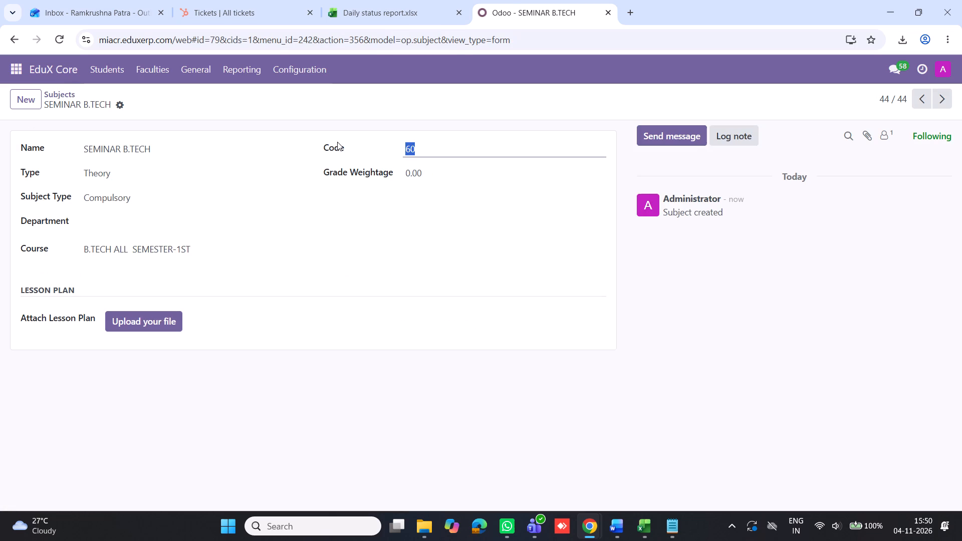
text(58)
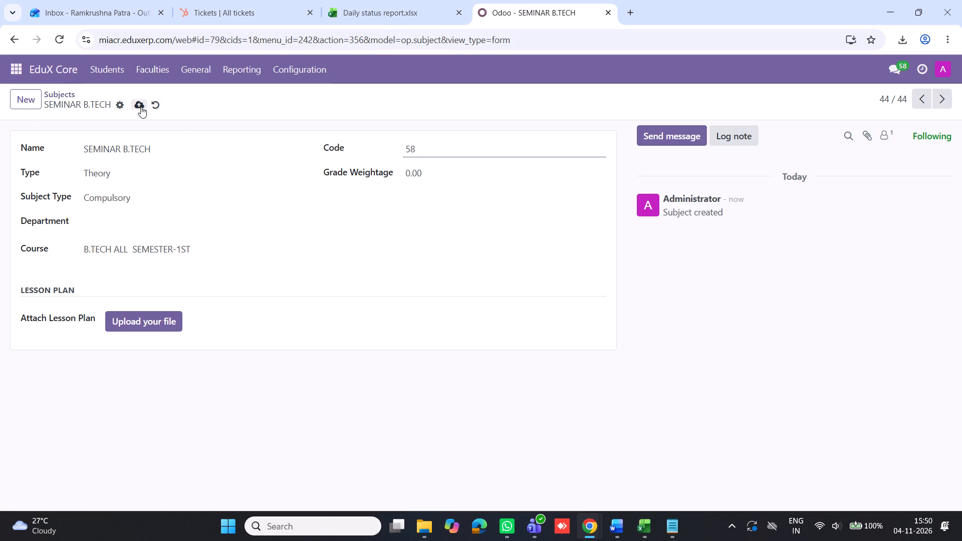
click(141, 107)
click(56, 94)
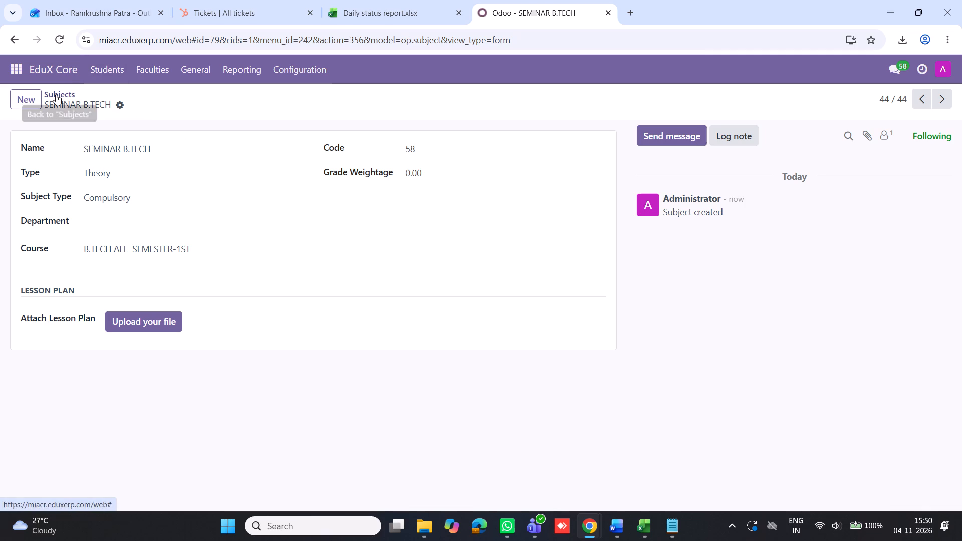
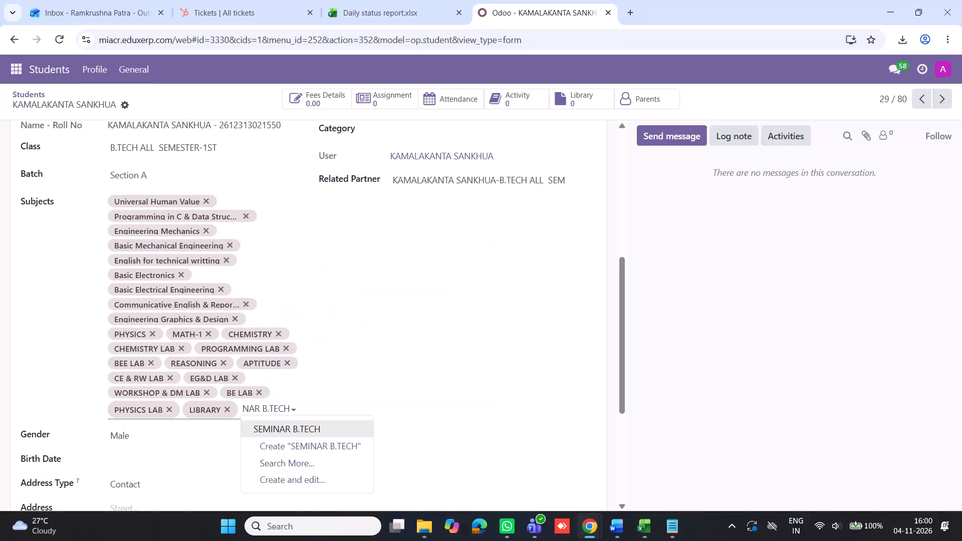
Add the SEMINAR B.TECH subject to student records 29 and 30 of 80, advancing to the next student after each.
click(257, 431)
key(Right)
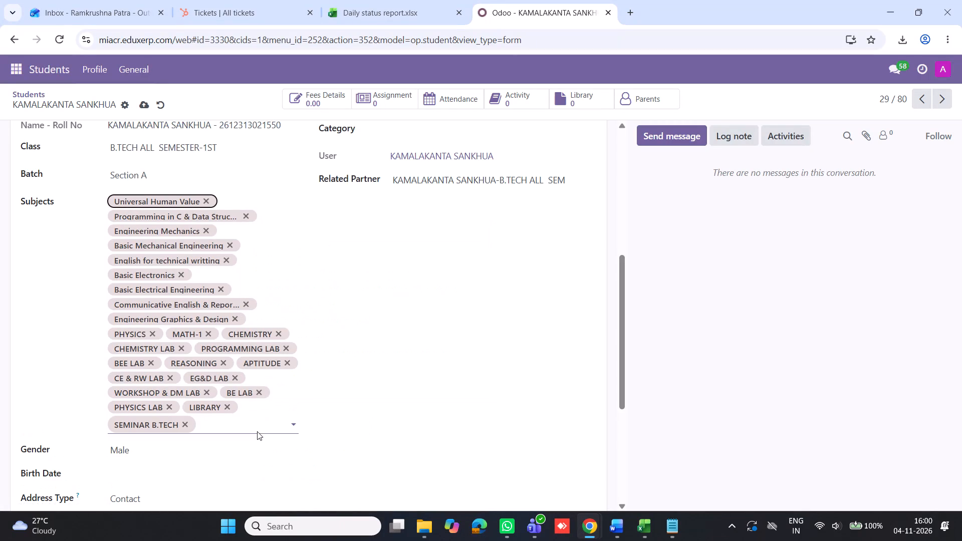
key(Right)
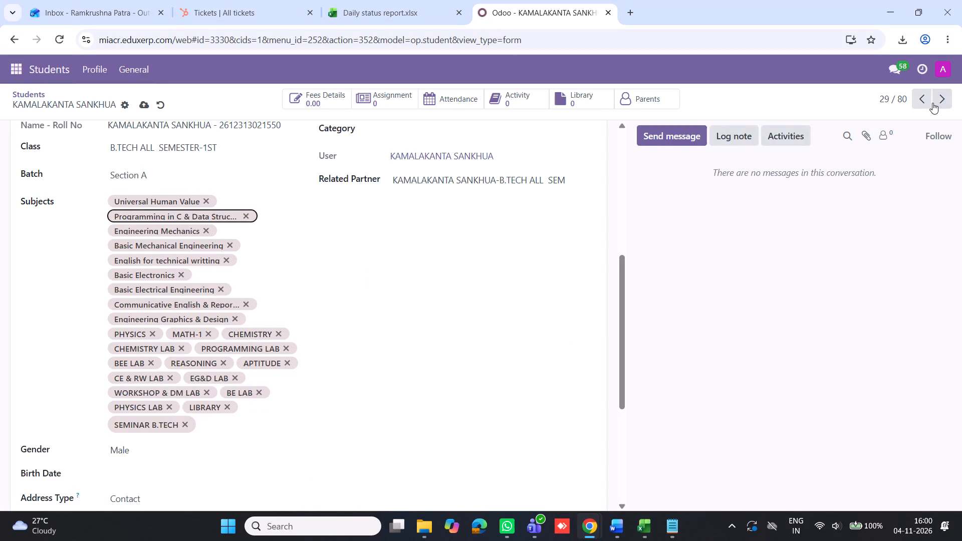
click(938, 102)
click(253, 416)
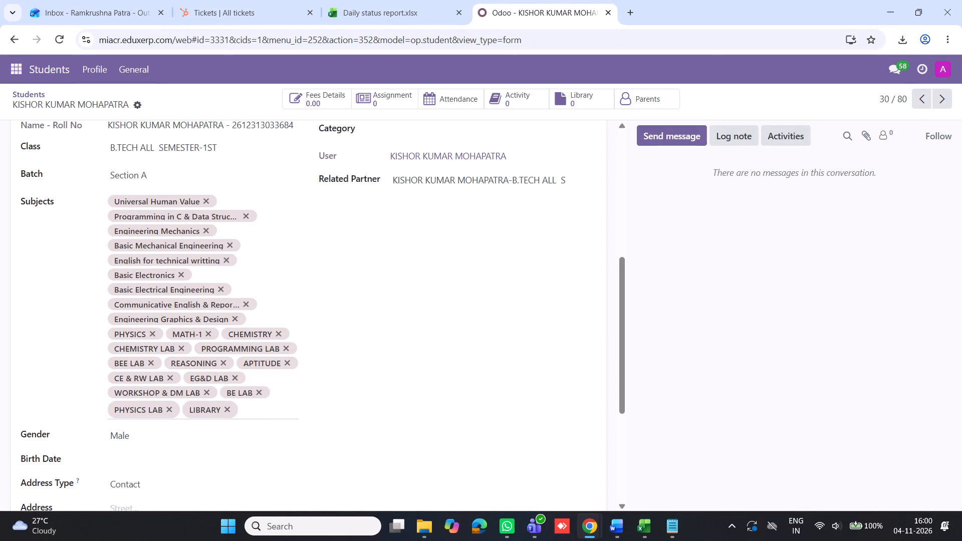
click(260, 410)
key(ctrl+v)
click(289, 427)
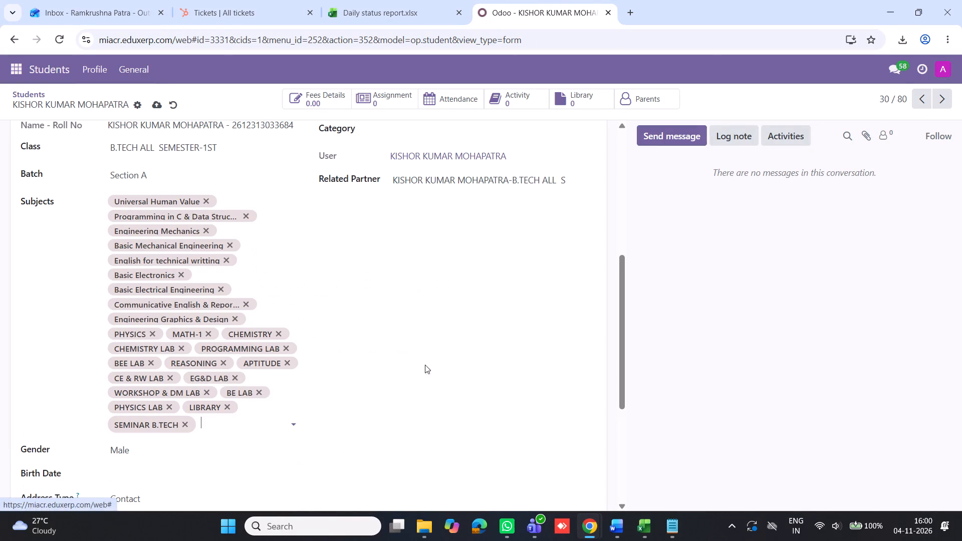
click(944, 99)
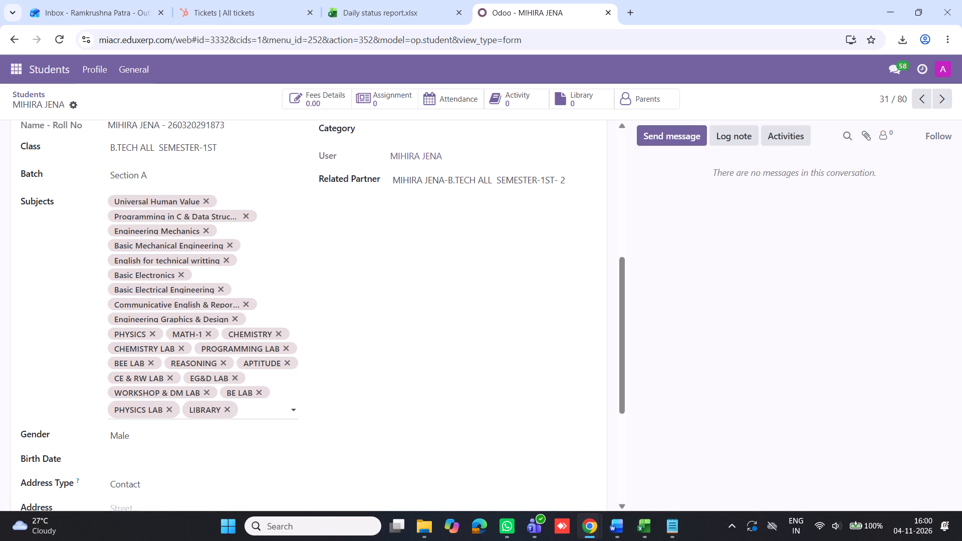
Add the SEMINAR B.TECH subject to student records 31, 32 and 33 of 80, advancing to the next student after each.
click(272, 405)
key(ctrl+v)
click(279, 432)
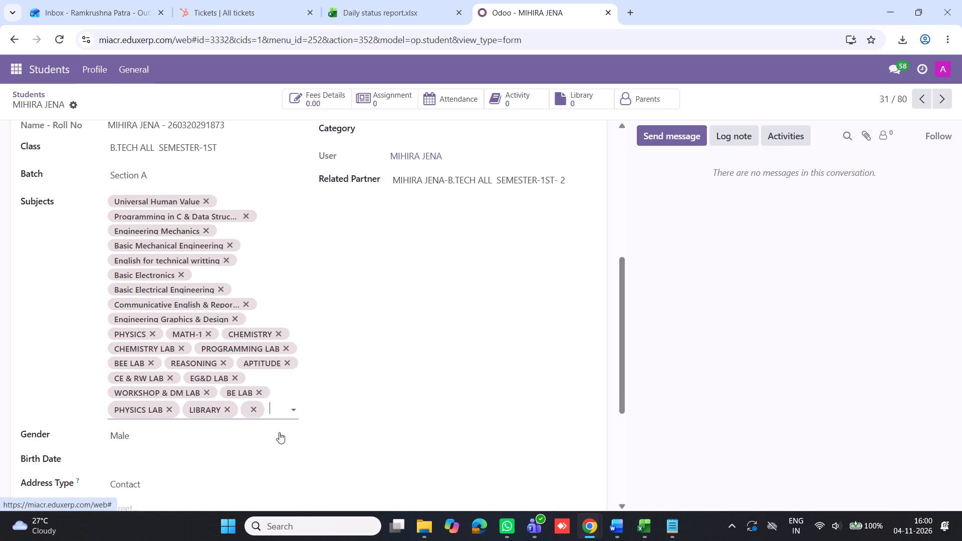
click(946, 97)
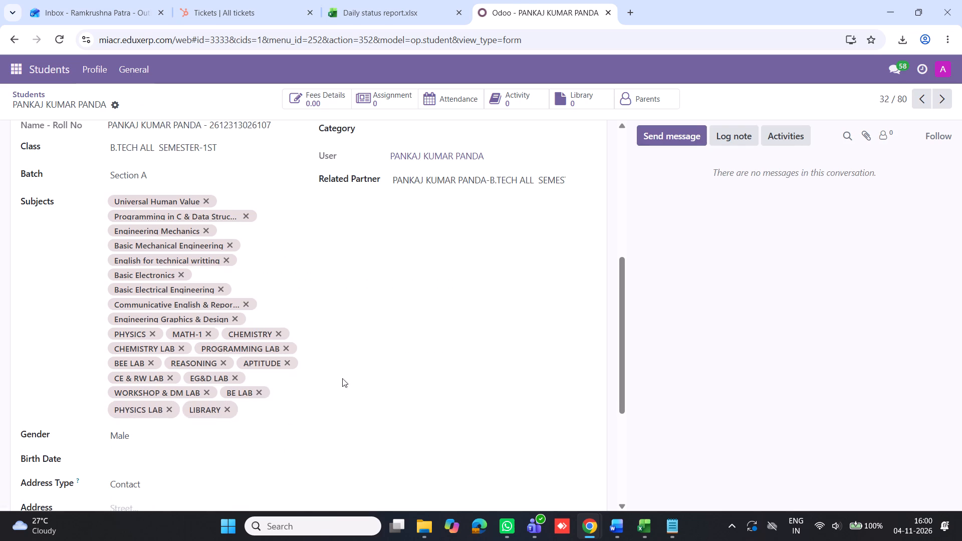
click(262, 409)
key(ctrl+v)
click(272, 430)
click(944, 102)
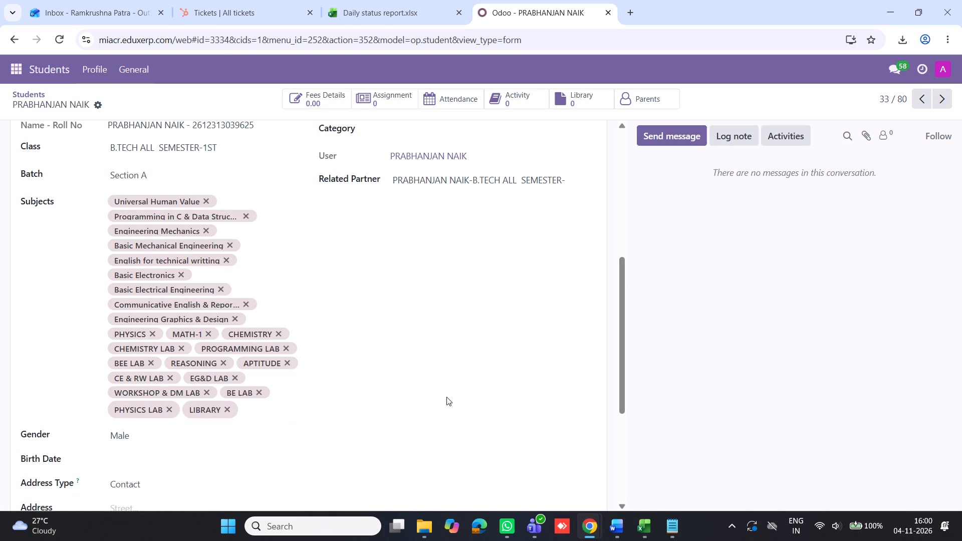
click(258, 409)
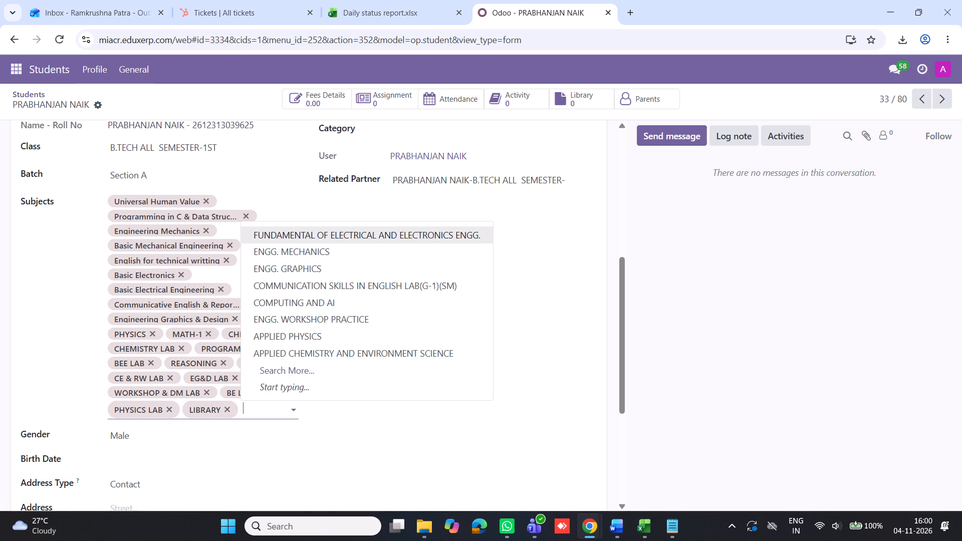
key(ctrl+v)
click(261, 426)
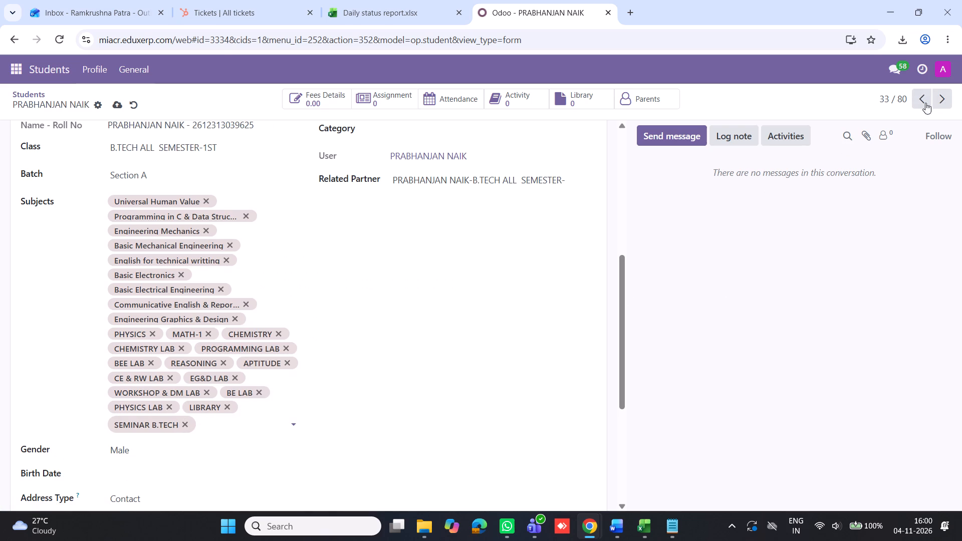
click(941, 101)
Add the SEMINAR B.TECH subject to student records 34, 35 and 36 of 80, advancing to the next student after each.
click(257, 409)
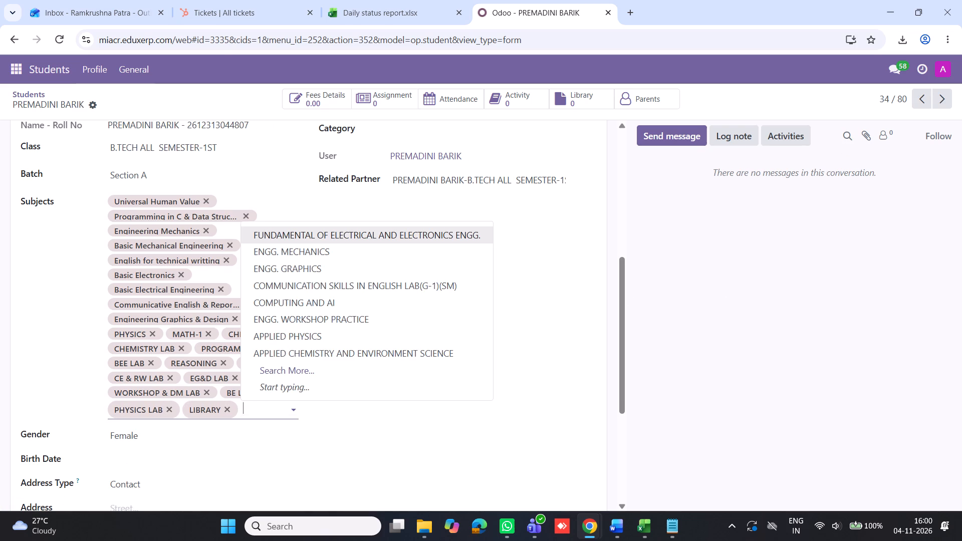
key(ctrl+v)
click(276, 426)
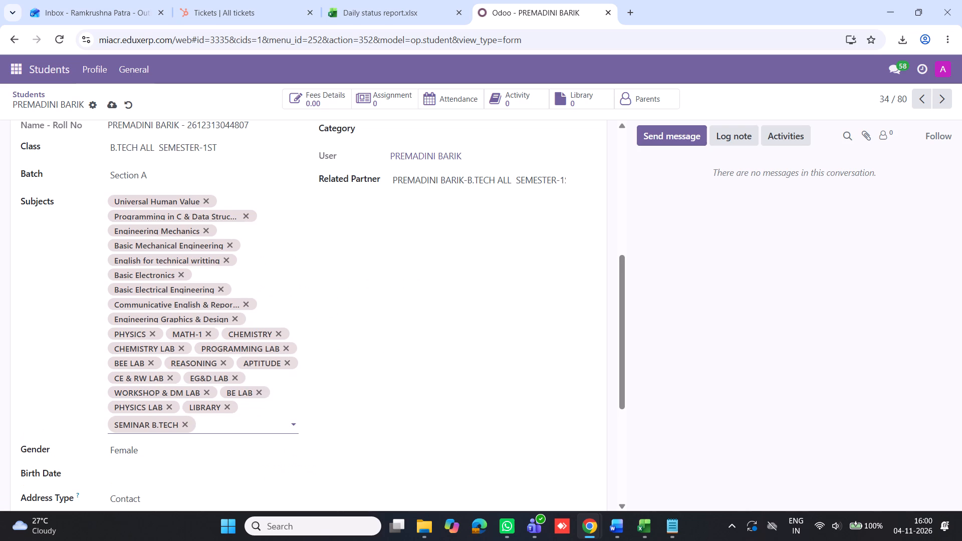
click(943, 98)
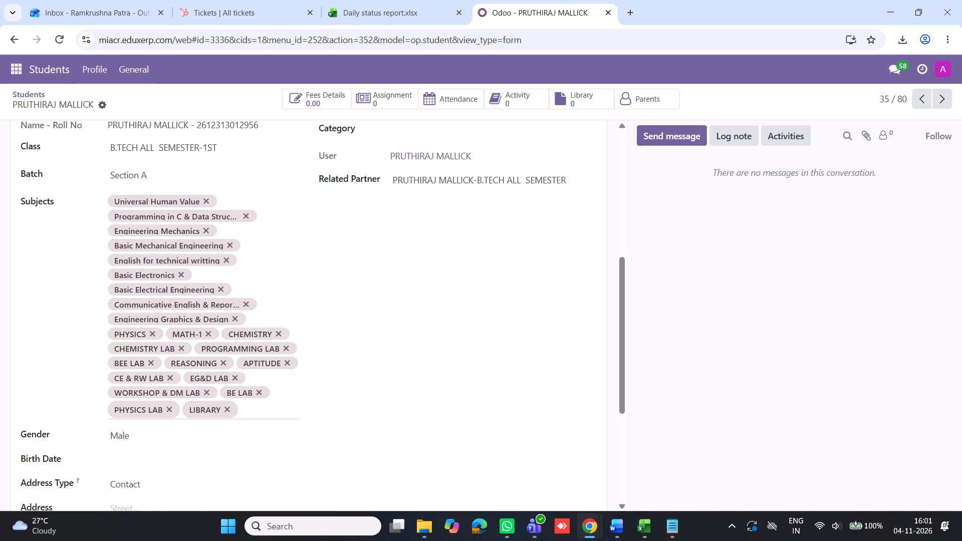
click(267, 405)
key(ctrl+v)
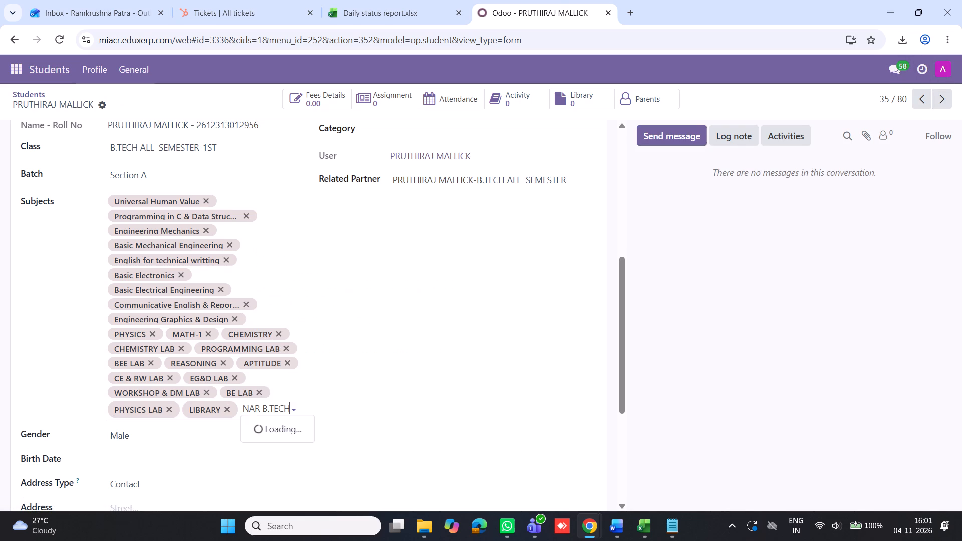
click(279, 429)
click(942, 104)
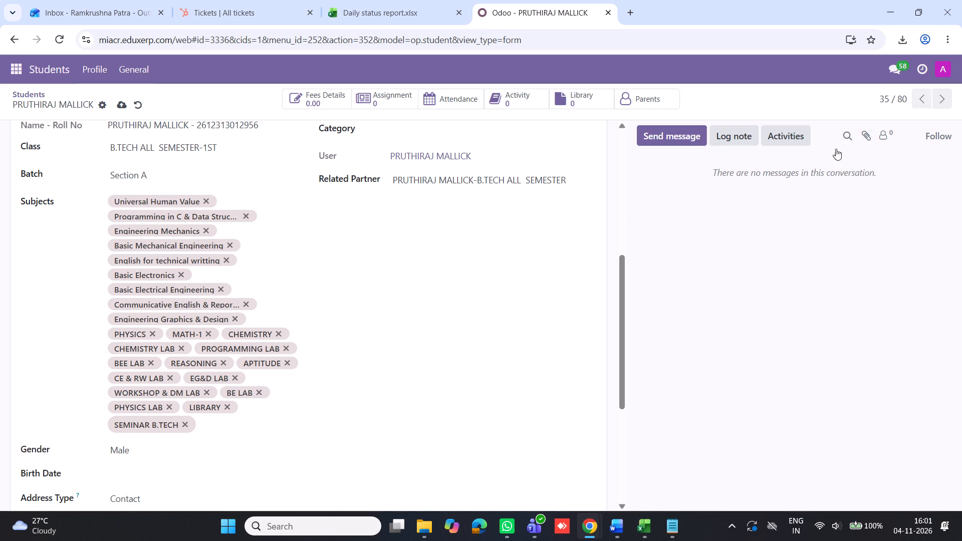
click(262, 413)
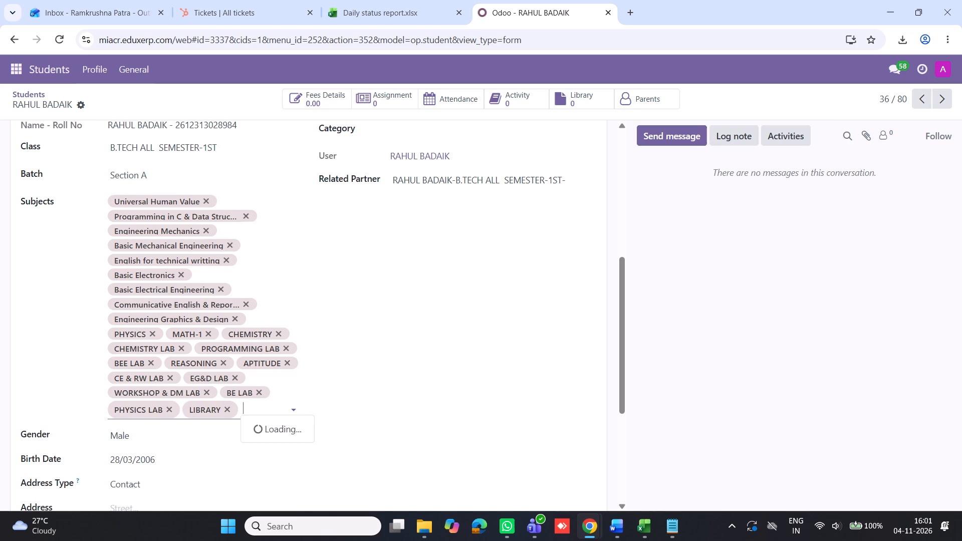
key(ctrl+v)
click(276, 427)
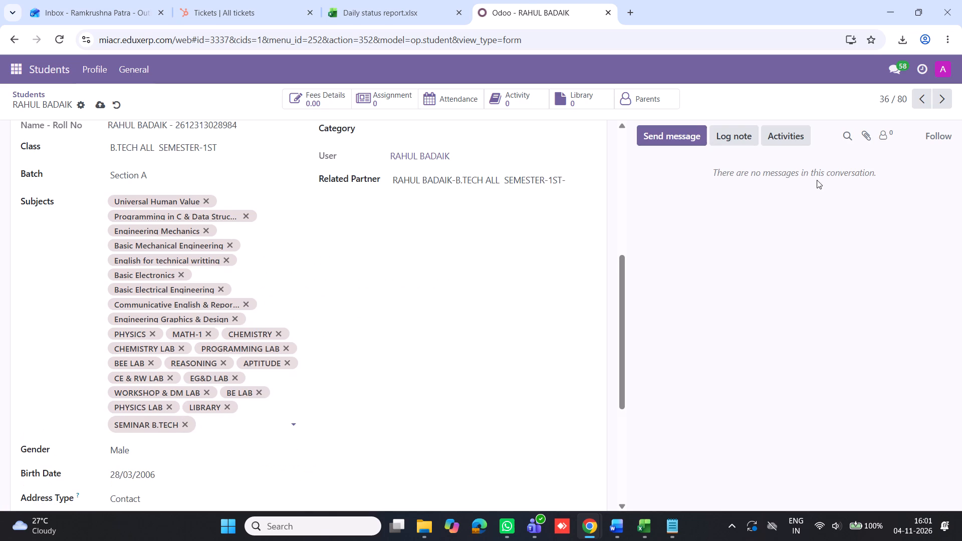
click(944, 102)
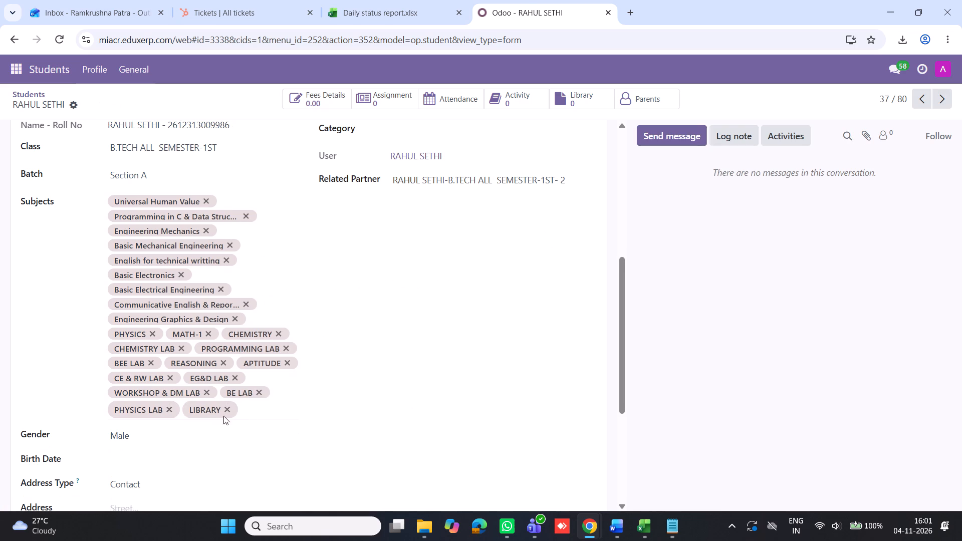
Add the SEMINAR B.TECH subject to student records 37, 38 and 39 of 80, advancing to the next student after each.
click(255, 413)
key(ctrl+v)
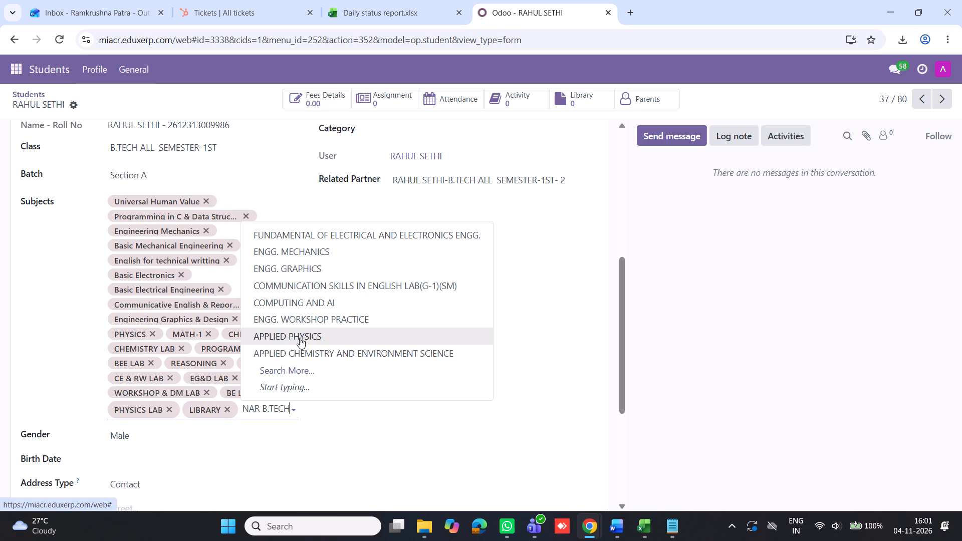
click(284, 430)
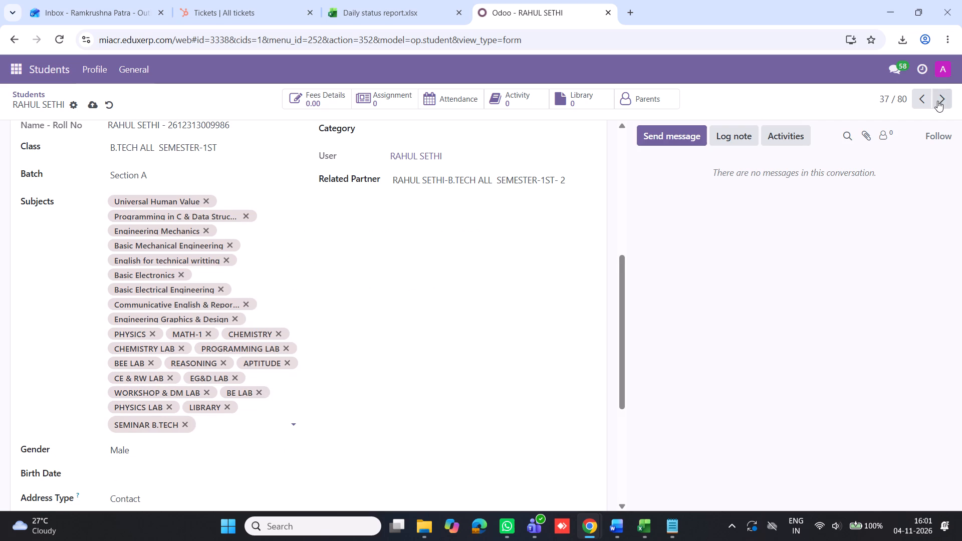
click(937, 101)
click(262, 410)
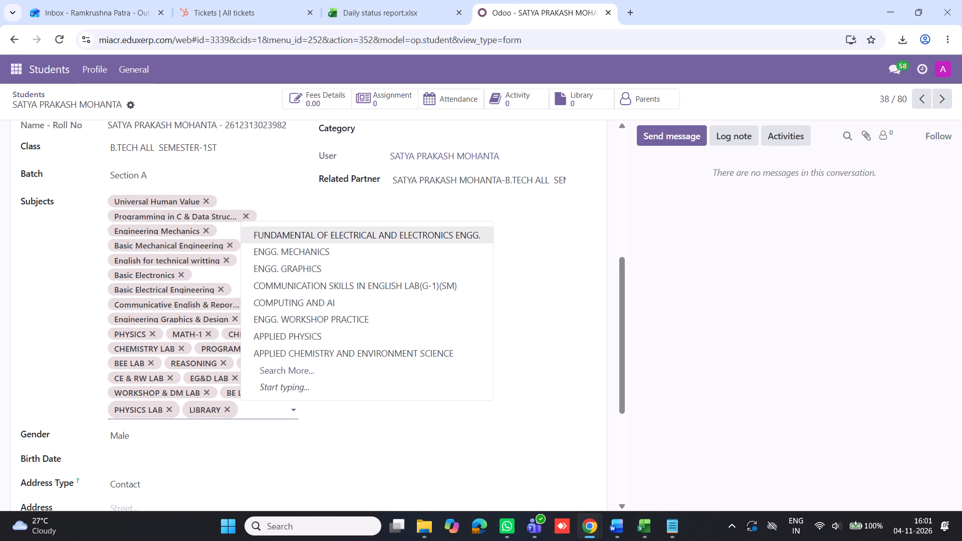
key(ctrl+v)
click(289, 428)
click(942, 100)
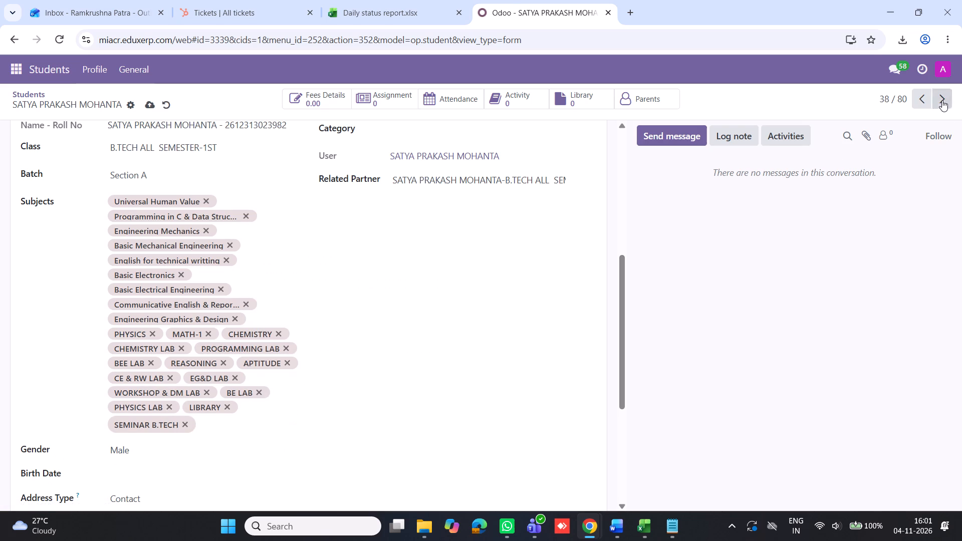
click(244, 411)
key(ctrl+v)
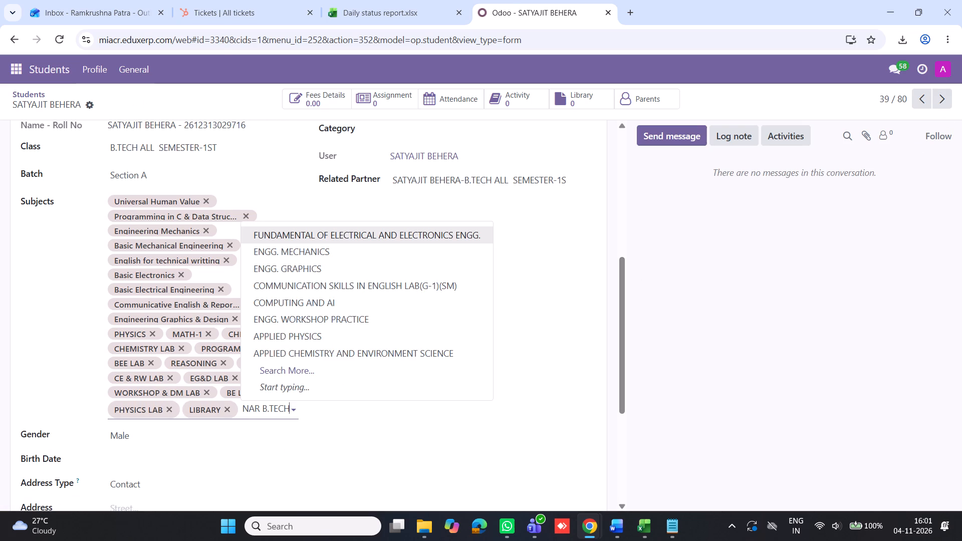
click(274, 430)
click(943, 99)
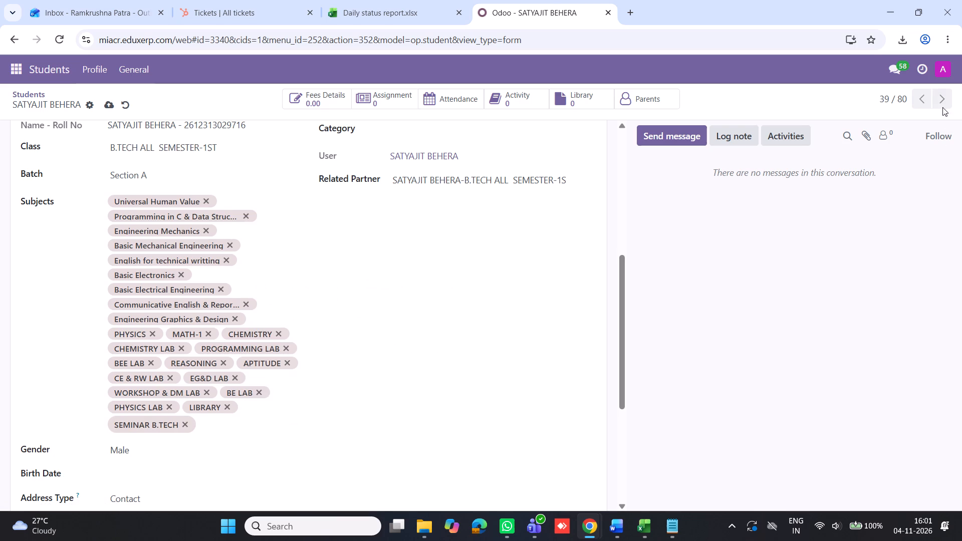
Add the SEMINAR B.TECH subject to student records 40, 41 and 42 of 80, advancing to the next student after each.
click(240, 409)
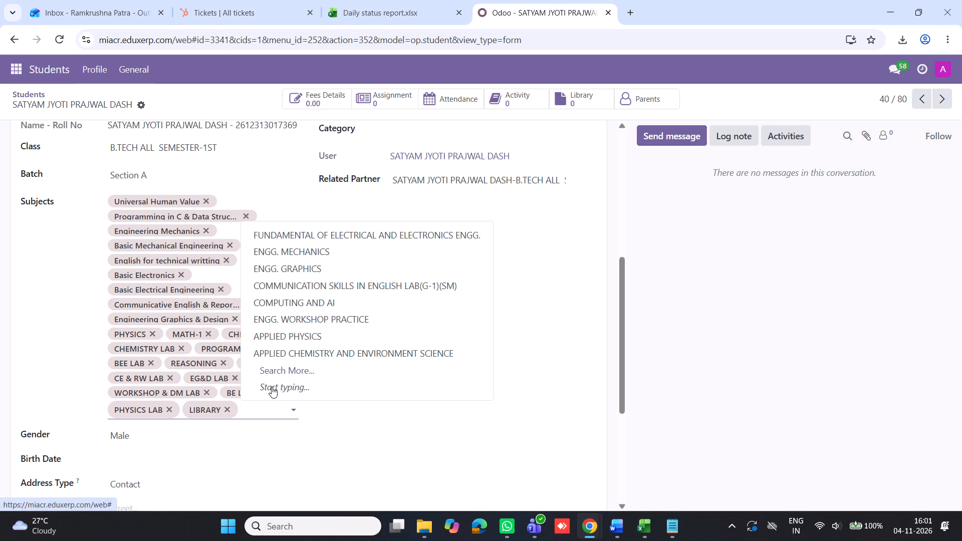
key(ctrl+v)
click(280, 425)
click(946, 102)
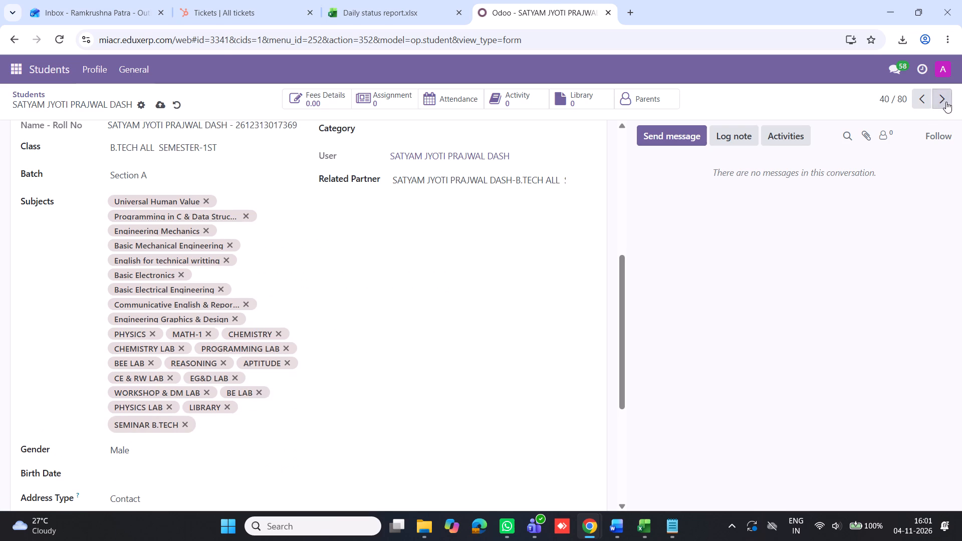
click(250, 412)
key(ctrl+v)
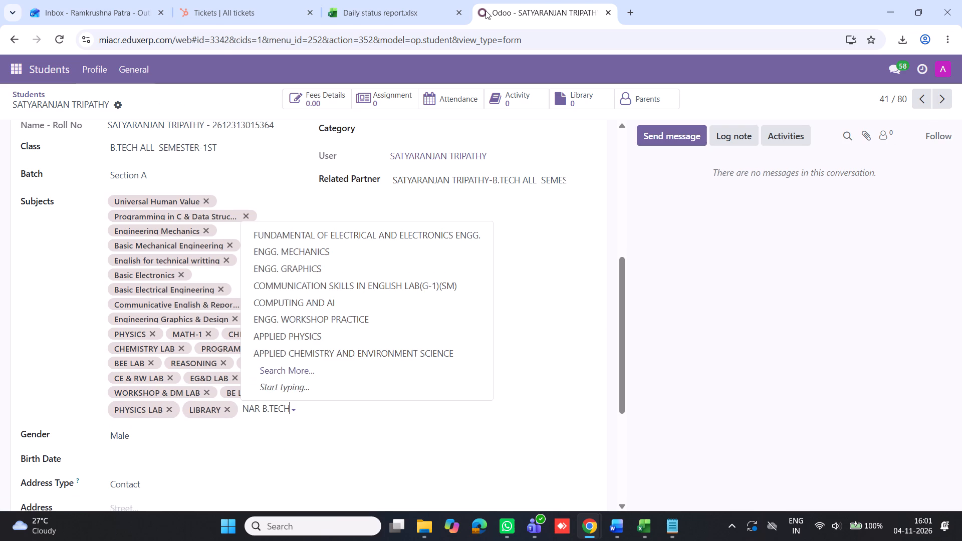
click(285, 425)
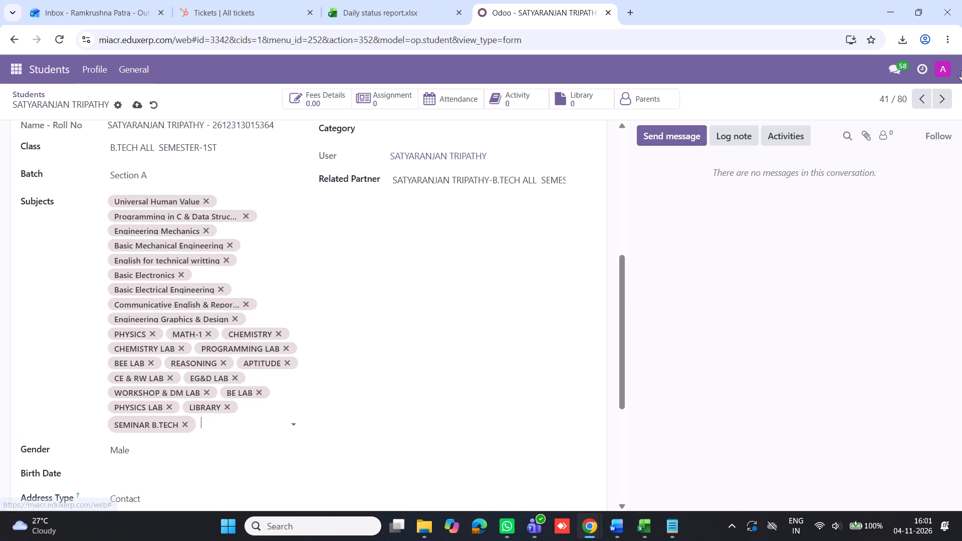
click(950, 96)
click(258, 409)
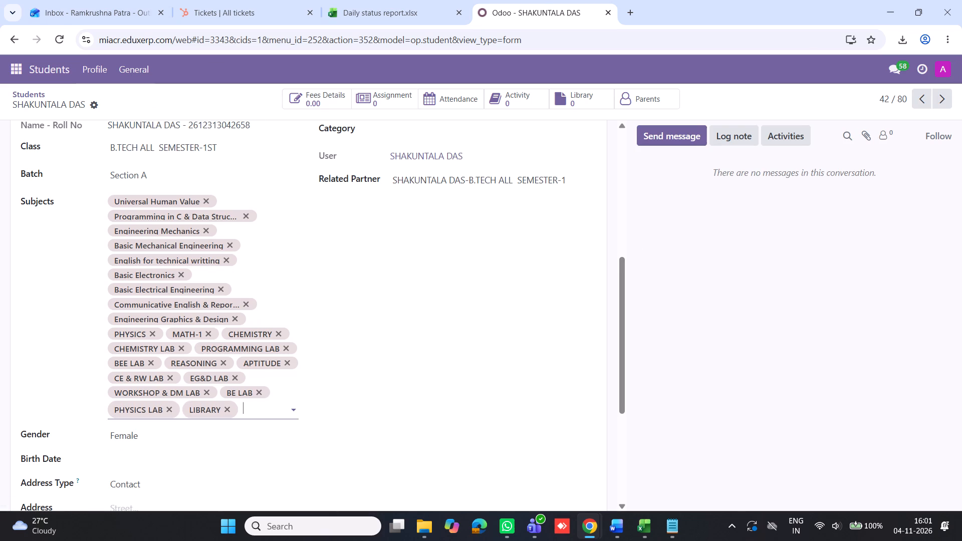
key(ctrl+v)
click(282, 432)
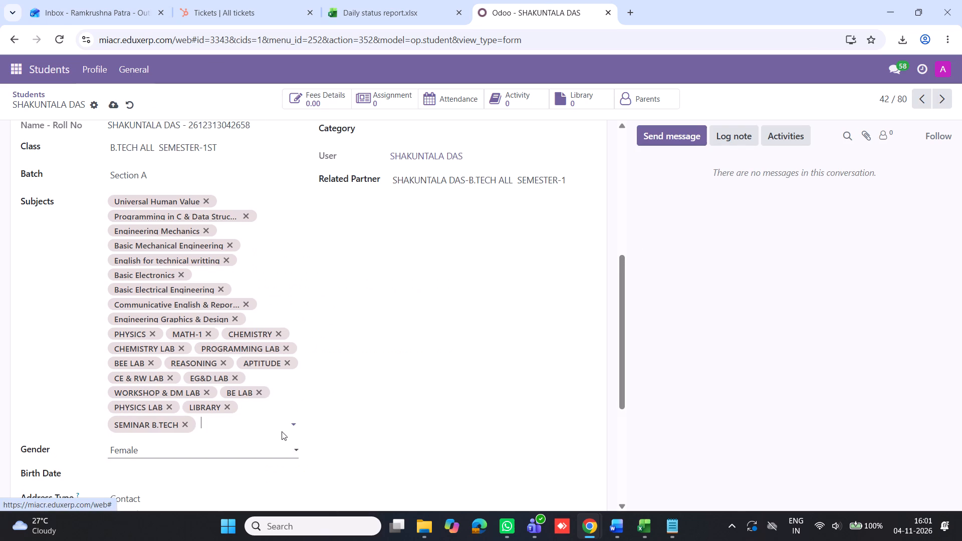
click(948, 101)
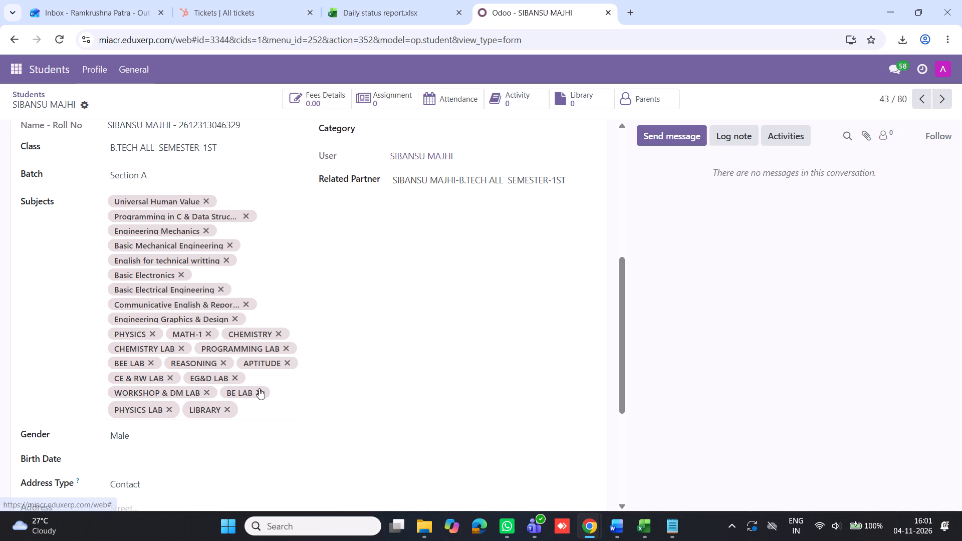
Add the SEMINAR B.TECH subject to student records 43, 44 and 45 of 80, advancing to the next student after each.
click(260, 408)
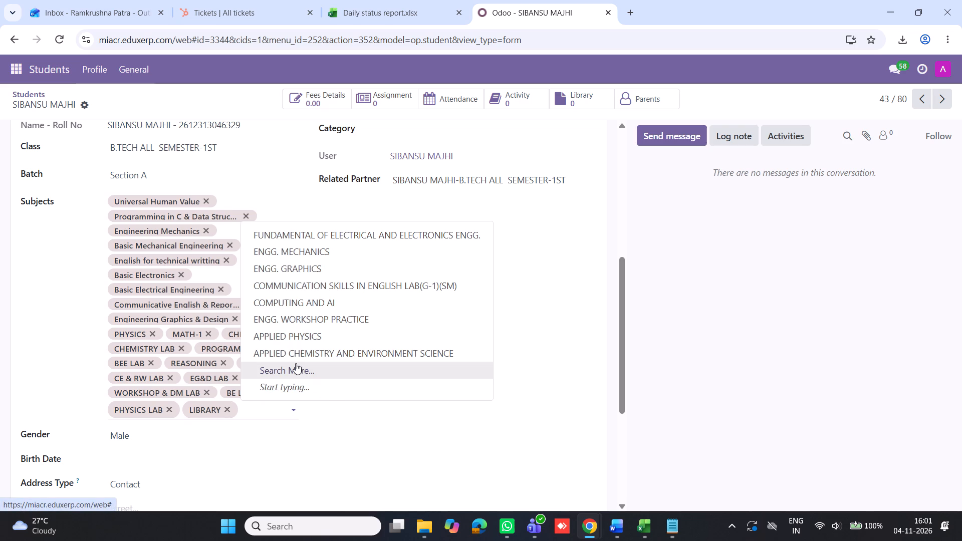
key(ctrl+v)
click(290, 429)
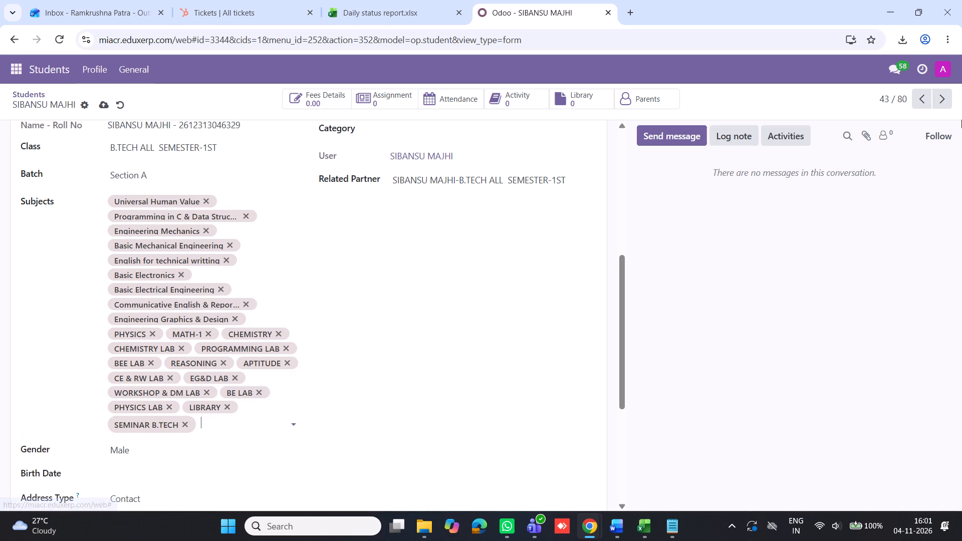
click(948, 104)
click(252, 411)
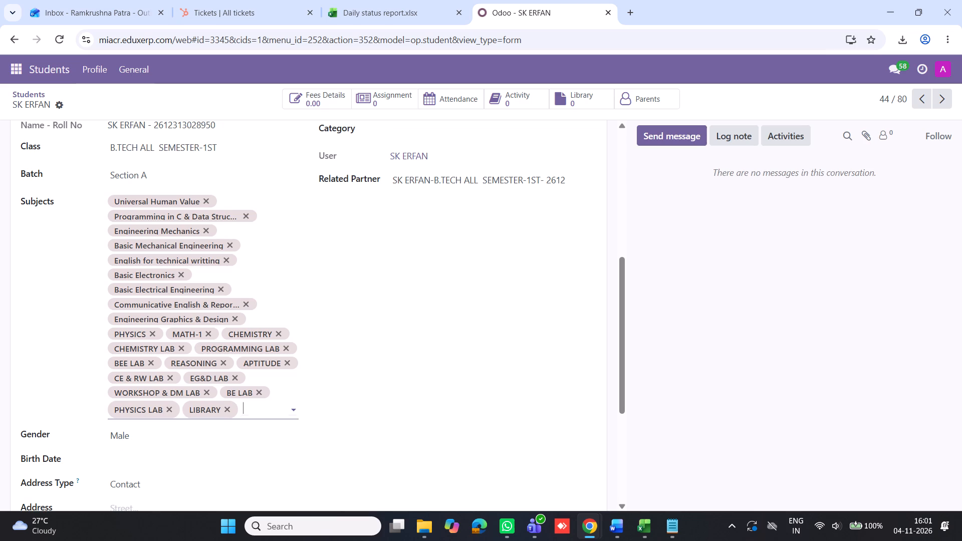
key(ctrl+v)
click(278, 427)
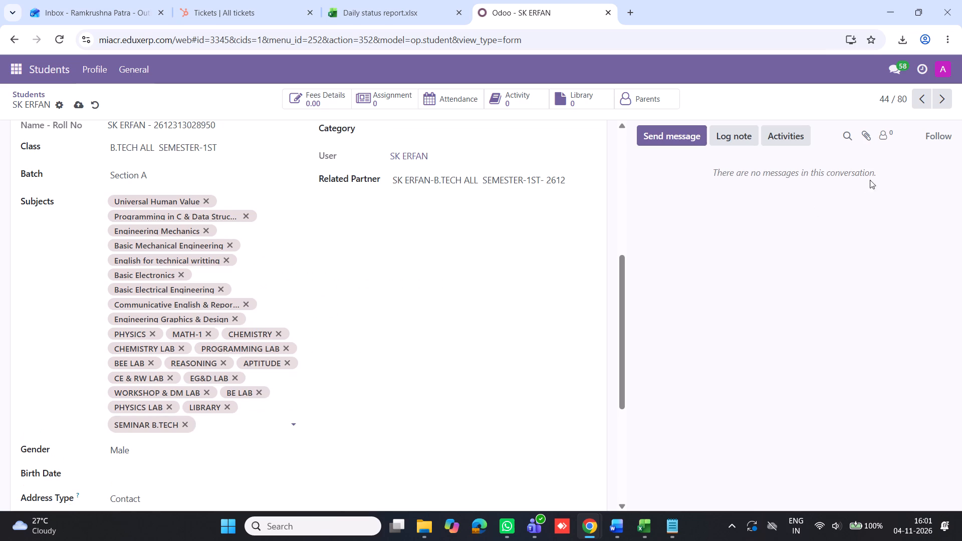
click(947, 101)
click(251, 412)
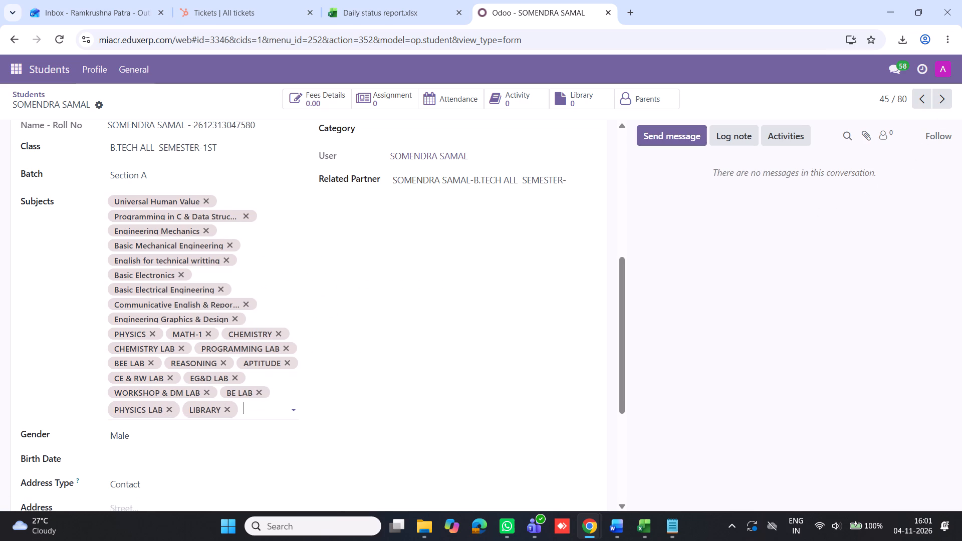
key(ctrl+v)
click(266, 432)
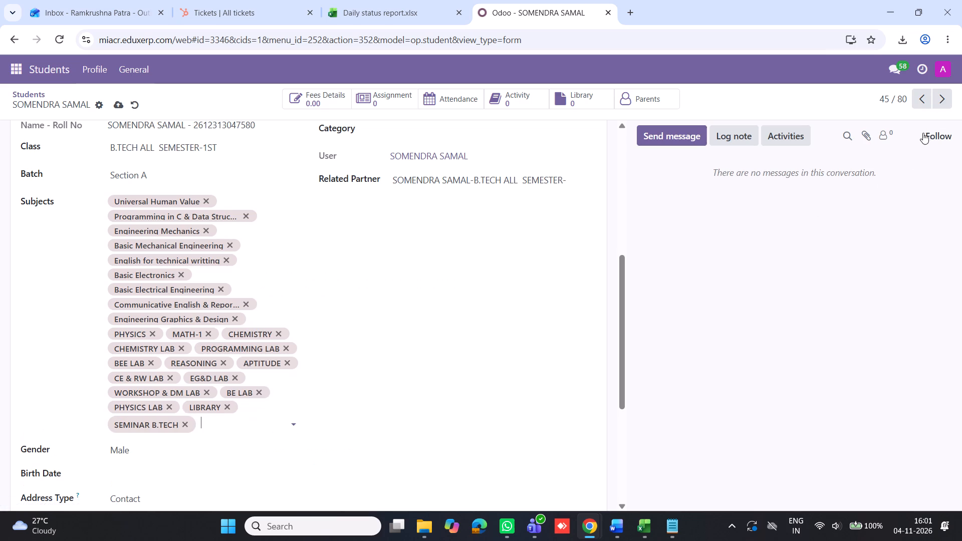
click(939, 102)
Add the SEMINAR B.TECH subject to student records 46, 47 and 48 of 80, advancing to the next student after each.
click(246, 410)
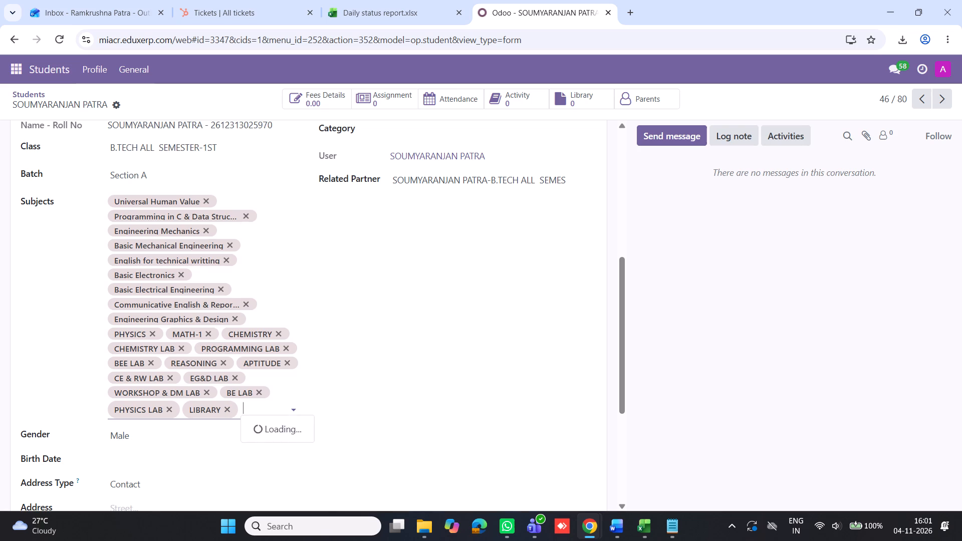
key(ctrl+v)
click(255, 434)
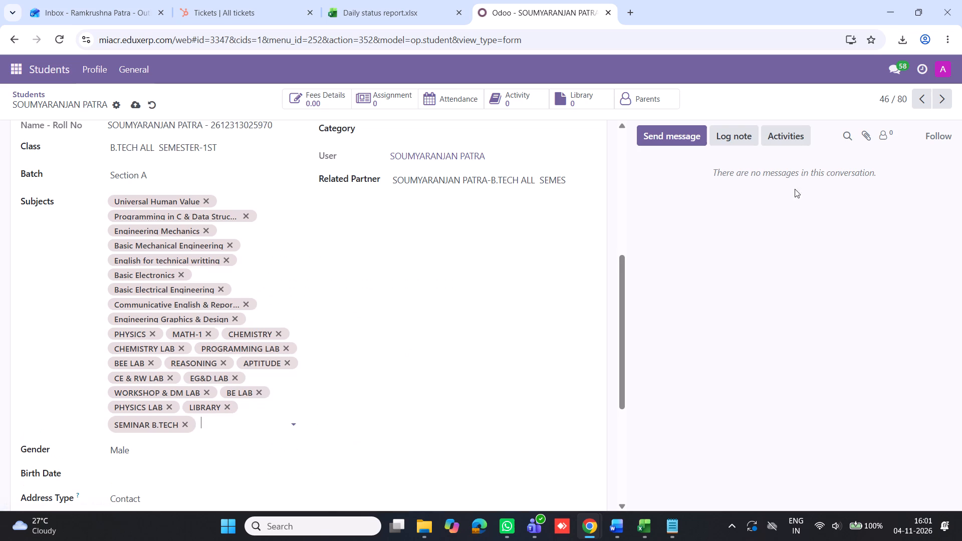
click(944, 99)
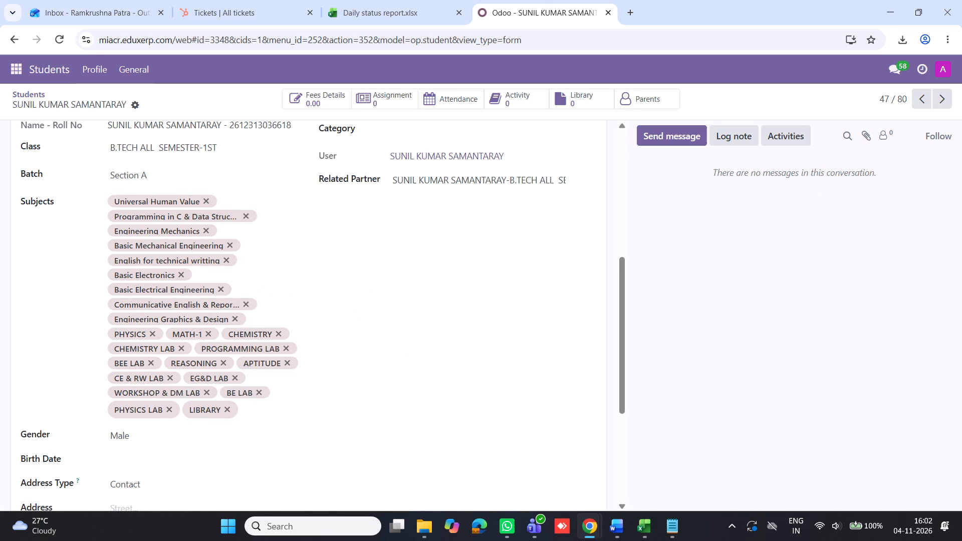
click(252, 412)
key(ctrl+v)
click(264, 429)
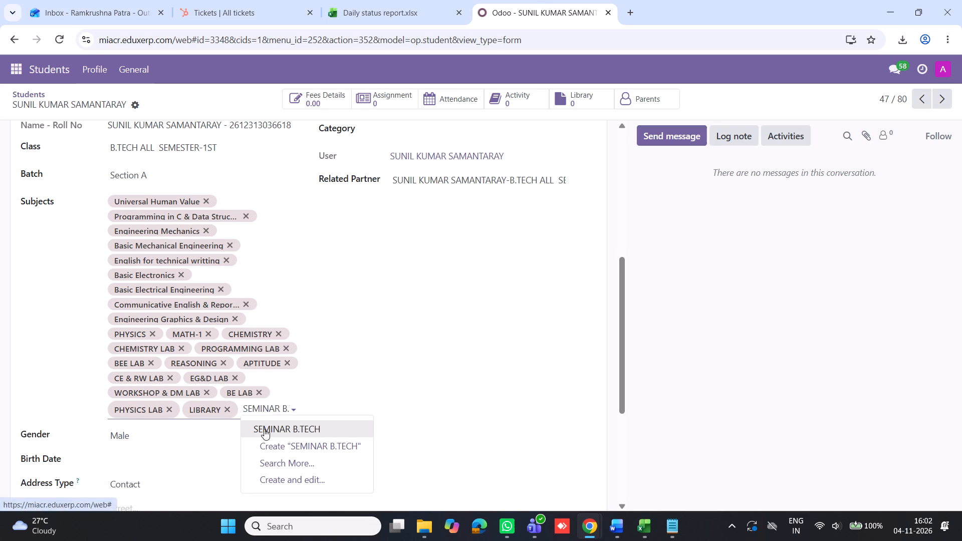
click(937, 107)
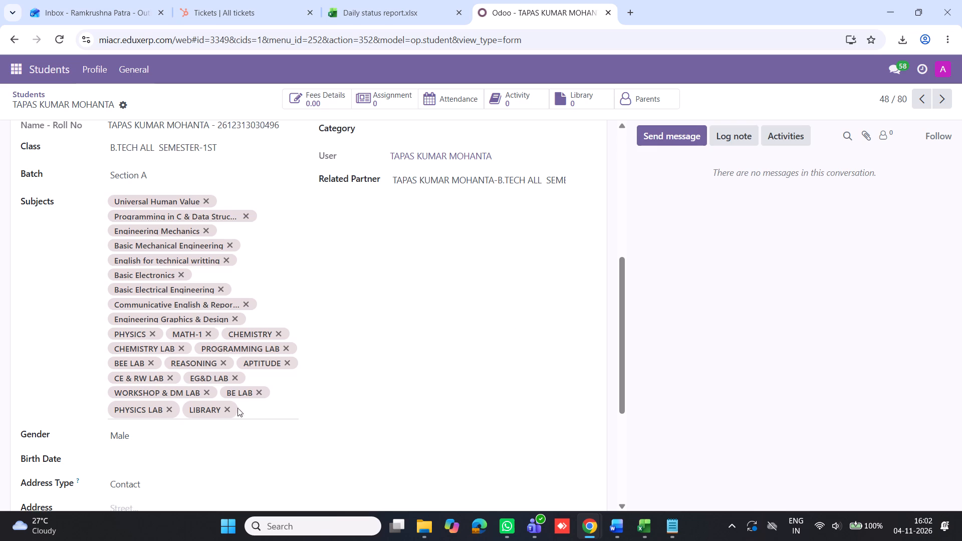
click(249, 406)
key(ctrl+v)
click(258, 430)
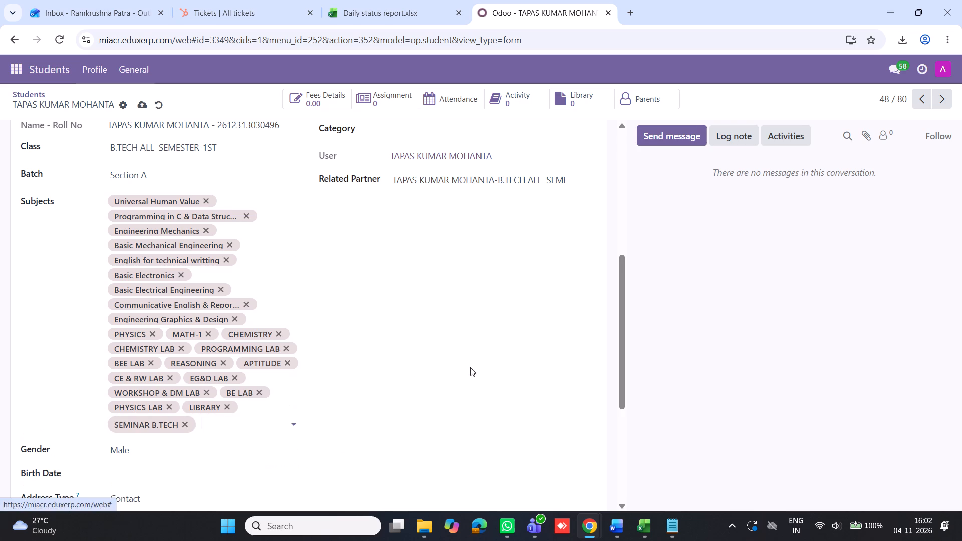
click(936, 99)
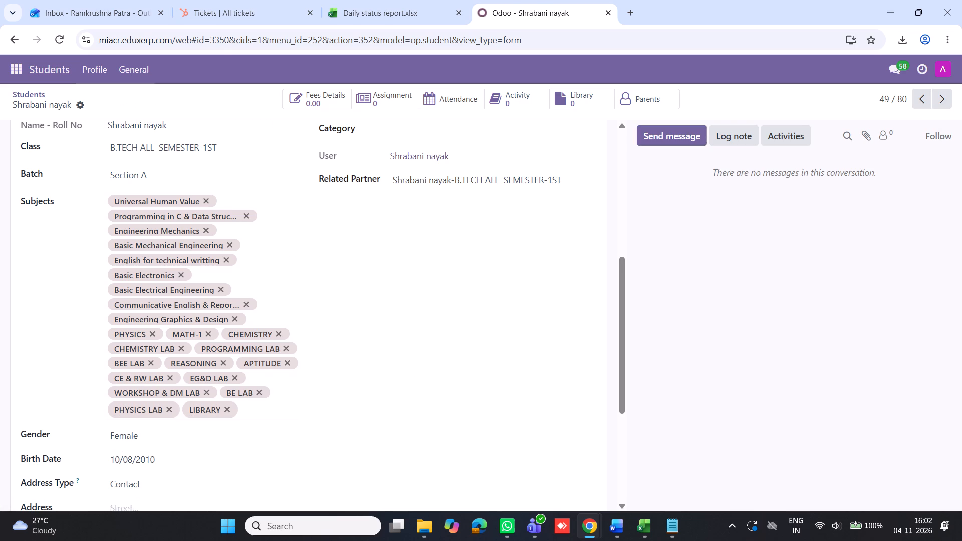
Add the SEMINAR B.TECH subject to student records 49, 50 and 51 of 80, advancing to the next student after each.
click(243, 412)
key(ctrl+v)
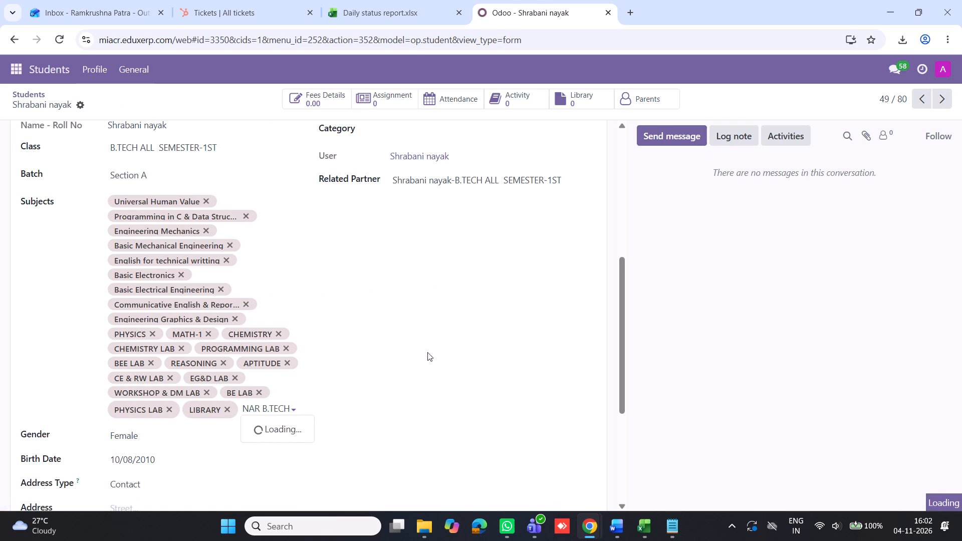
click(280, 405)
click(280, 405)
click(287, 423)
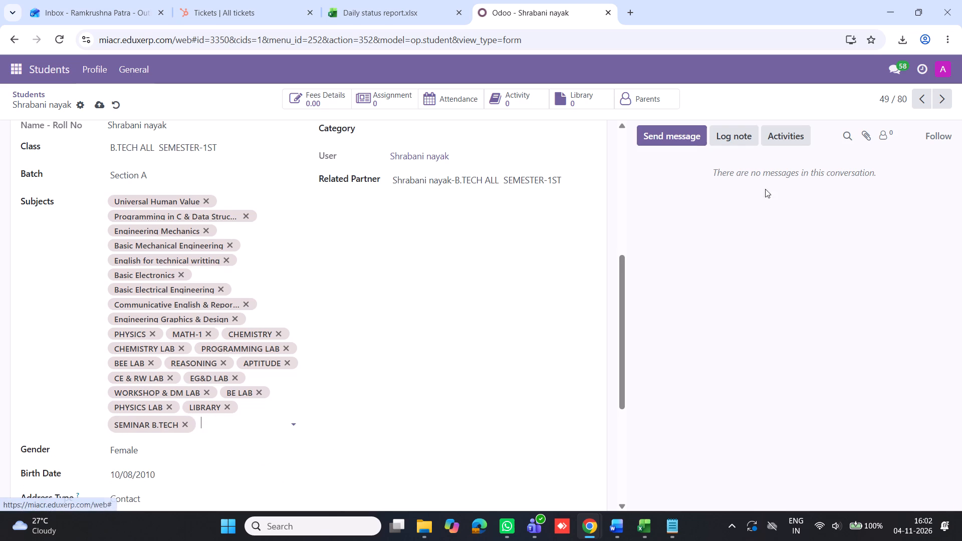
click(941, 104)
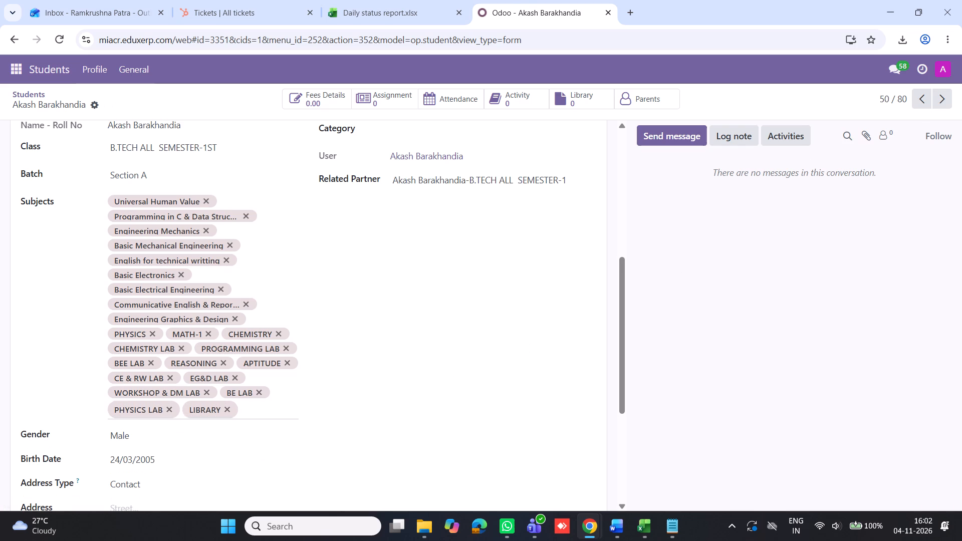
click(252, 407)
key(ctrl+v)
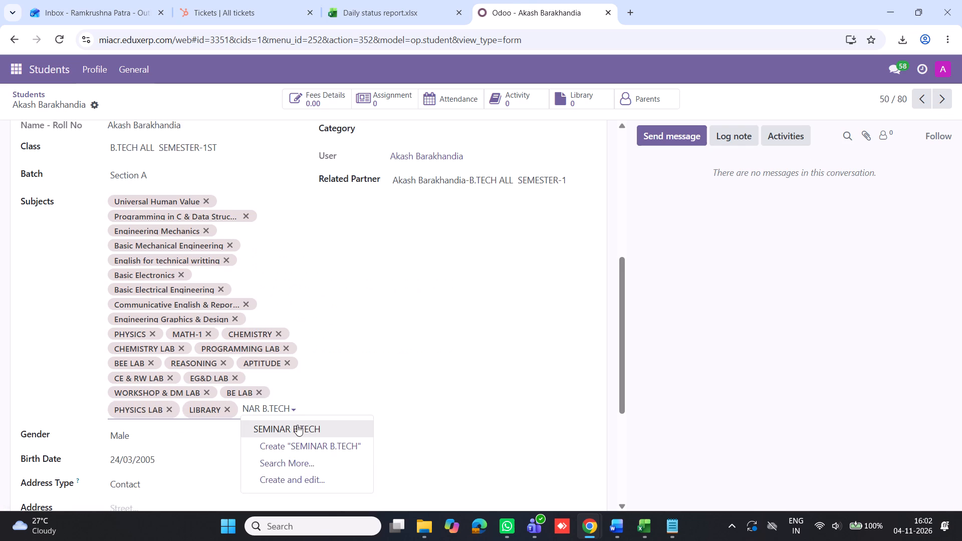
click(297, 425)
click(939, 100)
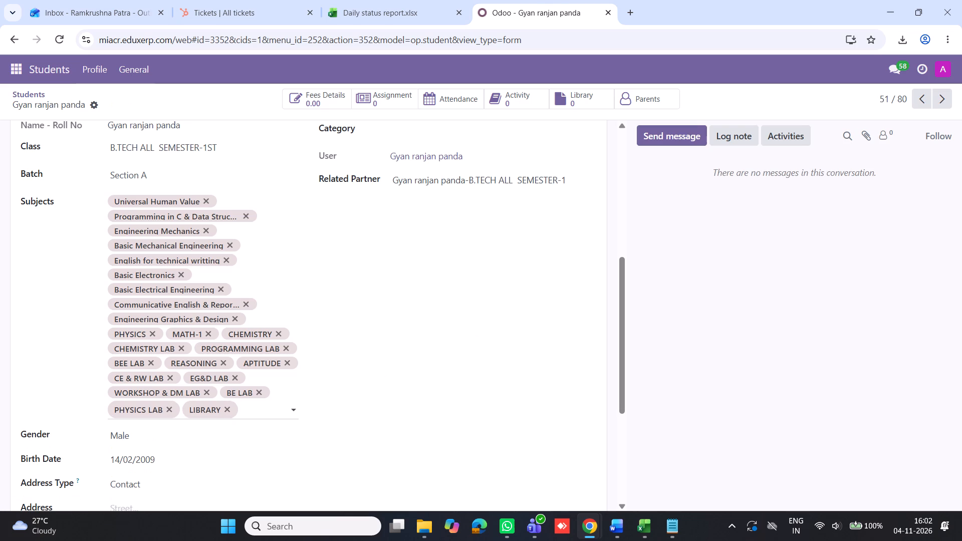
click(244, 408)
key(ctrl+v)
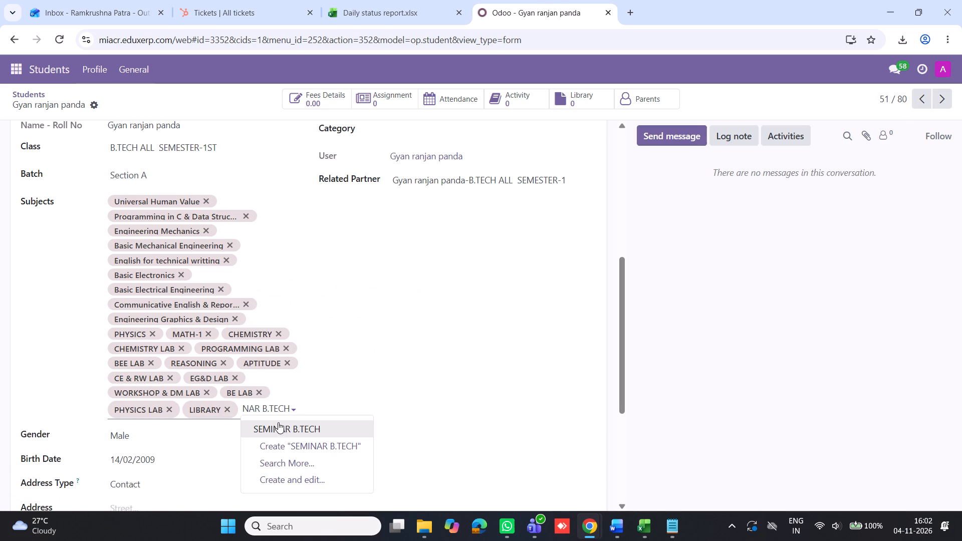
click(280, 425)
click(942, 99)
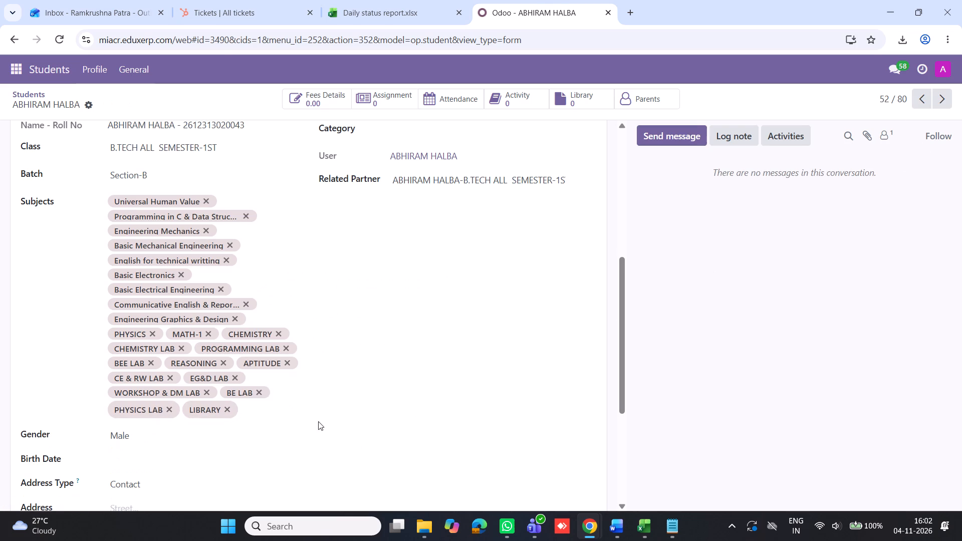
Add the SEMINAR B.TECH subject to student records 52, 53 and 54 of 80, advancing to the next student after each.
click(250, 409)
key(ctrl+v)
click(288, 424)
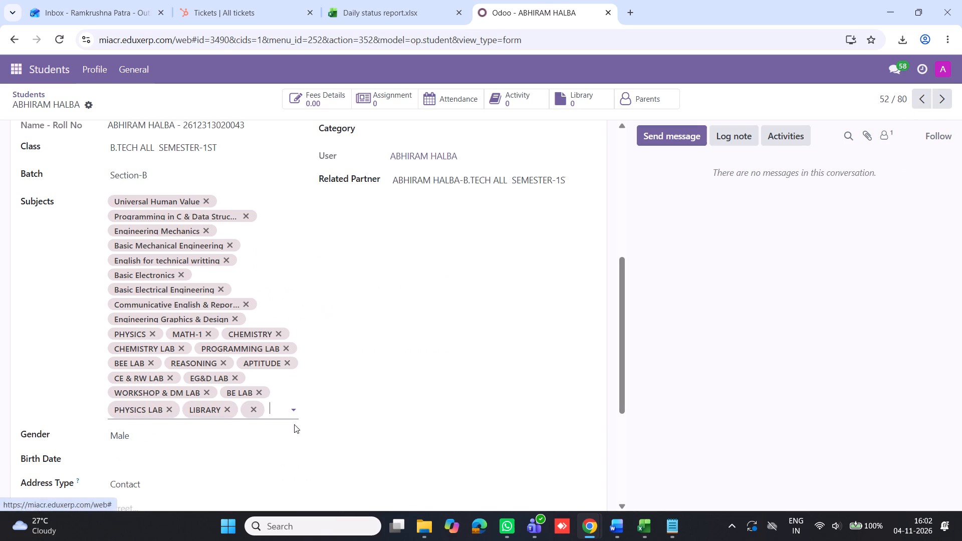
click(934, 102)
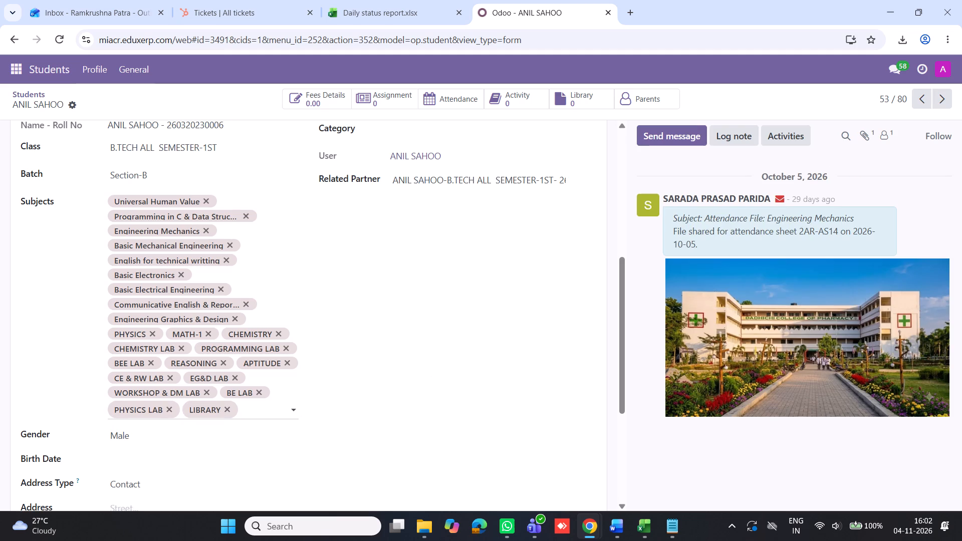
click(263, 409)
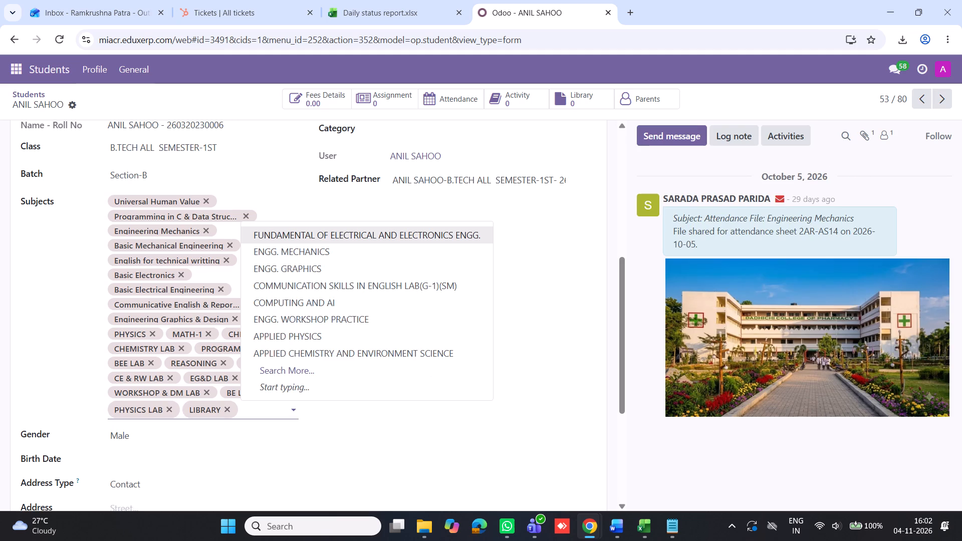
key(ctrl+v)
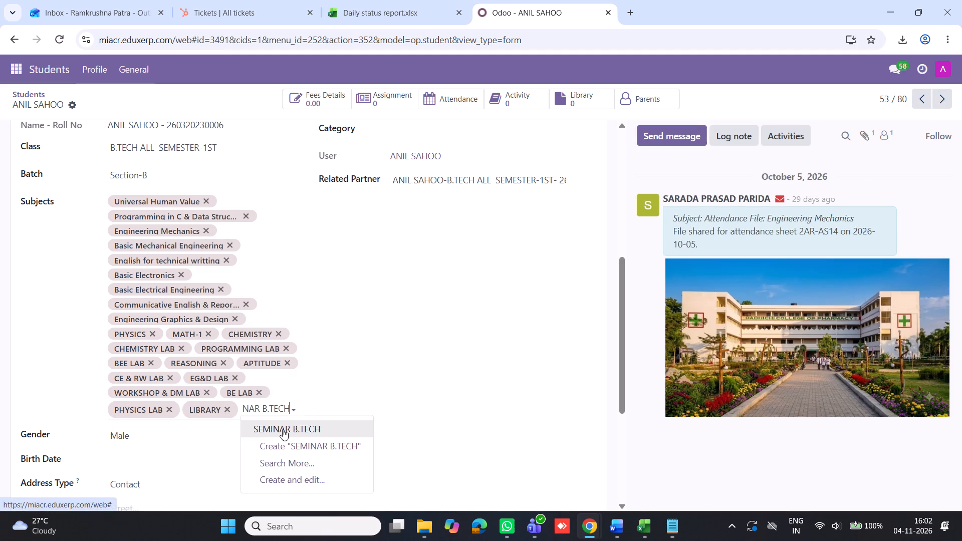
click(283, 429)
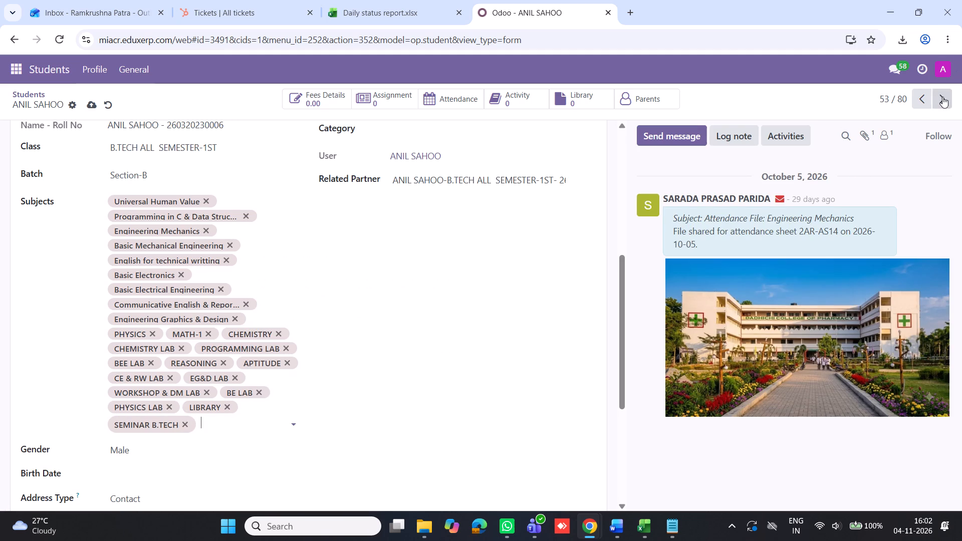
click(942, 97)
click(256, 411)
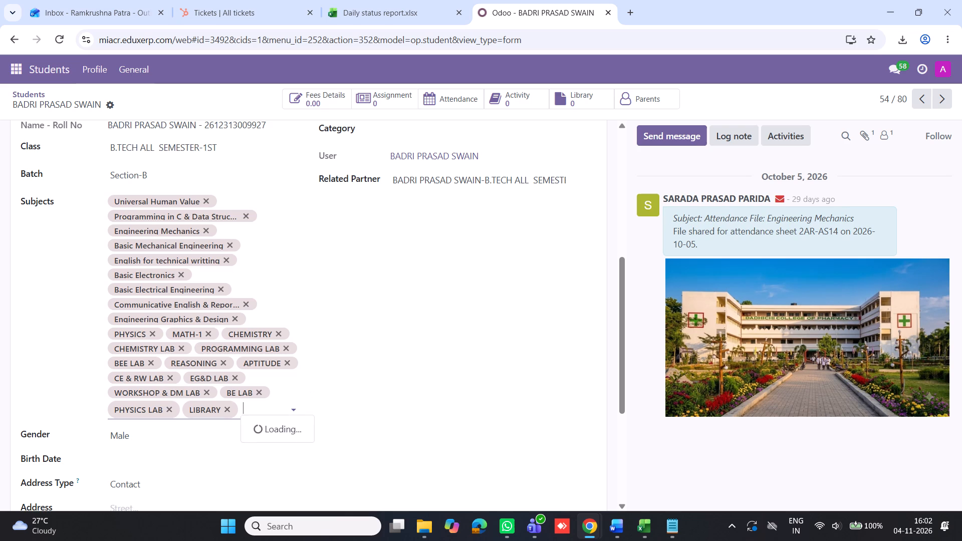
key(ctrl+v)
click(283, 428)
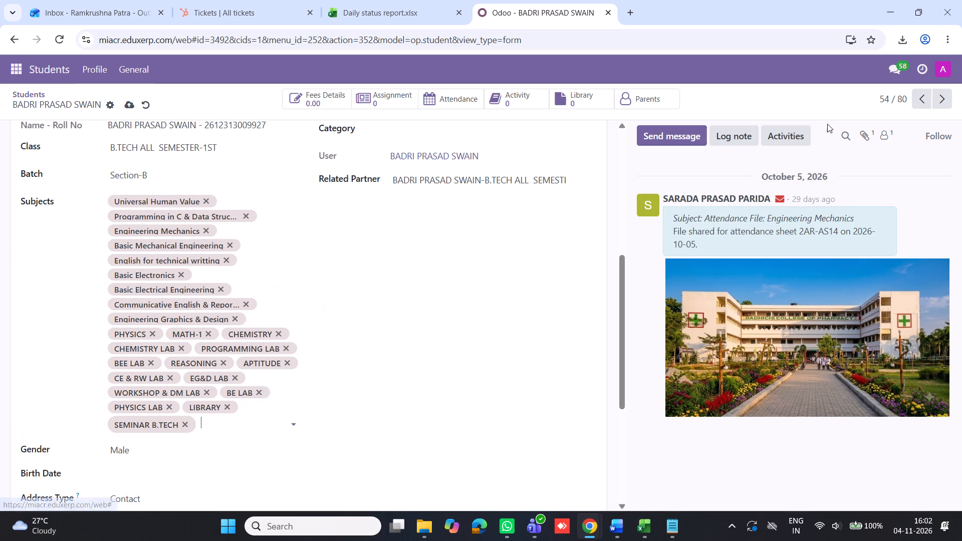
click(941, 99)
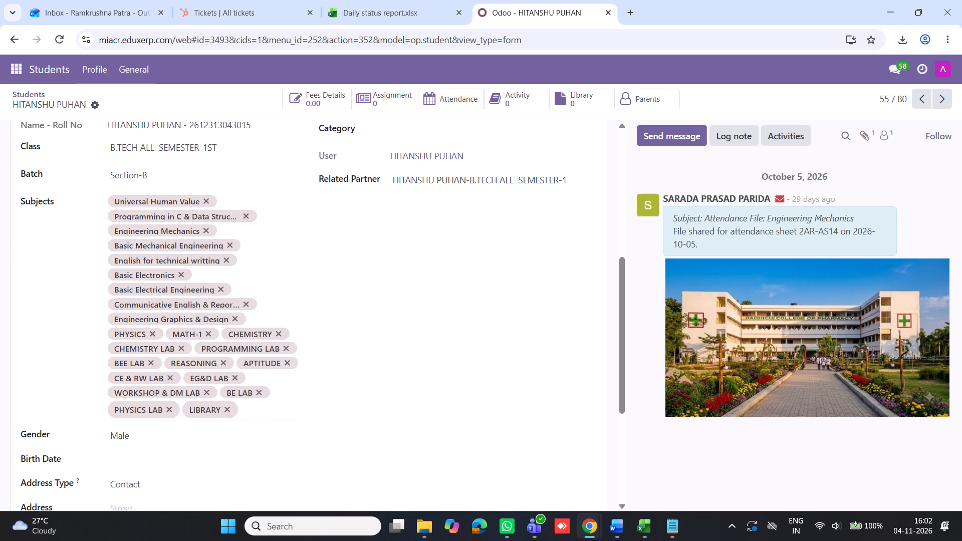
Add the SEMINAR B.TECH subject to student records 55, 56 and 57 of 80, advancing to the next student after each.
click(254, 410)
key(ctrl+v)
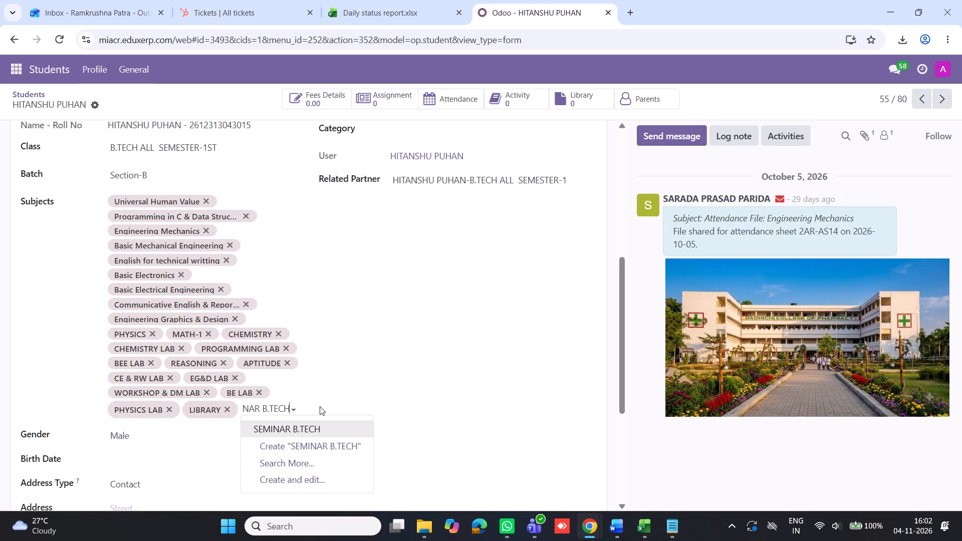
click(312, 426)
click(939, 103)
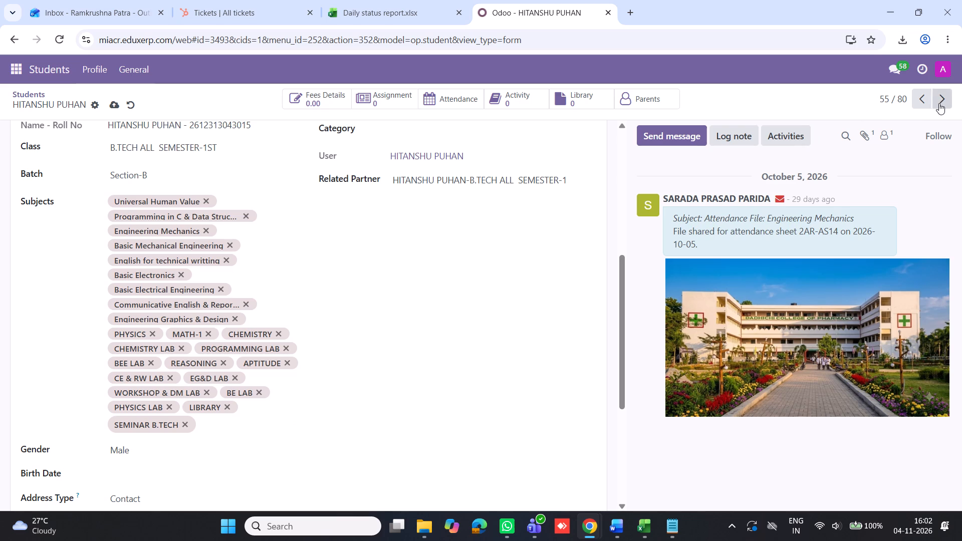
click(253, 409)
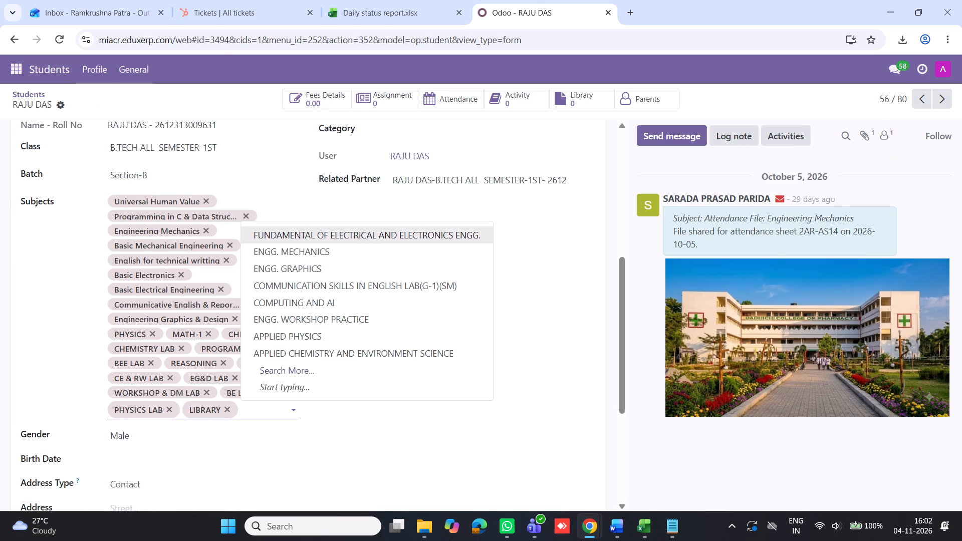
key(ctrl+v)
click(280, 426)
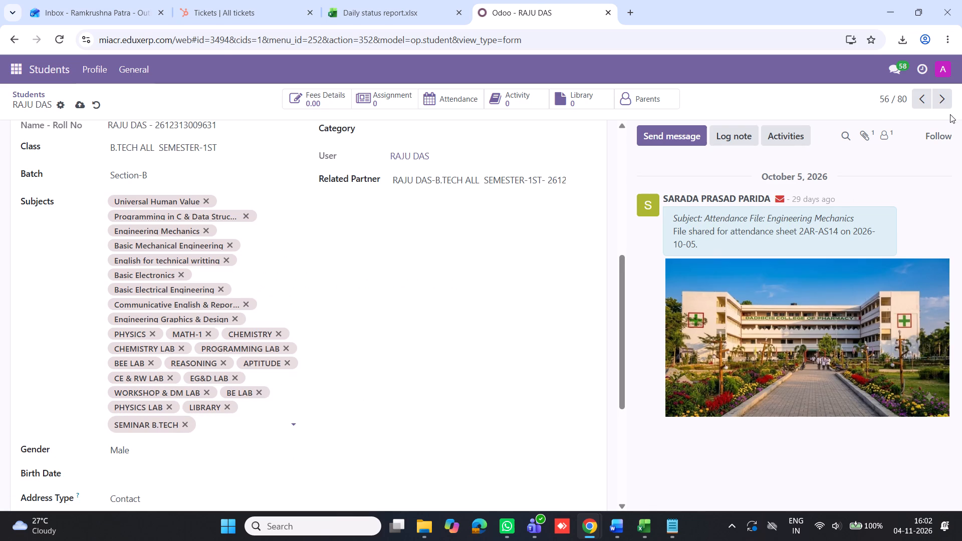
click(943, 103)
click(237, 411)
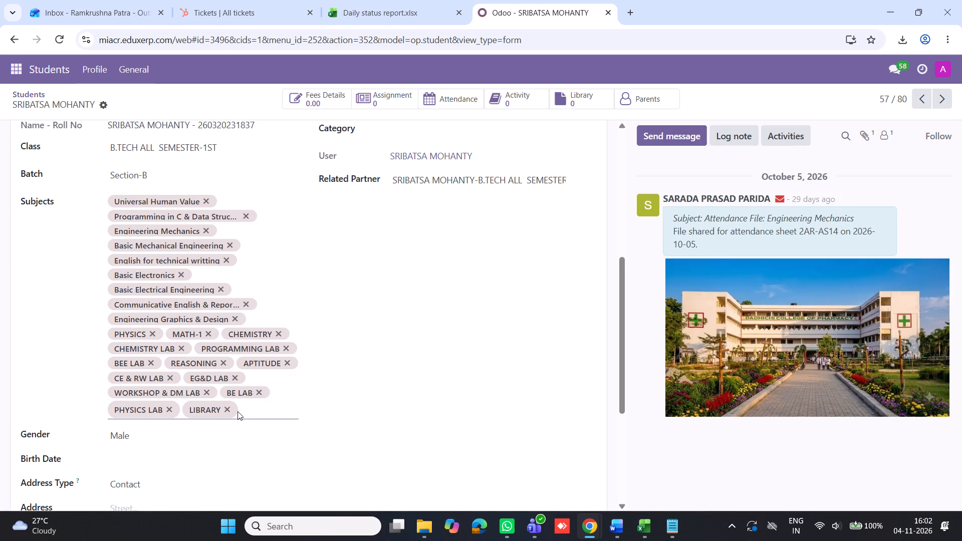
click(251, 410)
key(ctrl+v)
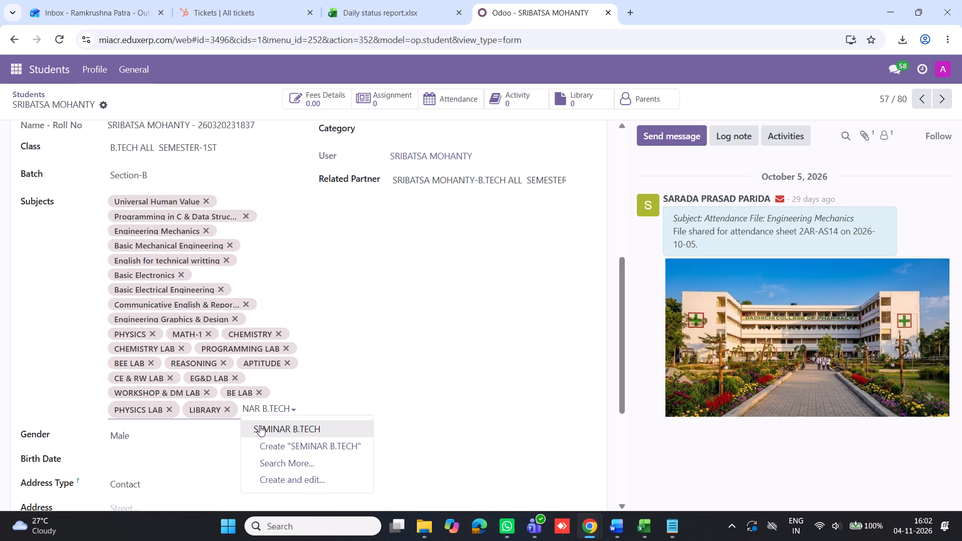
click(261, 427)
click(936, 98)
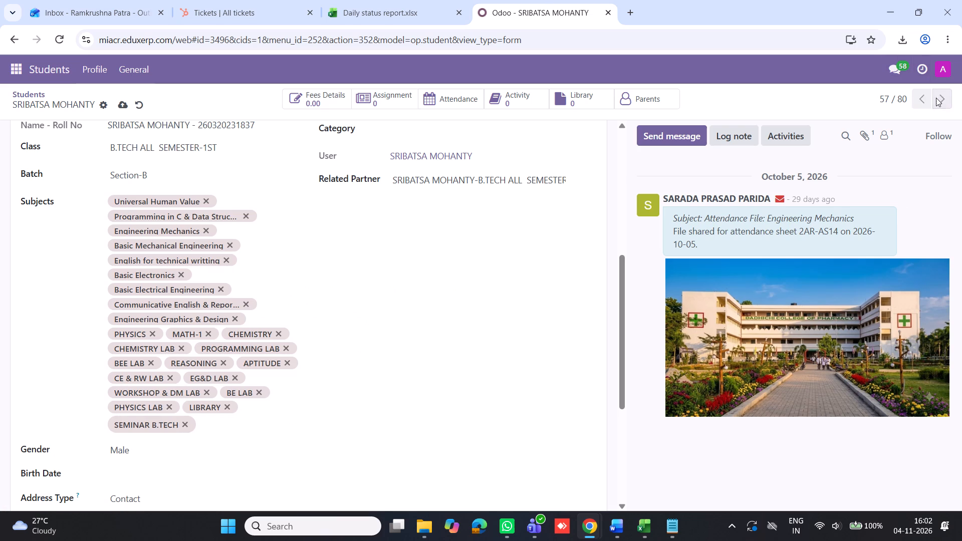
Add the SEMINAR B.TECH subject to student records 58, 59 and 60 of 80, advancing to the next student after each.
click(250, 411)
key(ctrl+v)
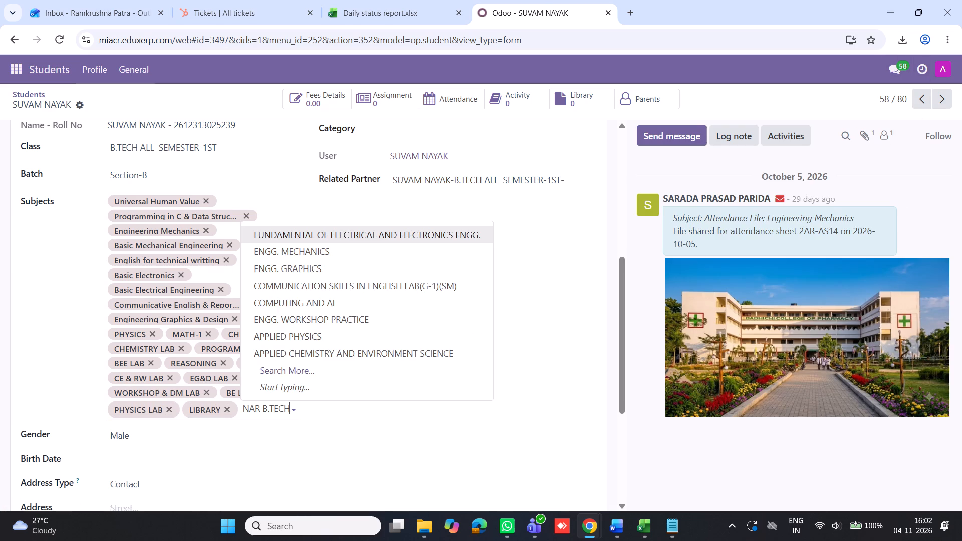
click(260, 426)
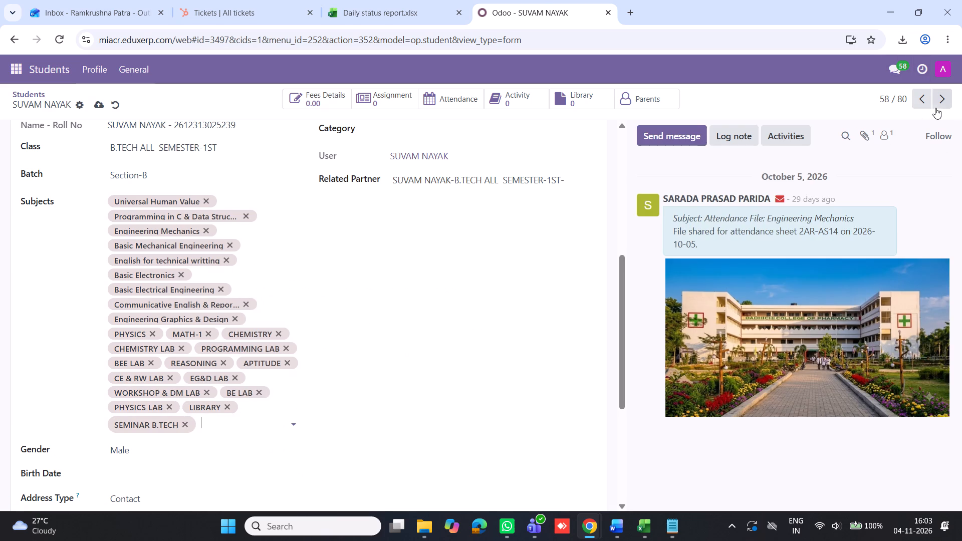
click(942, 104)
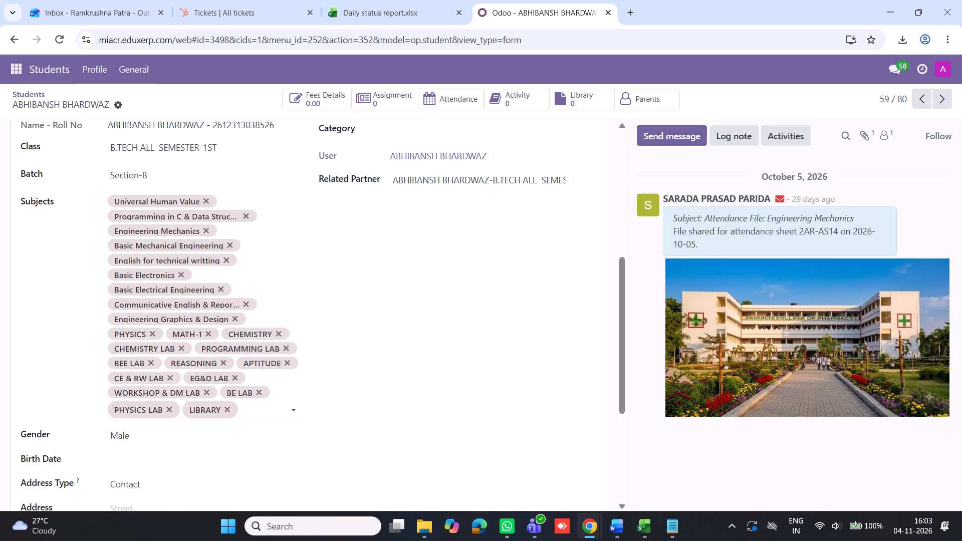
click(266, 405)
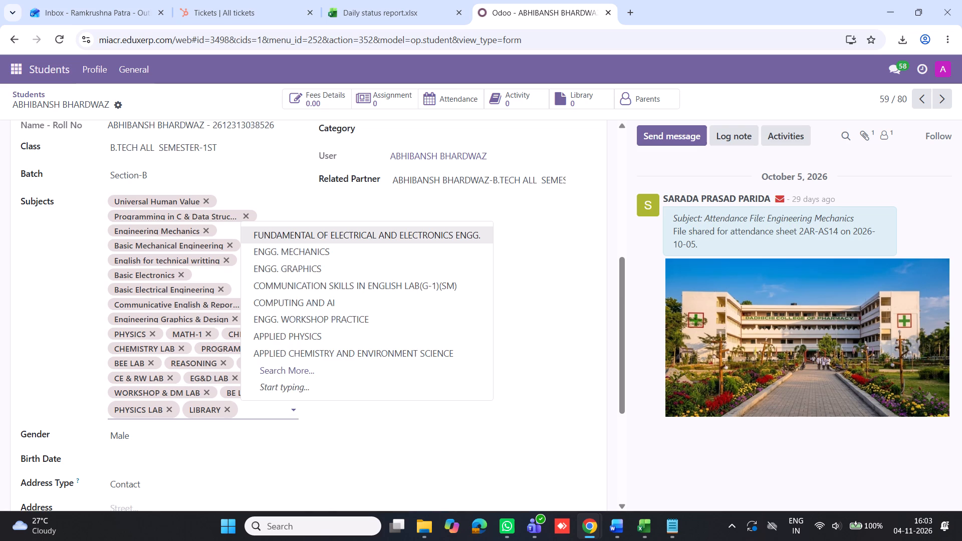
key(ctrl+v)
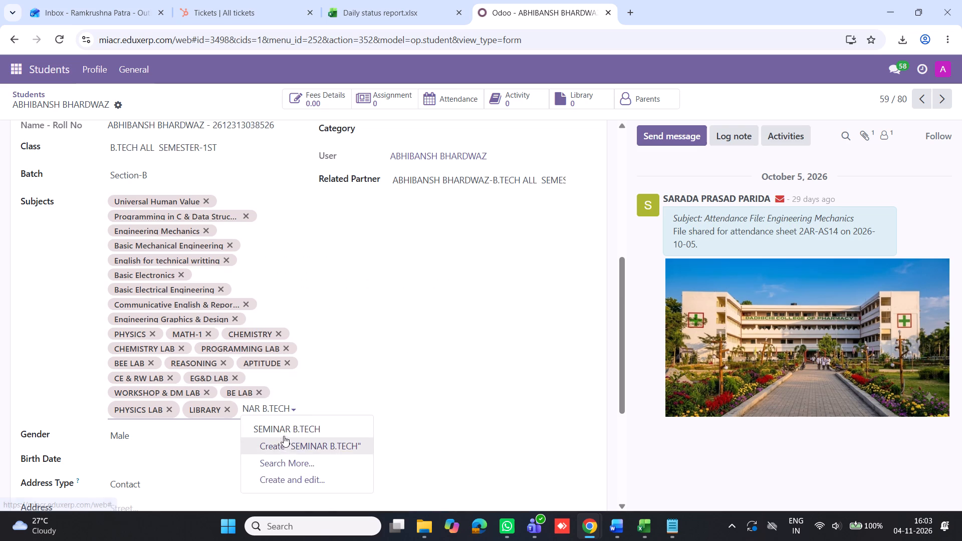
click(289, 428)
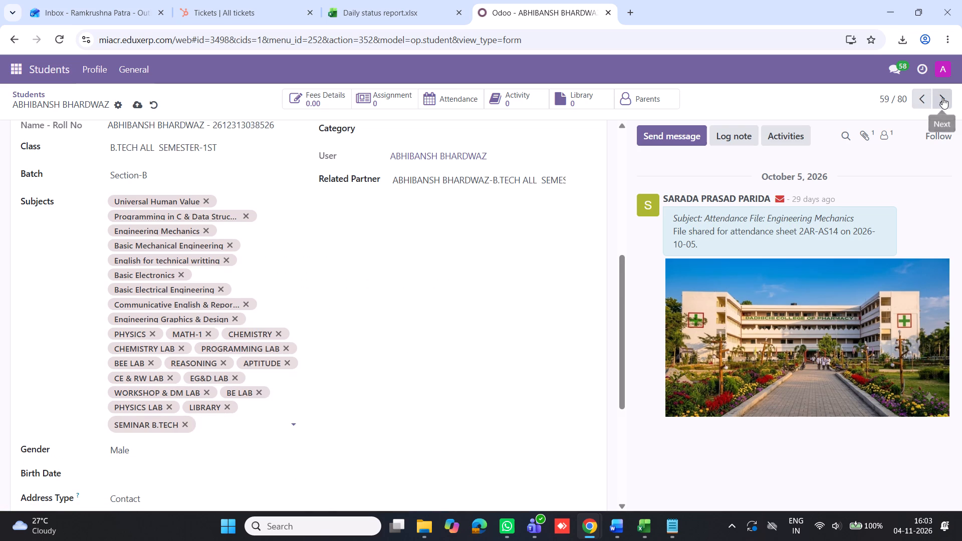
click(942, 98)
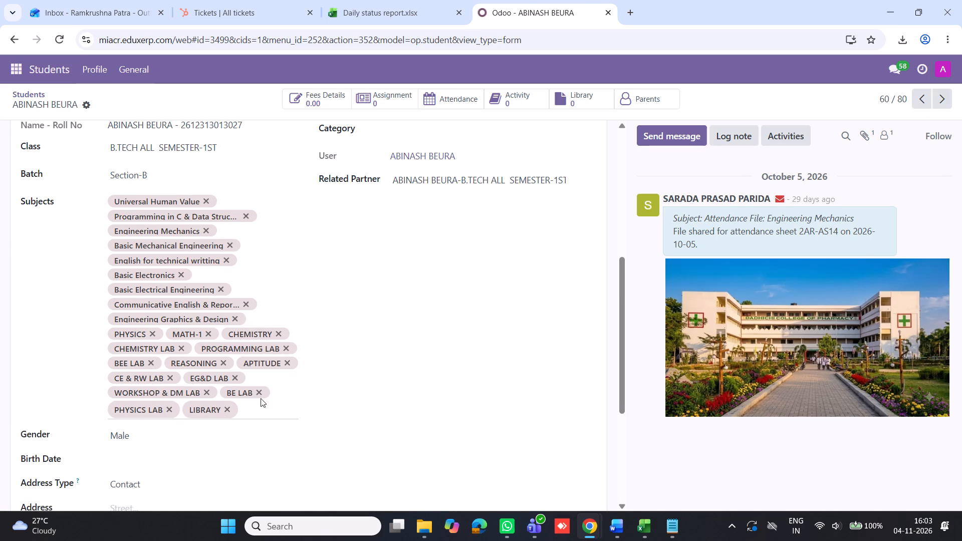
click(252, 410)
key(ctrl+v)
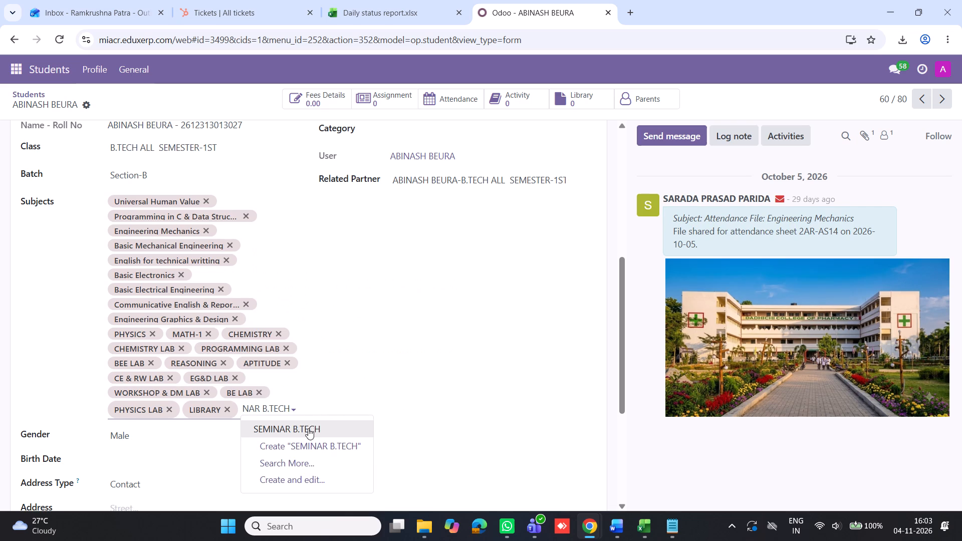
click(308, 428)
click(942, 105)
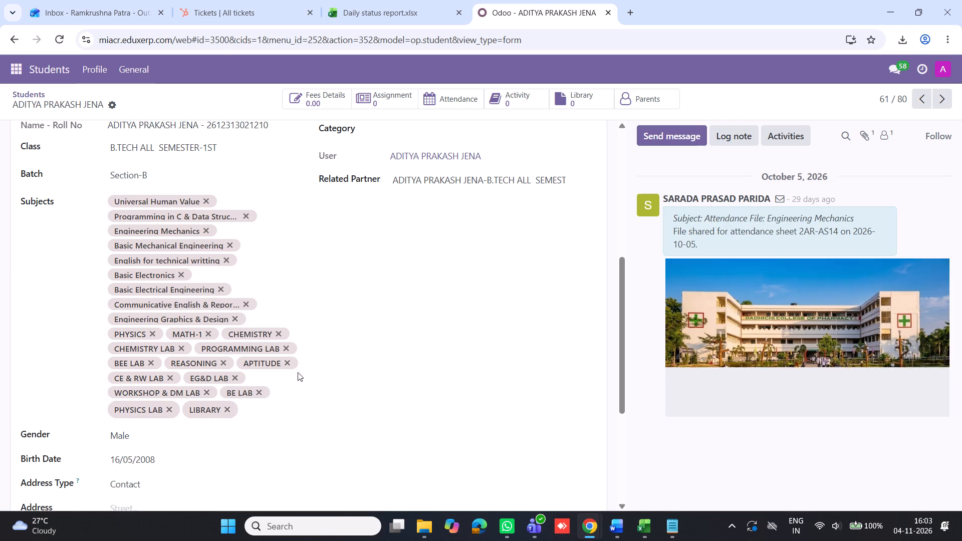
Add the SEMINAR B.TECH subject to student records 61, 62 and 63 of 80, advancing to the next student after each.
click(262, 410)
key(ctrl+v)
click(285, 430)
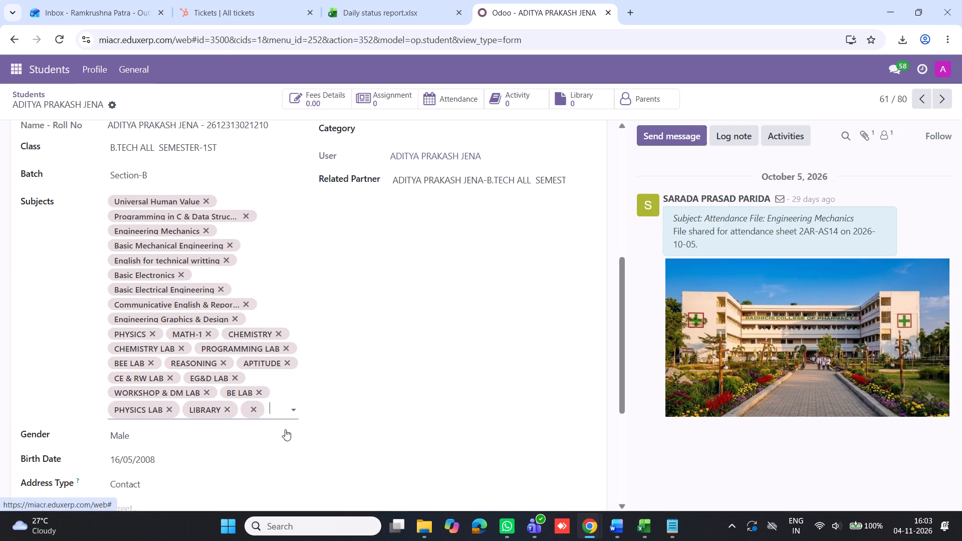
click(948, 97)
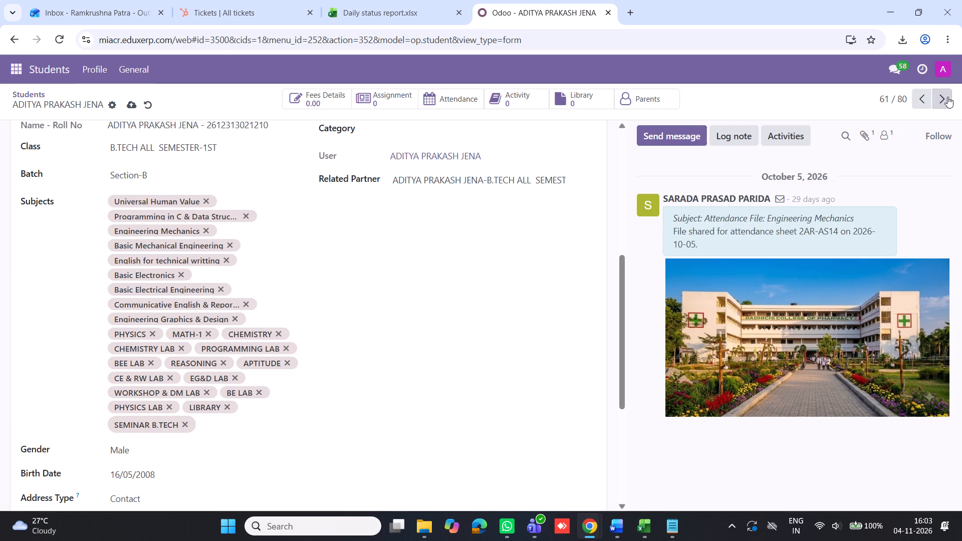
click(257, 411)
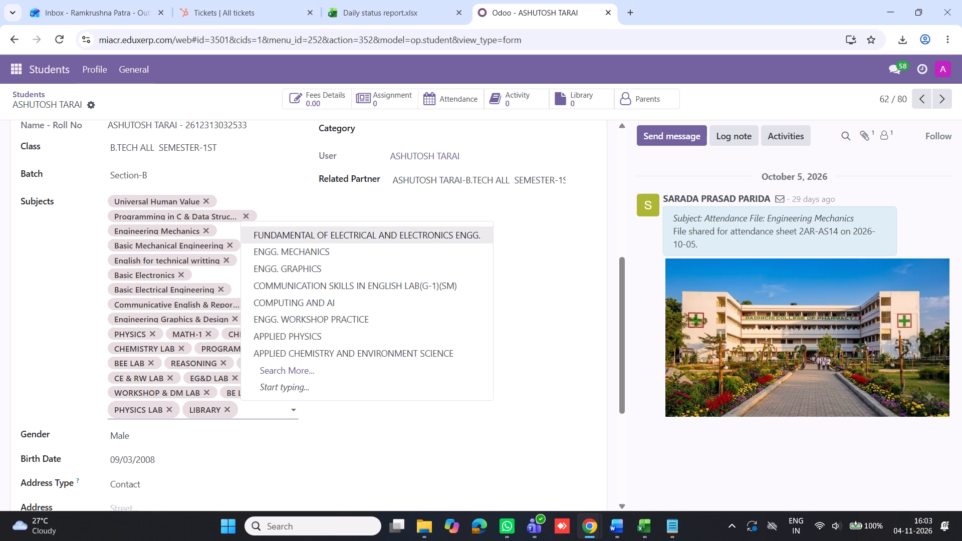
key(ctrl+v)
click(271, 430)
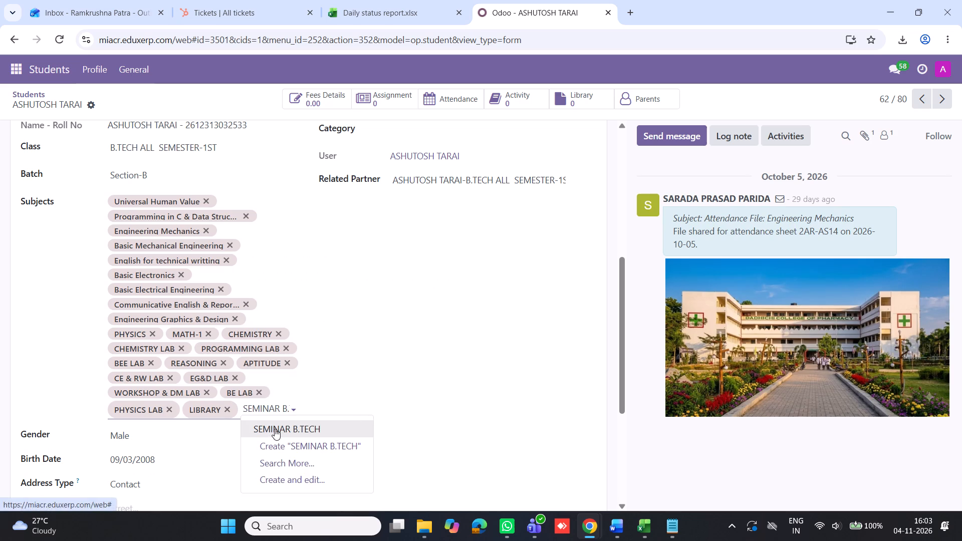
click(936, 102)
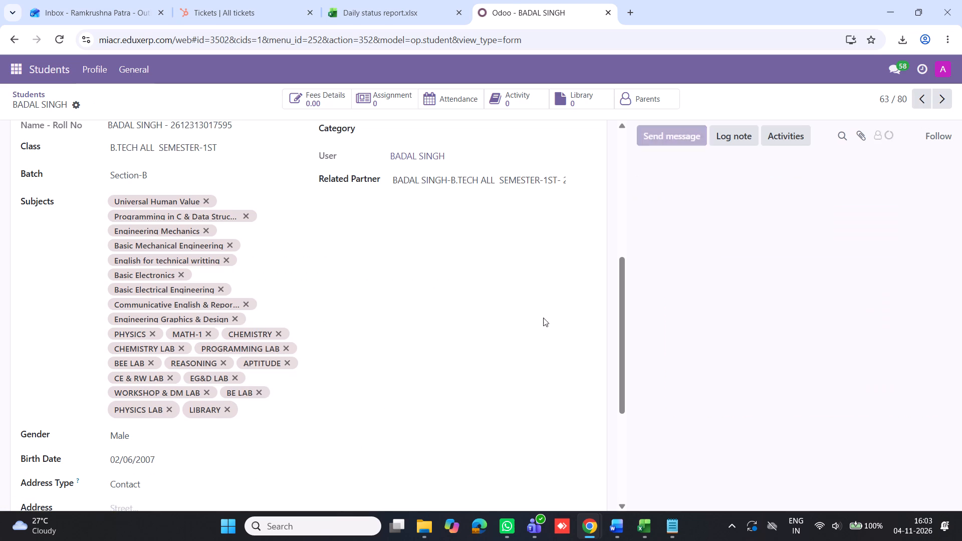
click(257, 412)
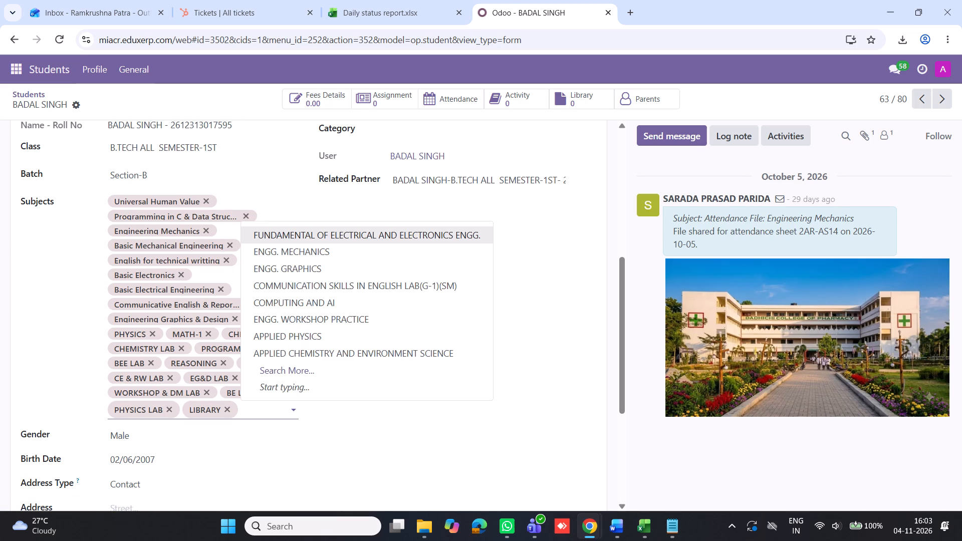
key(ctrl+v)
click(271, 428)
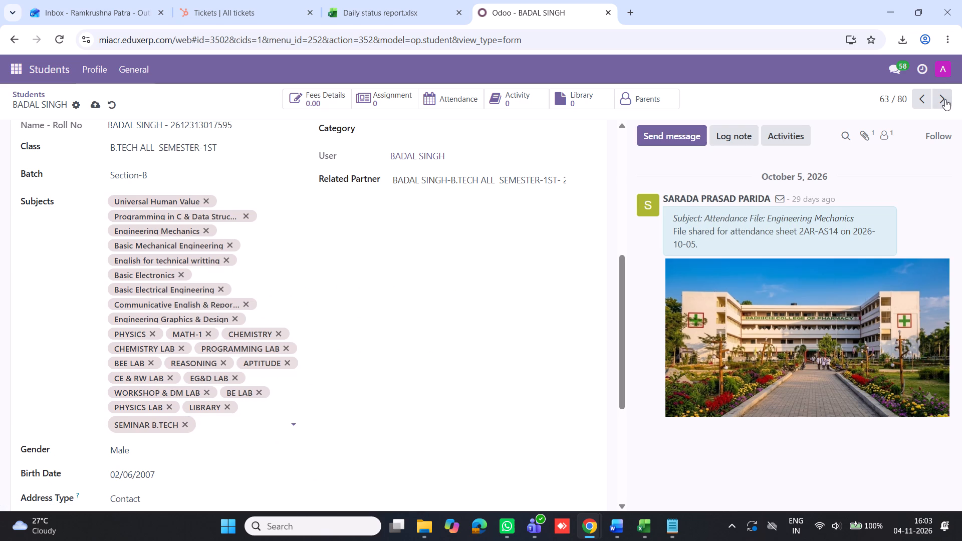
click(945, 100)
Add the SEMINAR B.TECH subject to student records 64, 65 and 66 of 80, advancing to the next student after each.
click(259, 407)
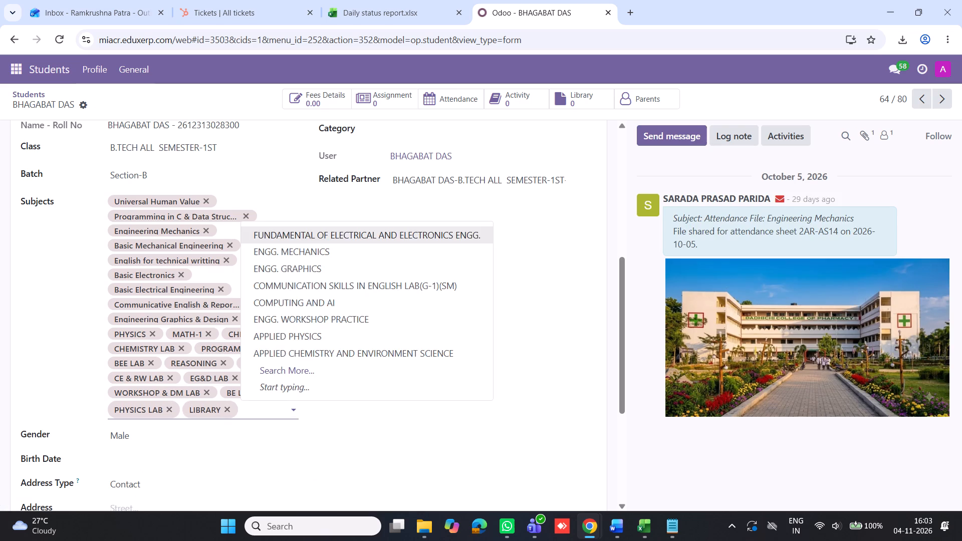
key(ctrl+v)
click(265, 424)
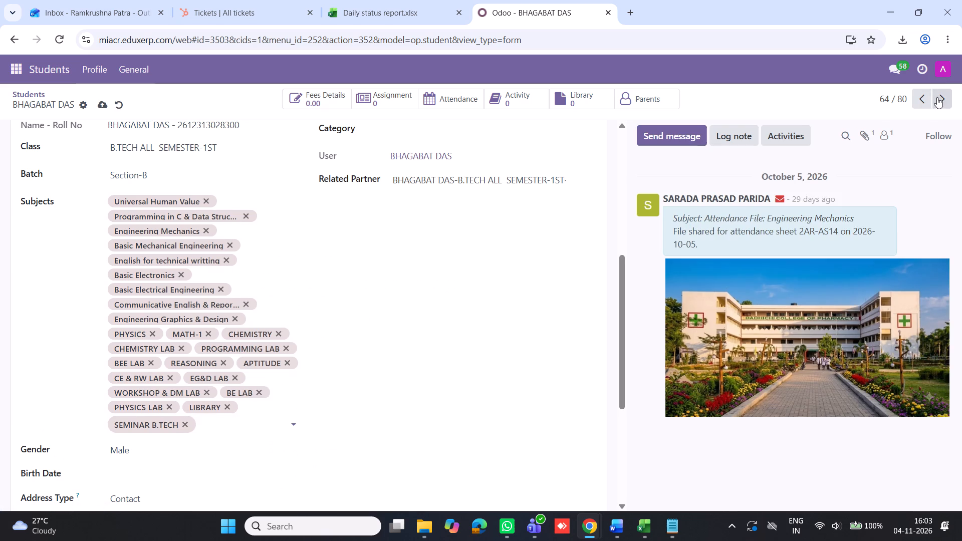
click(940, 100)
click(245, 410)
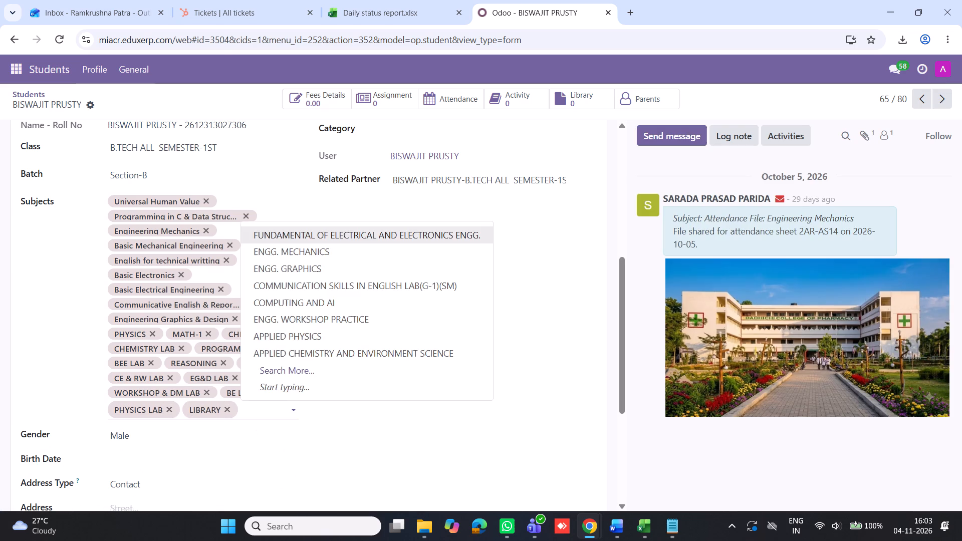
key(ctrl+v)
click(280, 427)
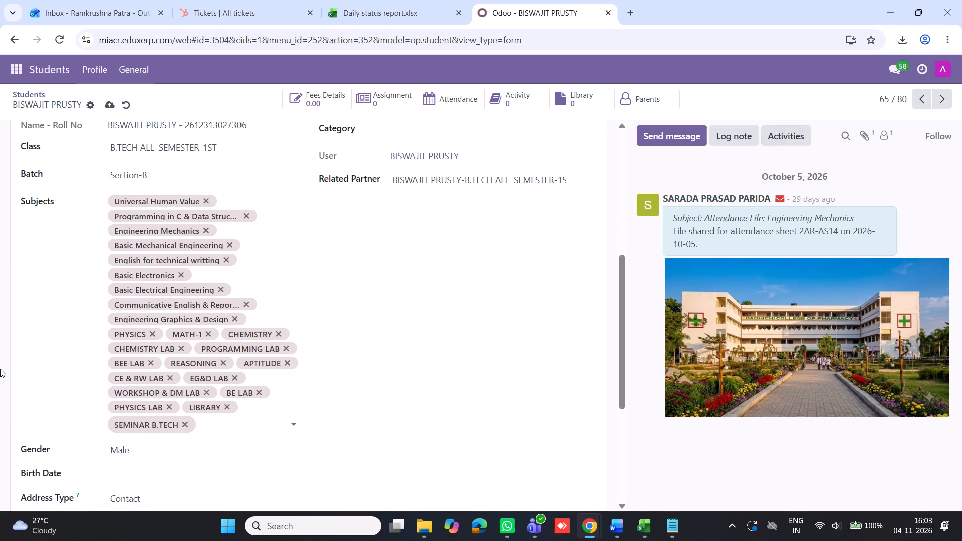
click(942, 97)
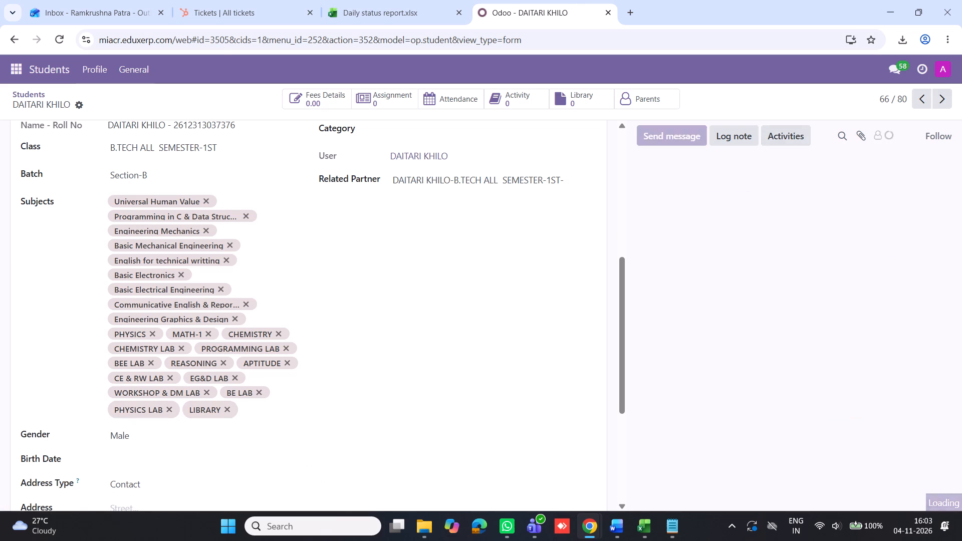
click(244, 411)
key(ctrl+v)
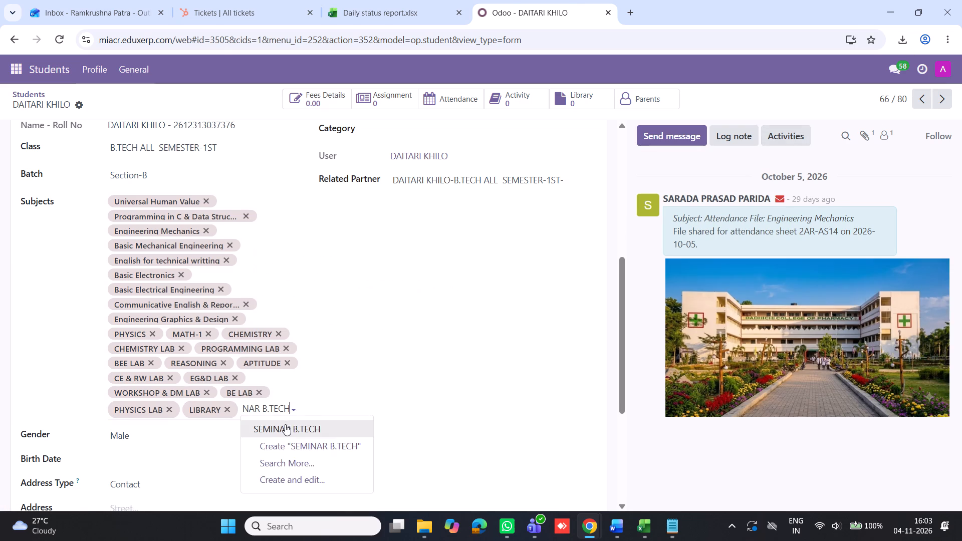
click(285, 424)
click(939, 103)
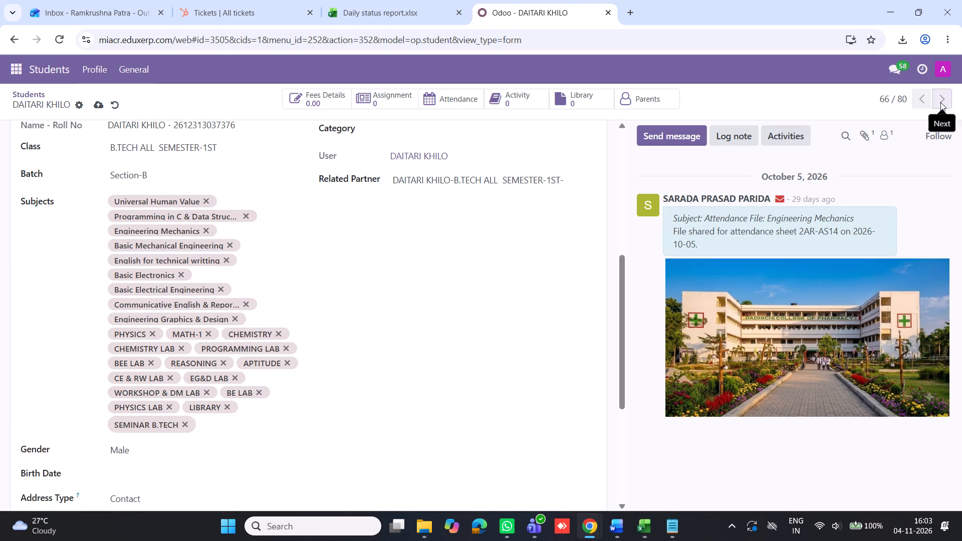
Add the SEMINAR B.TECH subject to student records 67, 68 and 69 of 80, advancing to the next student after each.
click(251, 409)
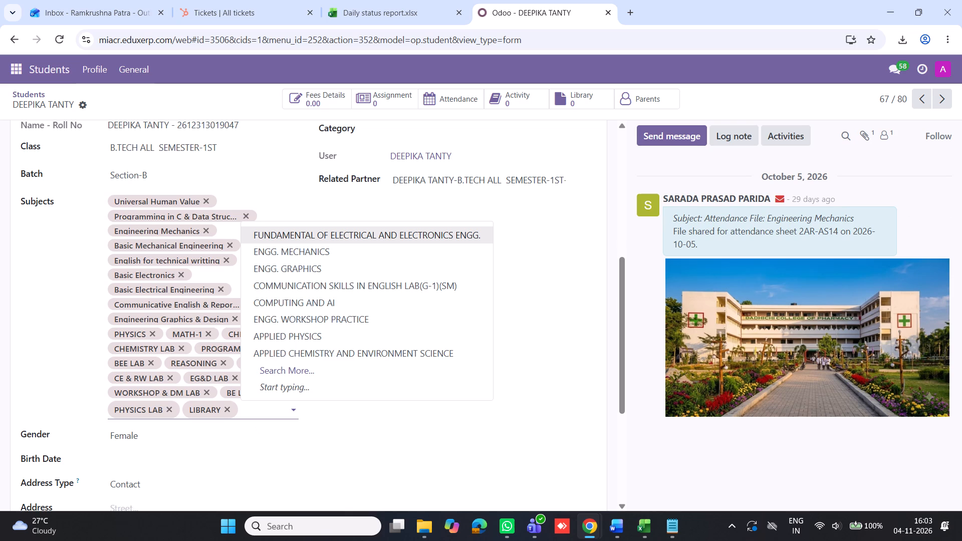
key(ctrl+v)
click(268, 426)
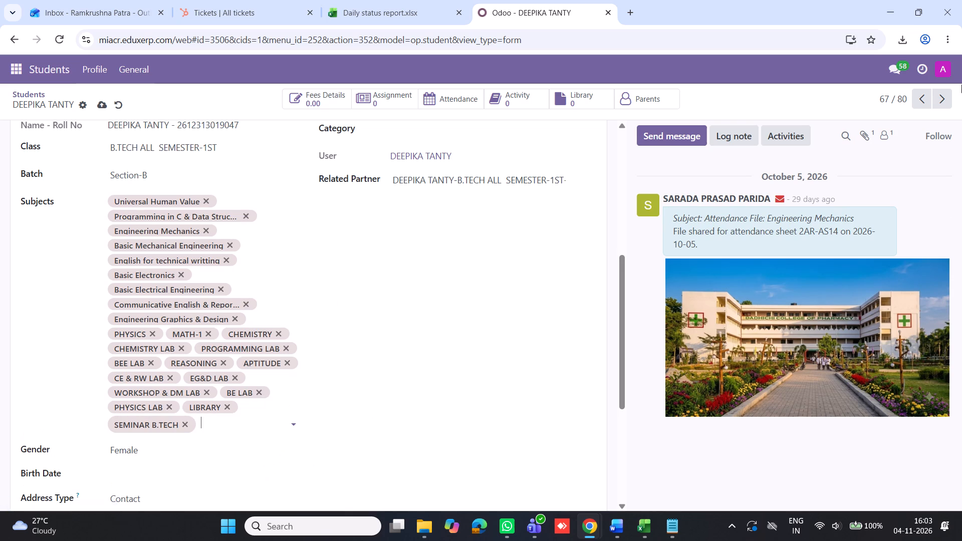
click(941, 101)
click(254, 405)
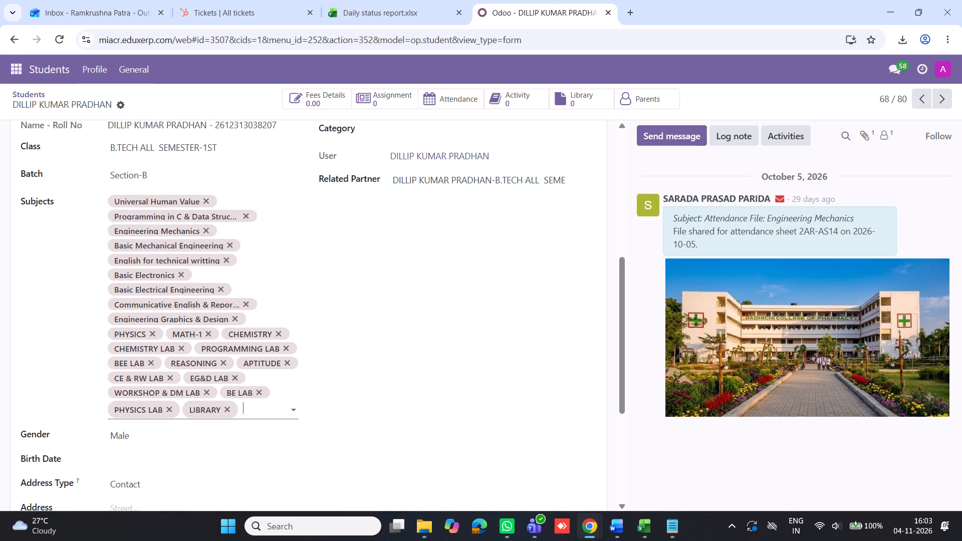
key(ctrl+v)
click(305, 431)
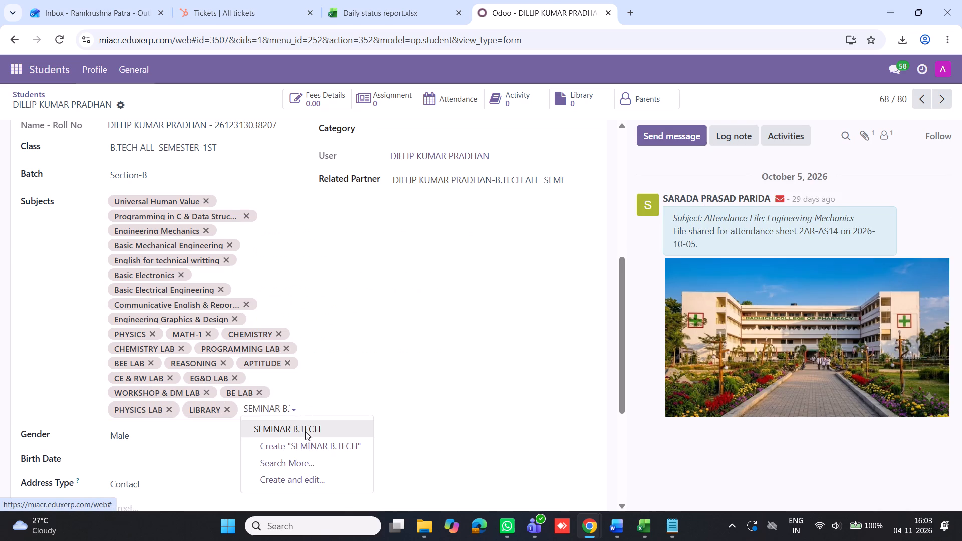
click(944, 101)
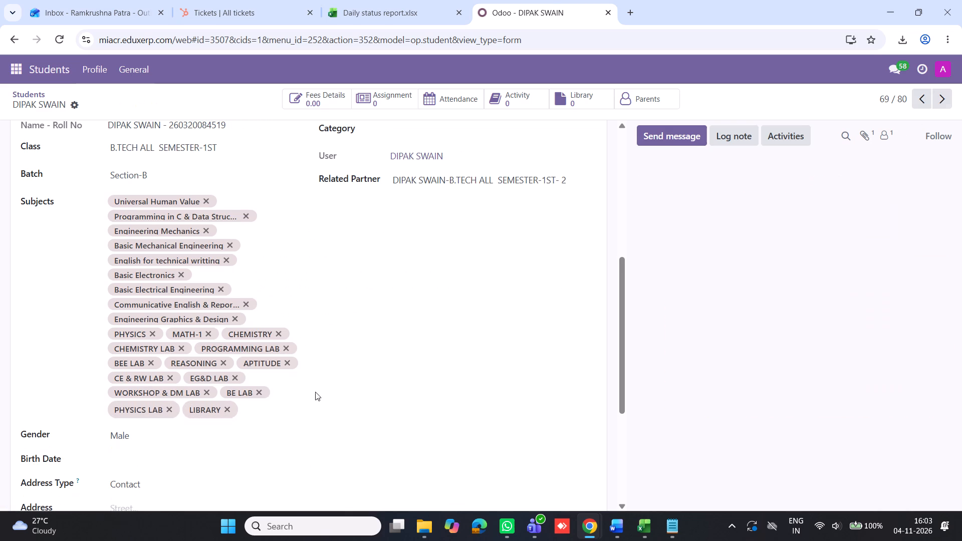
click(261, 415)
key(ctrl+v)
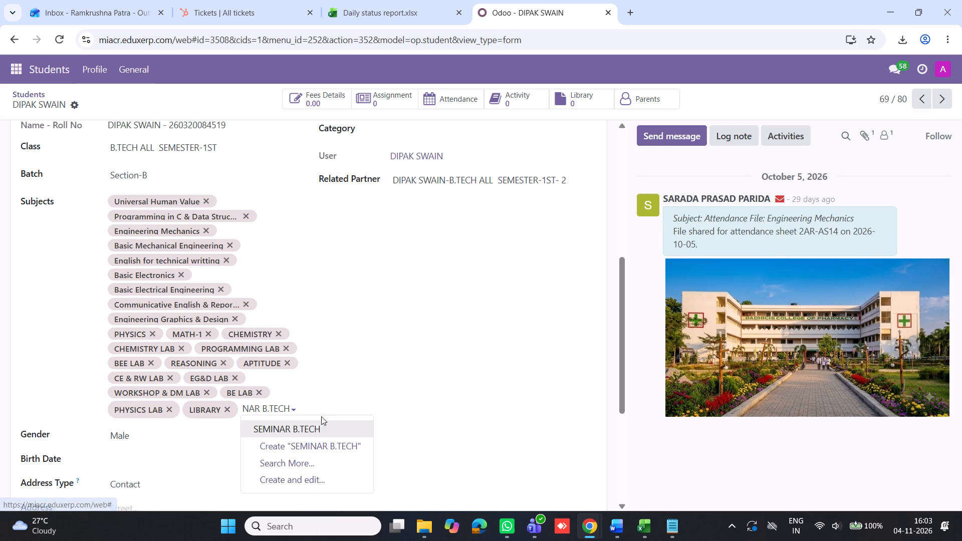
click(315, 424)
click(950, 99)
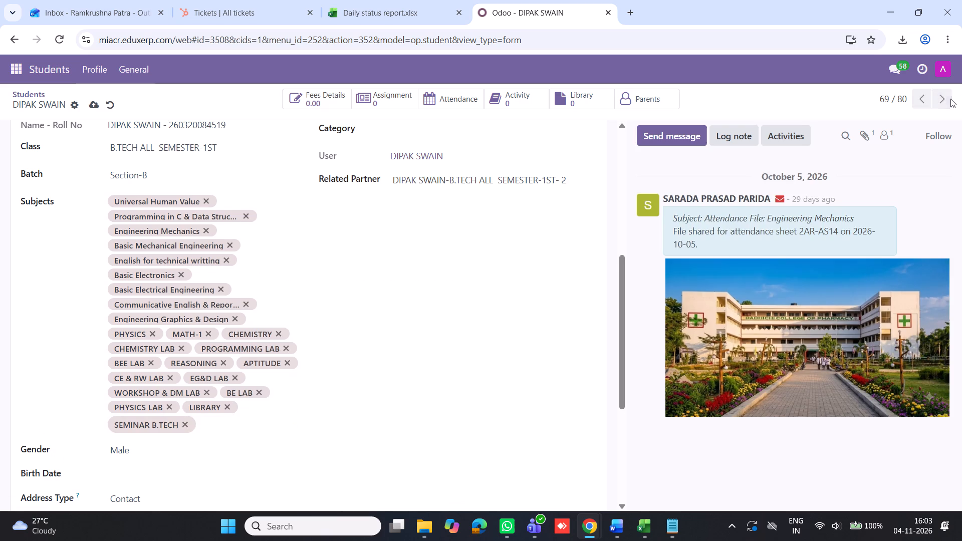
Add the SEMINAR B.TECH subject to student record 70 of 80, advance to record 71, and add the same subject there.
click(261, 409)
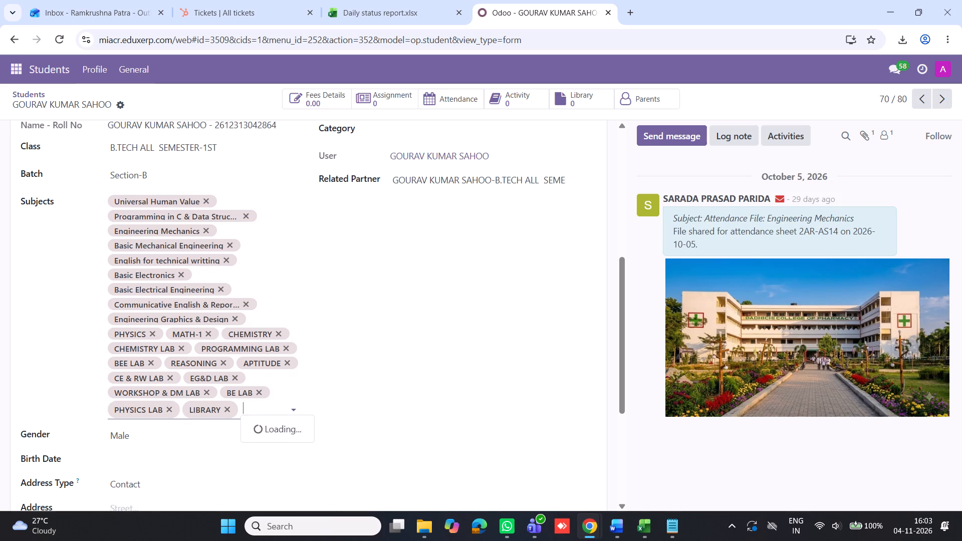
key(ctrl+v)
click(266, 430)
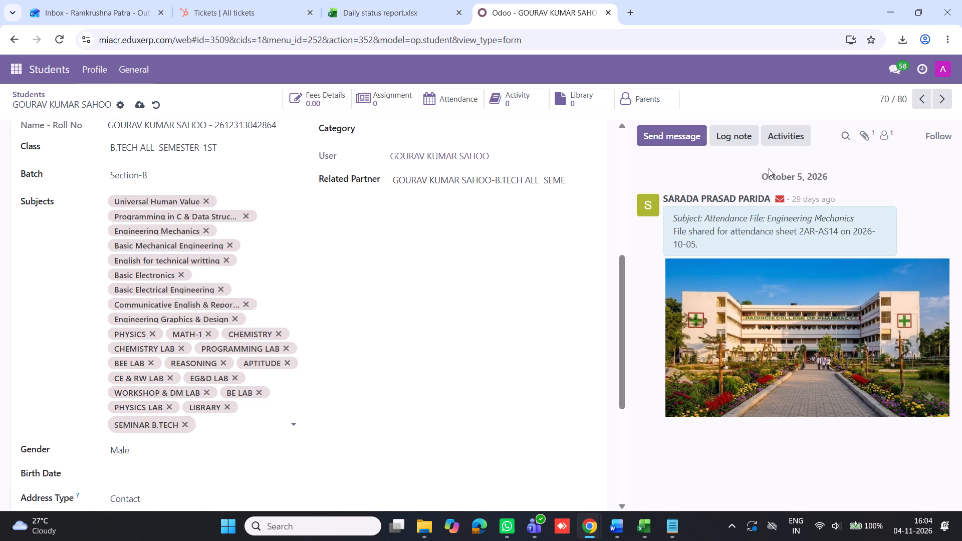
click(941, 103)
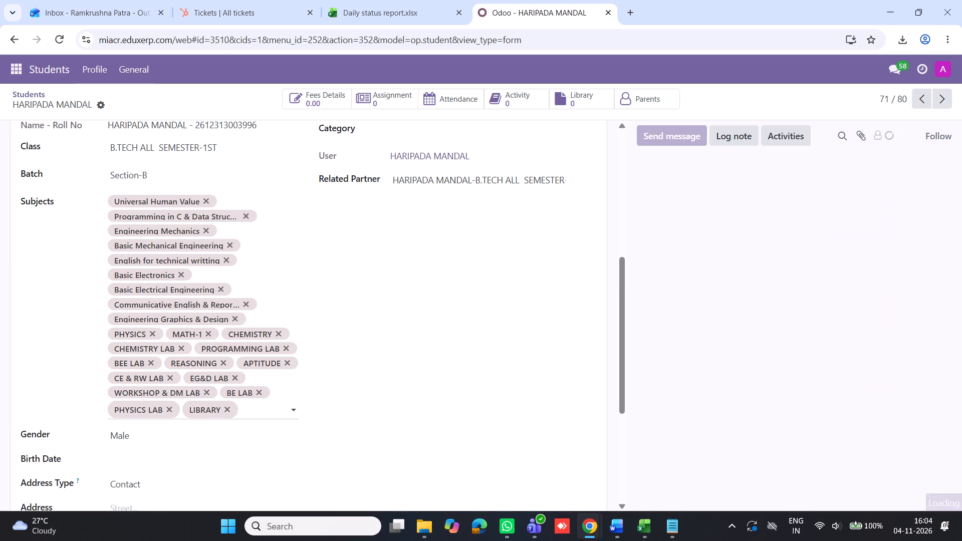
click(274, 407)
key(ctrl+v)
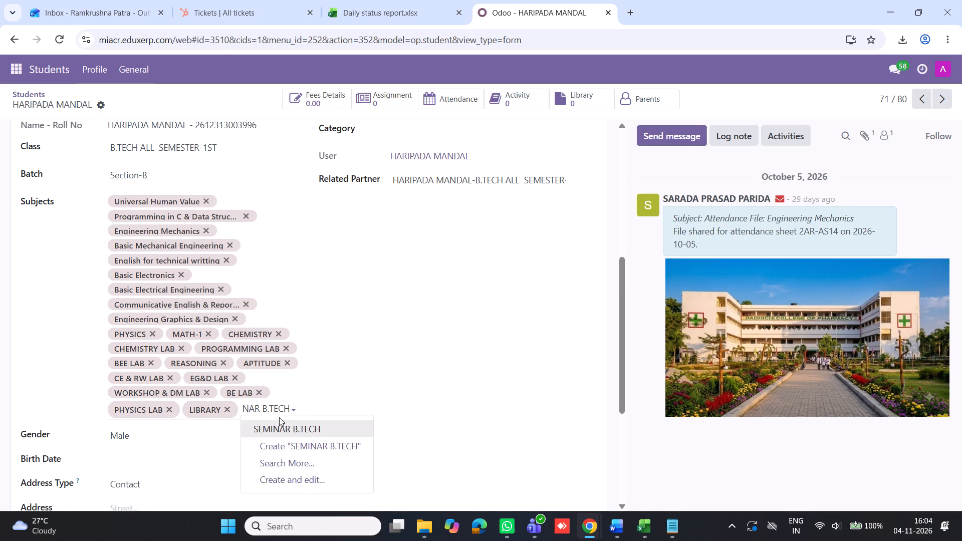
click(290, 431)
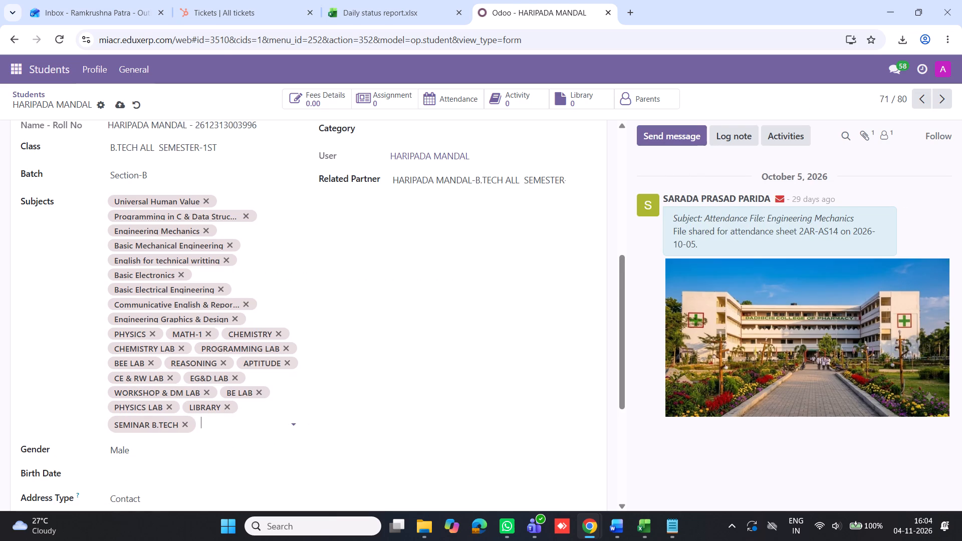
Add the SEMINAR B.TECH subject to student records 72, 73 and 74 of 80, advancing to the next student after each.
click(942, 101)
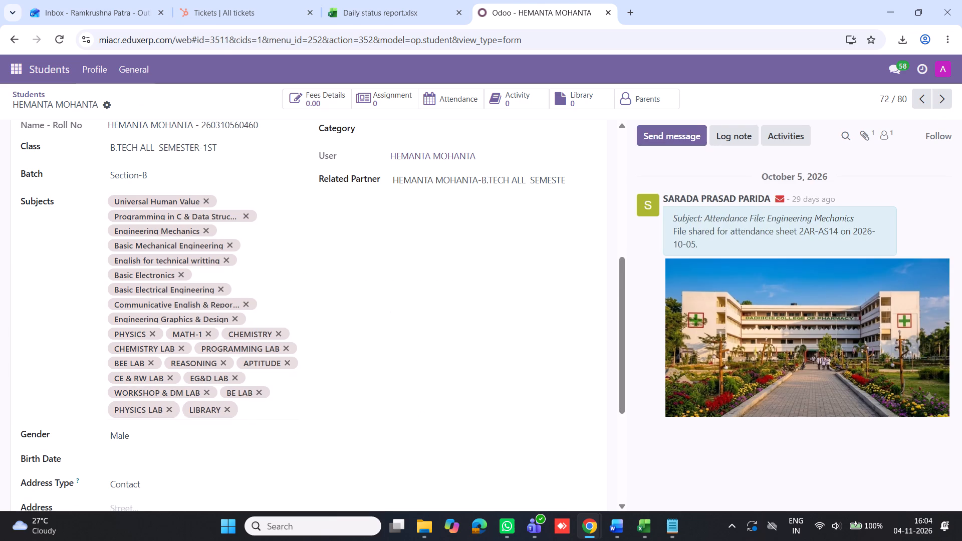
click(256, 414)
key(ctrl+v)
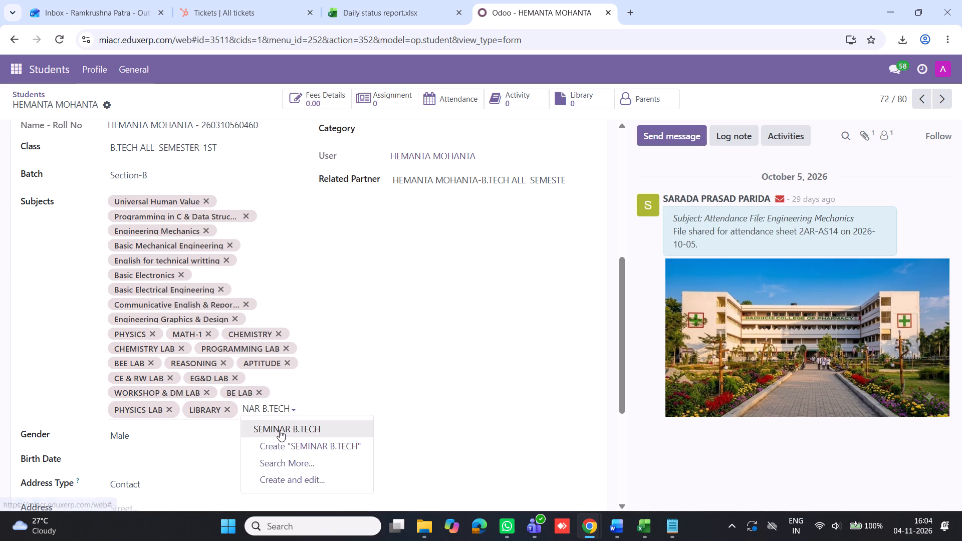
click(280, 430)
click(939, 97)
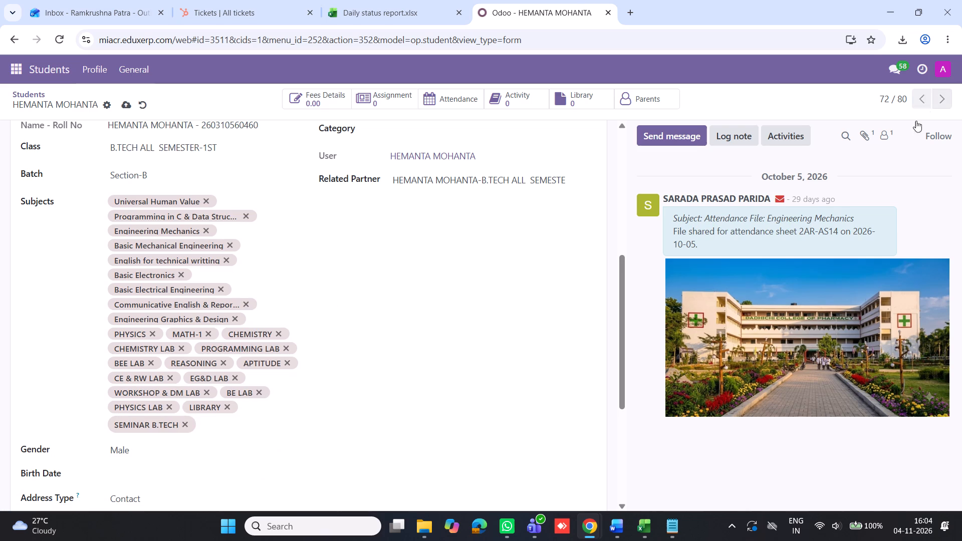
click(245, 408)
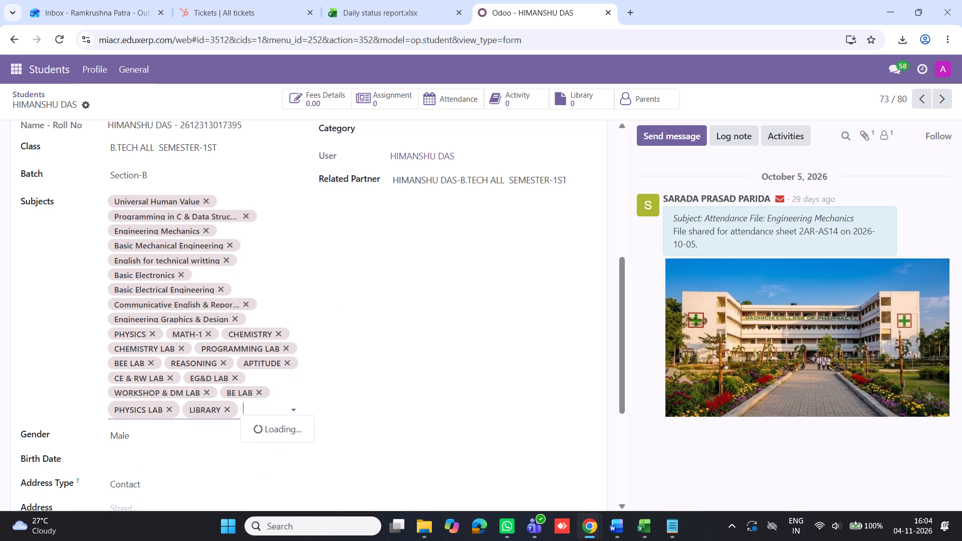
key(ctrl+v)
click(285, 433)
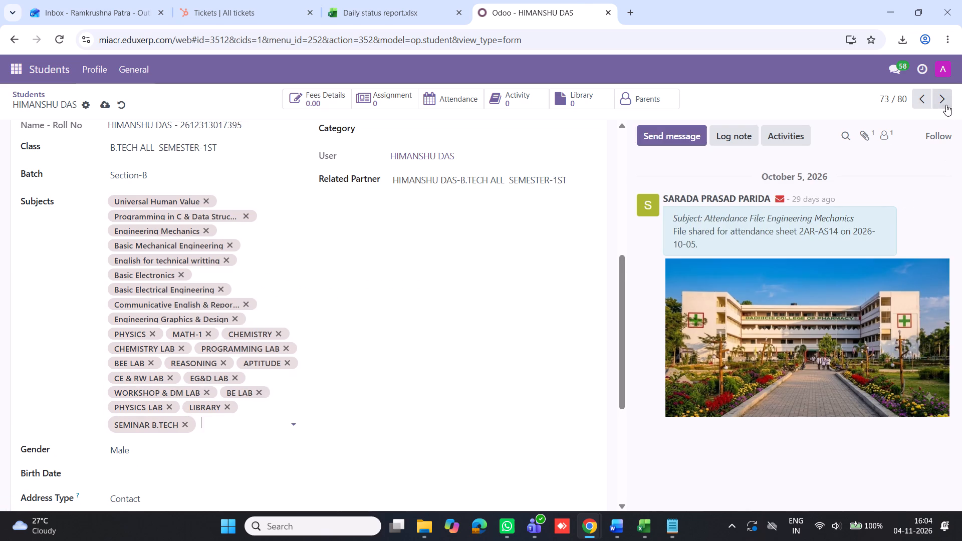
click(946, 105)
click(267, 409)
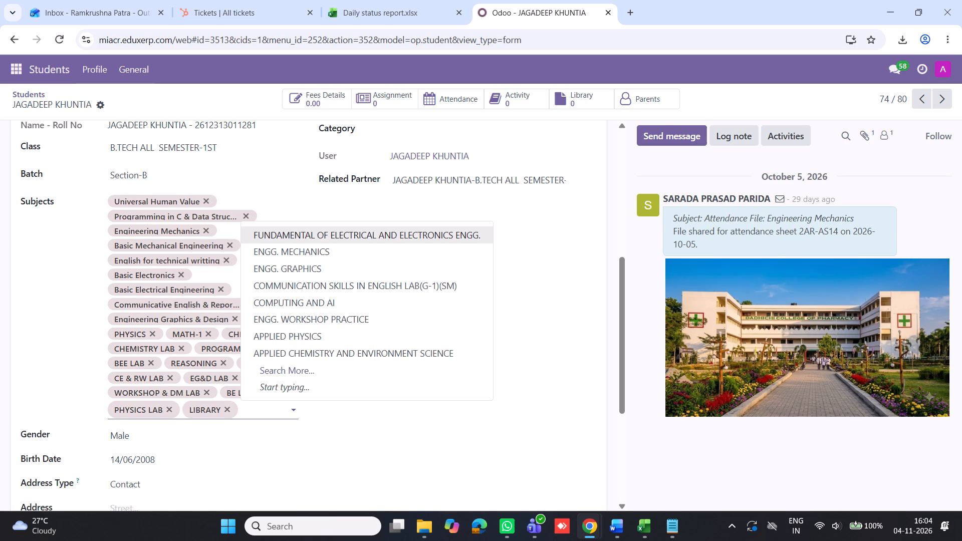
key(ctrl+v)
click(286, 424)
click(946, 102)
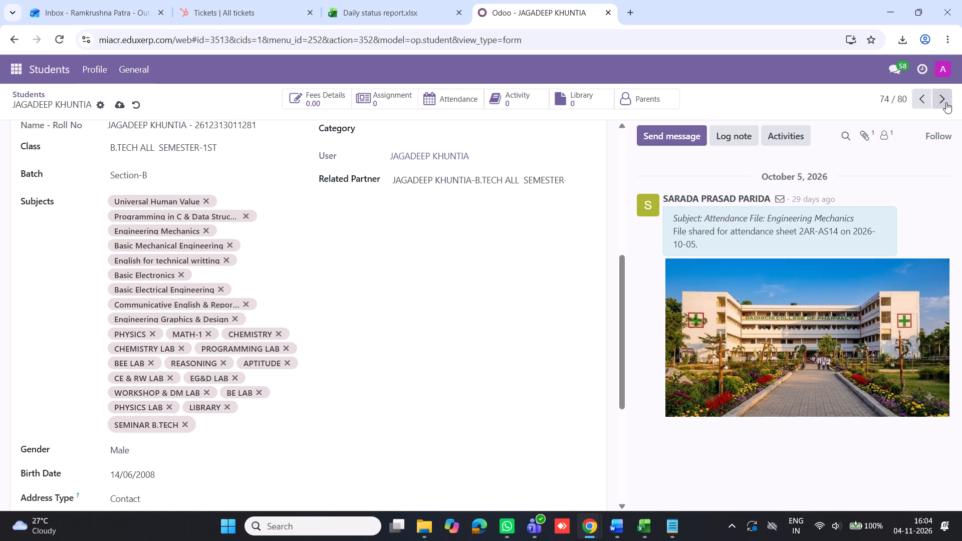
Add the SEMINAR B.TECH subject to student records 75, 76 and 77 of 80, advancing to the next student after each.
click(257, 406)
key(ctrl+v)
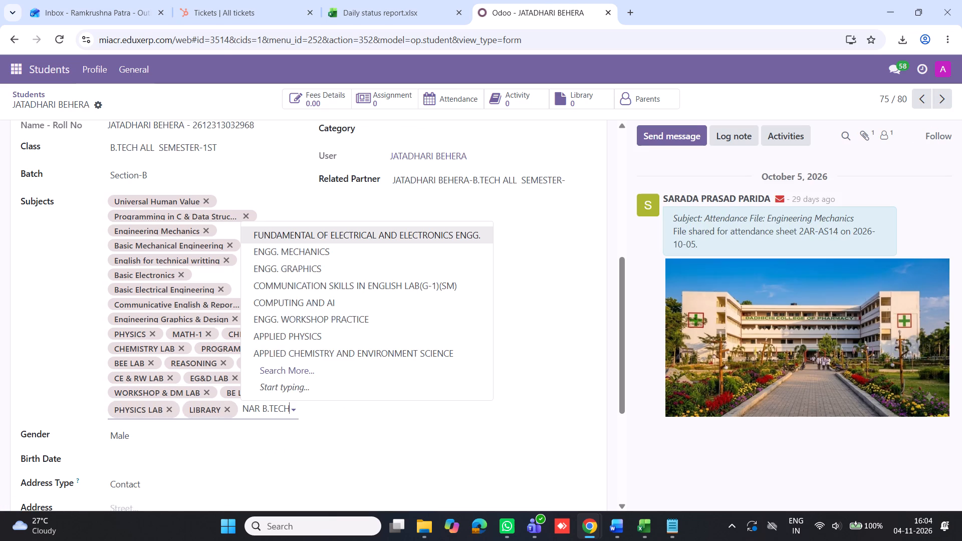
click(280, 427)
click(948, 101)
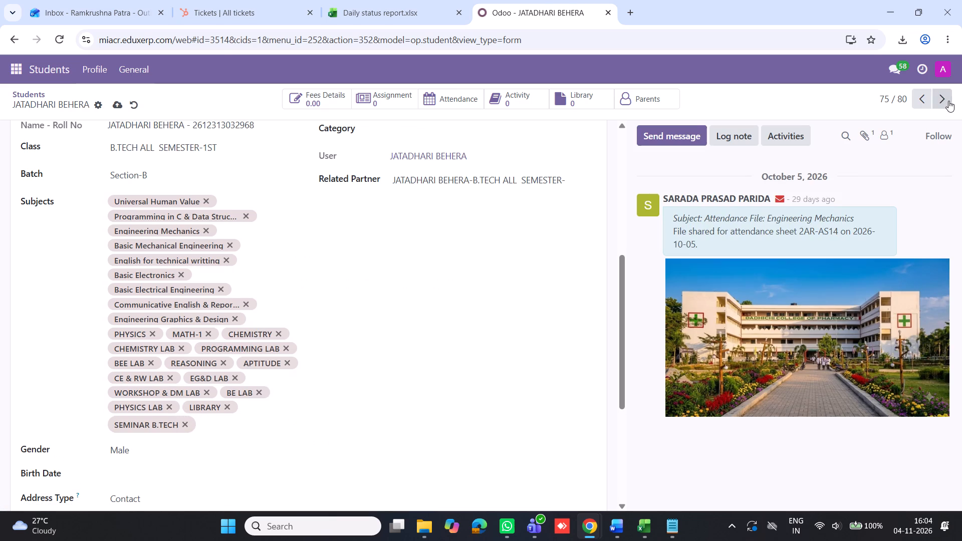
click(262, 413)
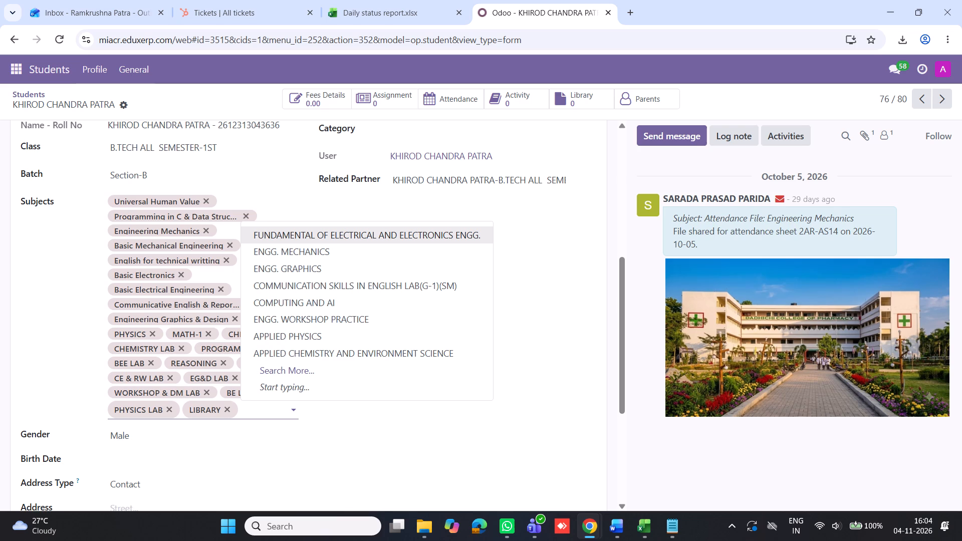
key(ctrl+v)
click(269, 426)
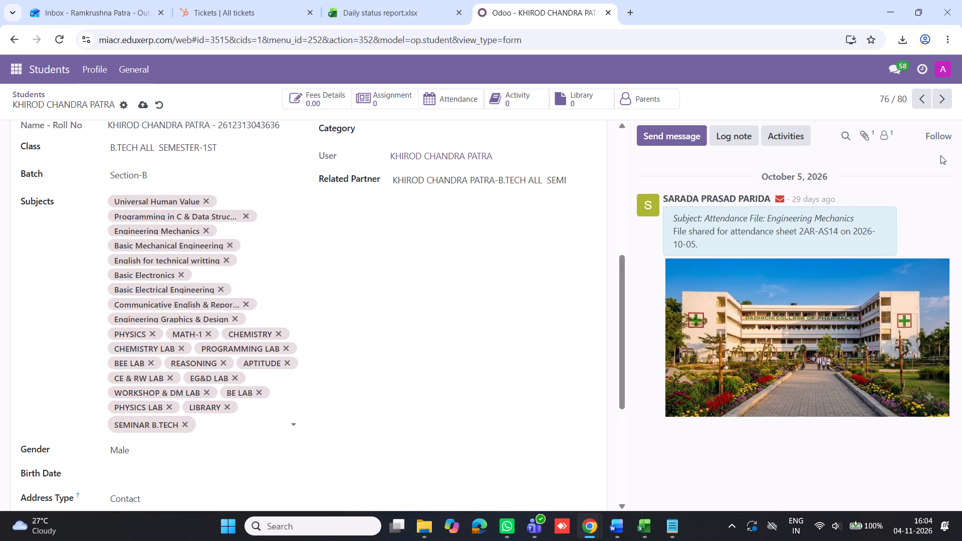
click(948, 103)
click(246, 414)
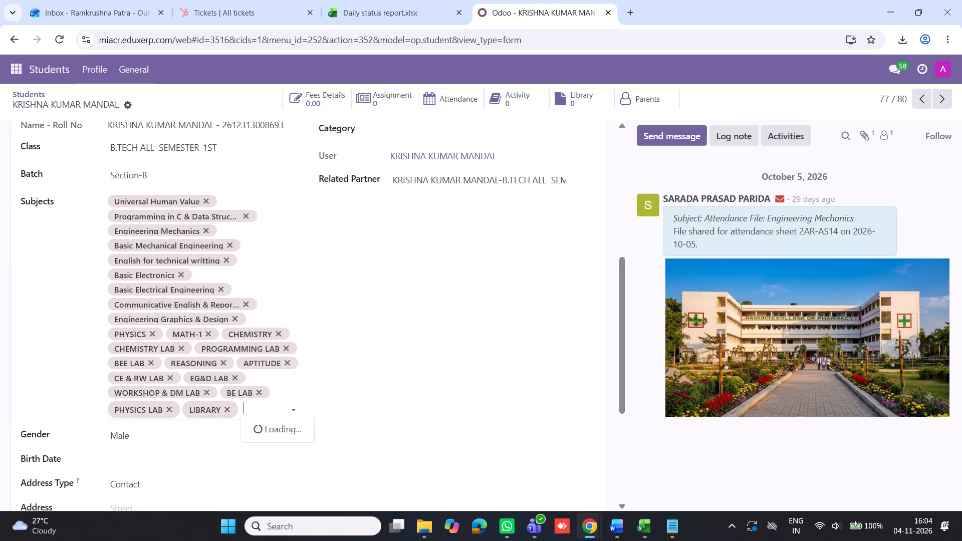
key(ctrl+v)
click(258, 431)
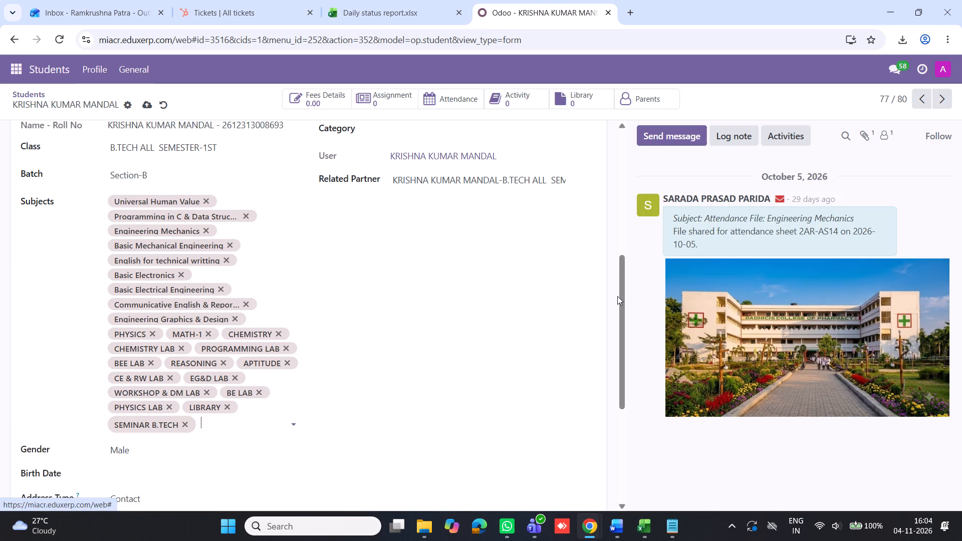
click(942, 104)
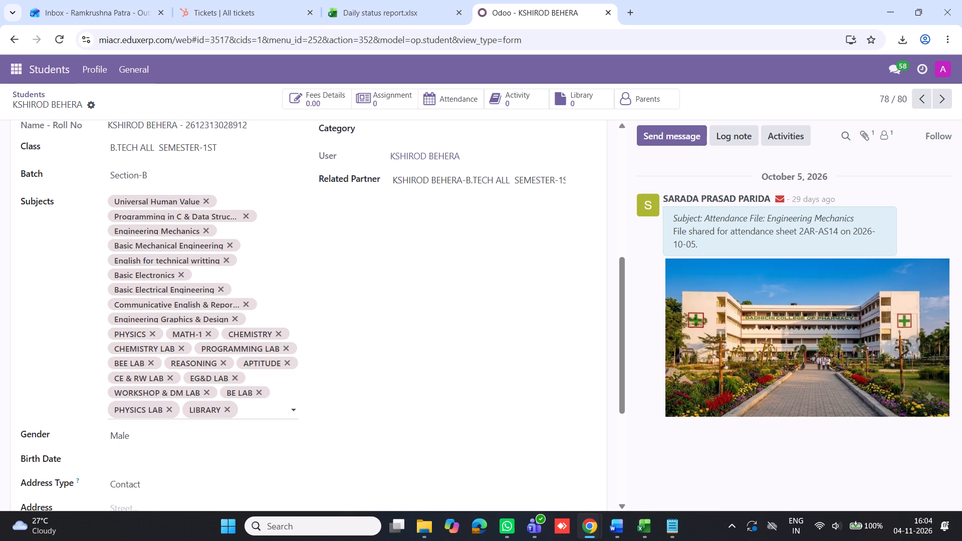
Add the SEMINAR B.TECH subject to student records 78, 79 and 80 of 80, advancing past each record.
click(270, 410)
key(ctrl+v)
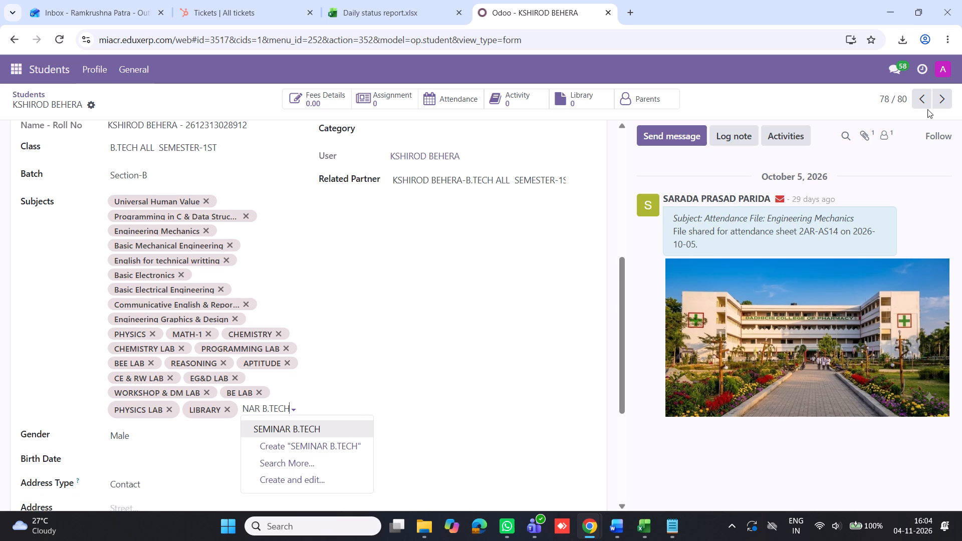
click(302, 429)
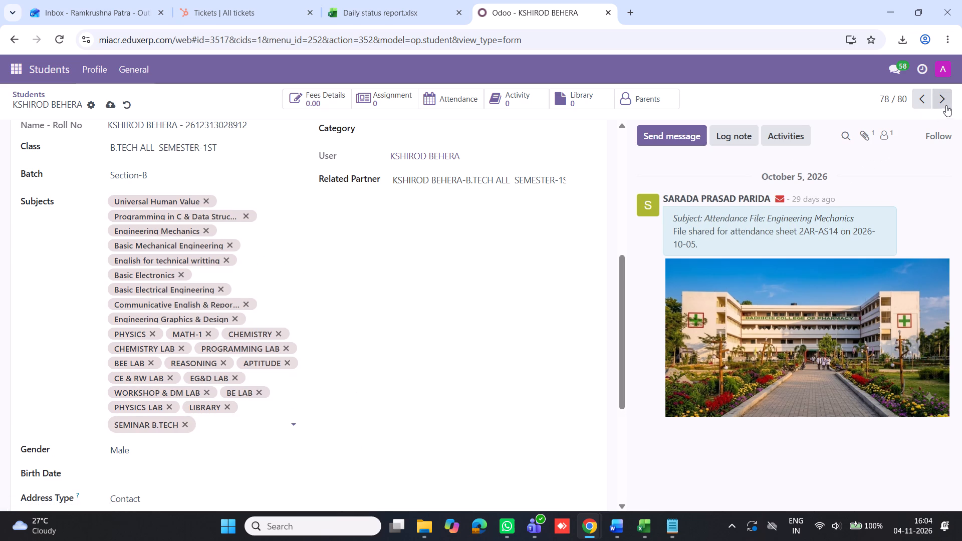
click(946, 105)
click(265, 410)
key(ctrl+v)
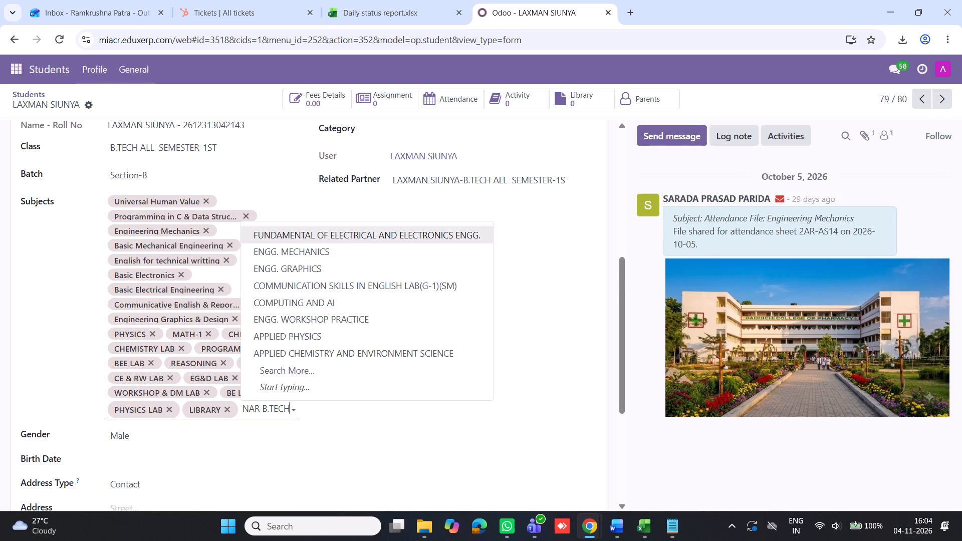
click(269, 426)
click(947, 101)
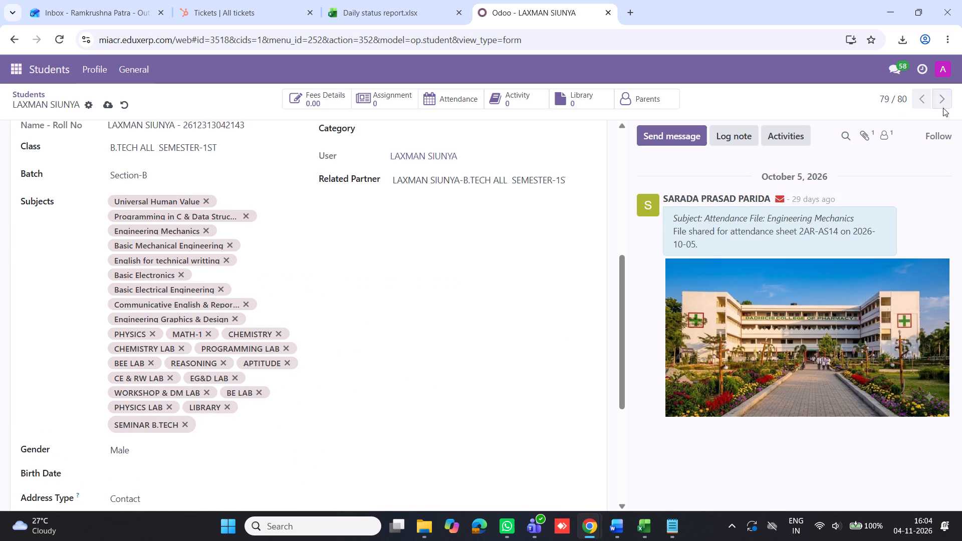
click(264, 408)
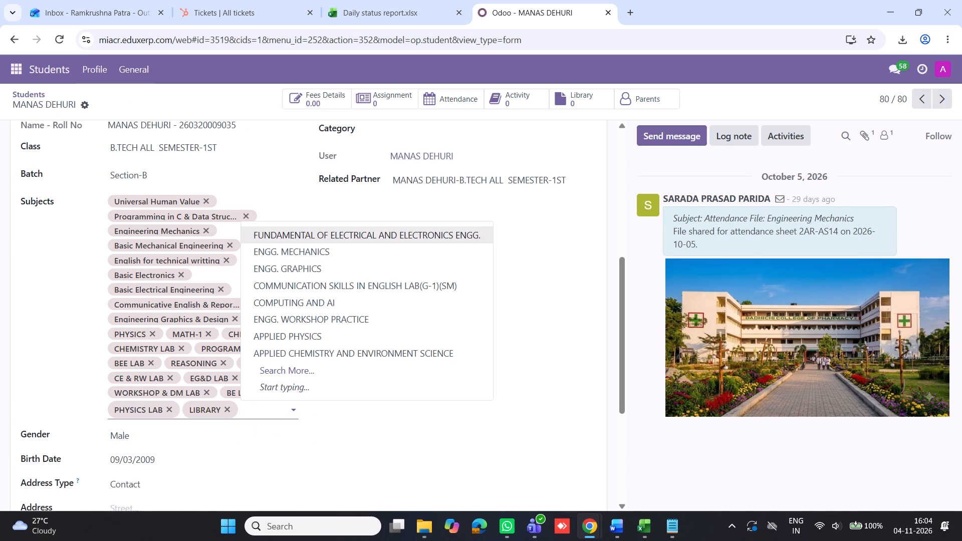
key(ctrl+v)
click(301, 427)
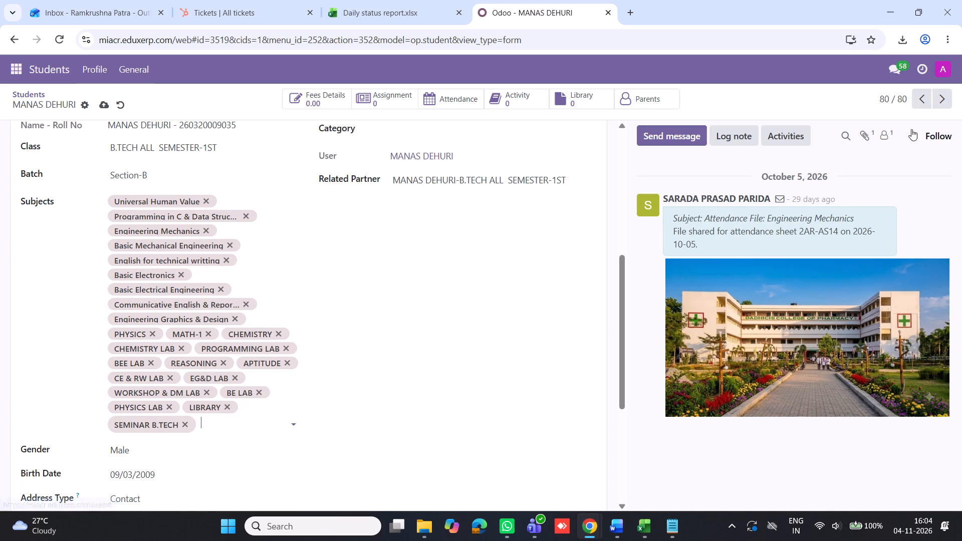
click(944, 94)
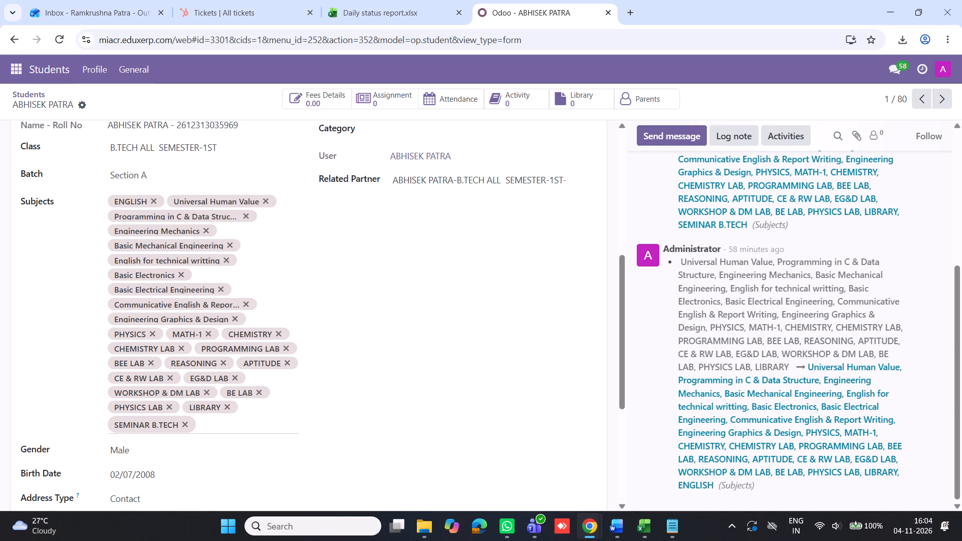
Return to the student list and show students 81-96 of the B.TECH ALL SEMESTER-1ST group.
click(35, 93)
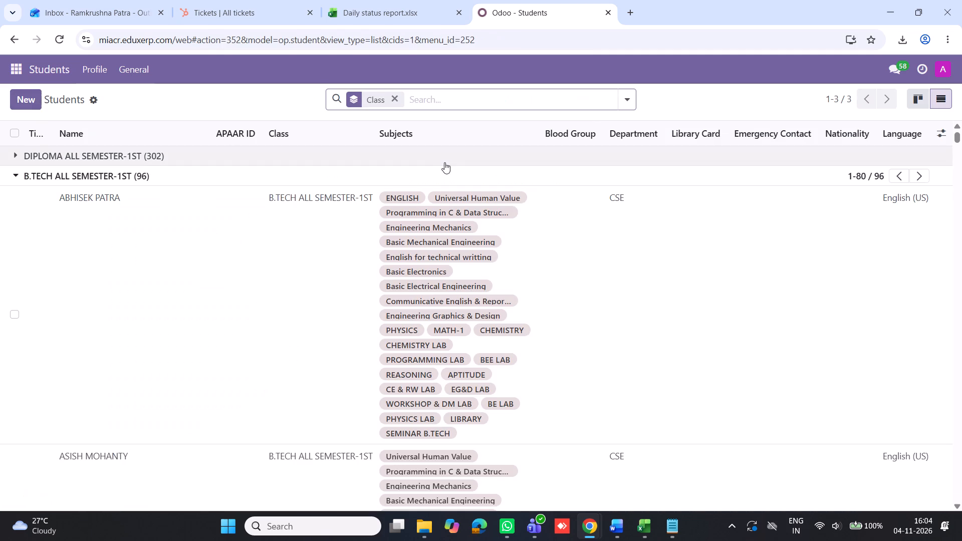
click(21, 175)
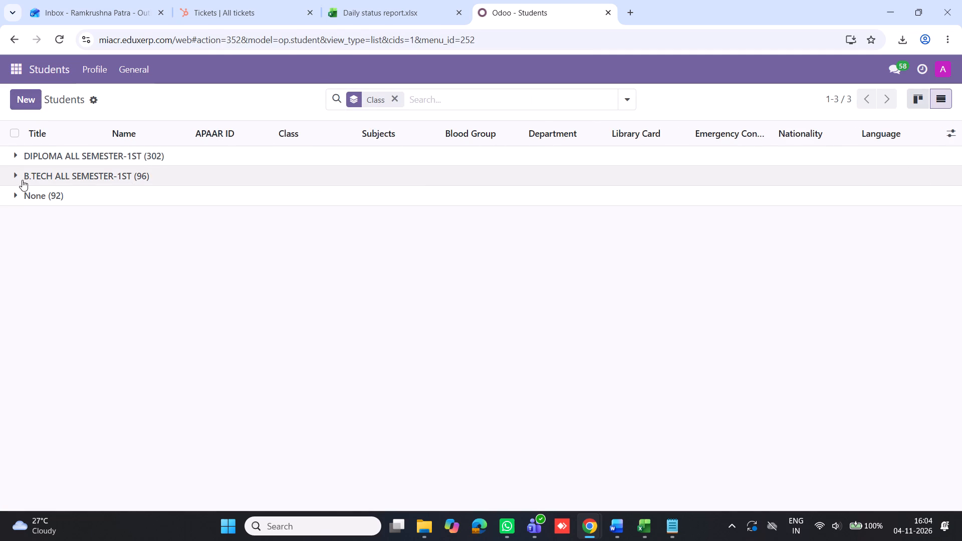
click(18, 175)
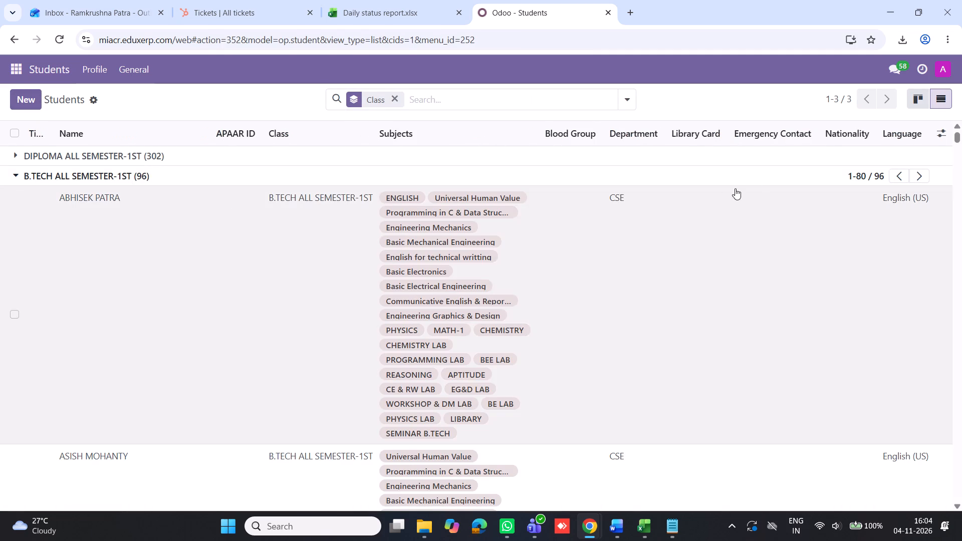
click(920, 174)
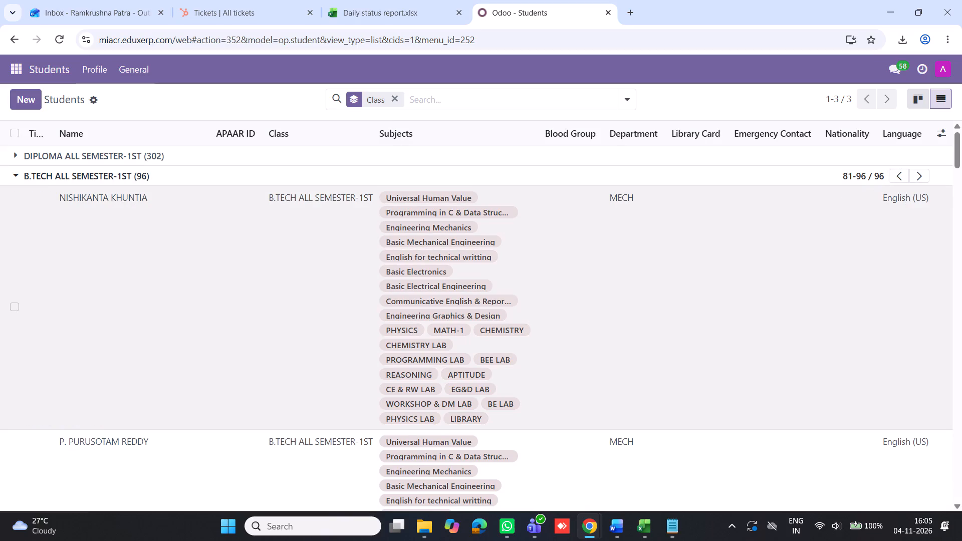
Open the first student in the 81-96 batch and add the SEMINAR B.TECH subject to records 1, 2 and 3 of 16, advancing after each.
click(171, 231)
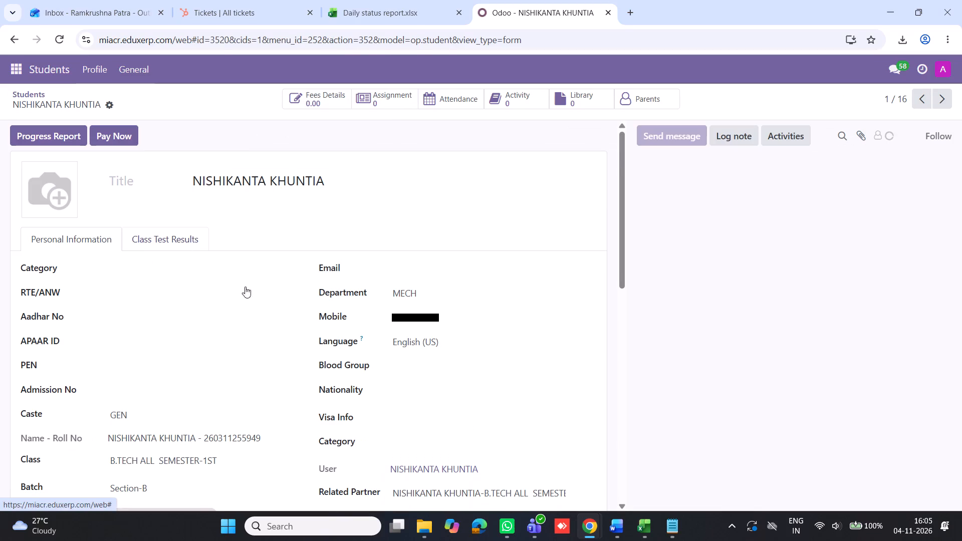
scroll(321, 332, down, 7)
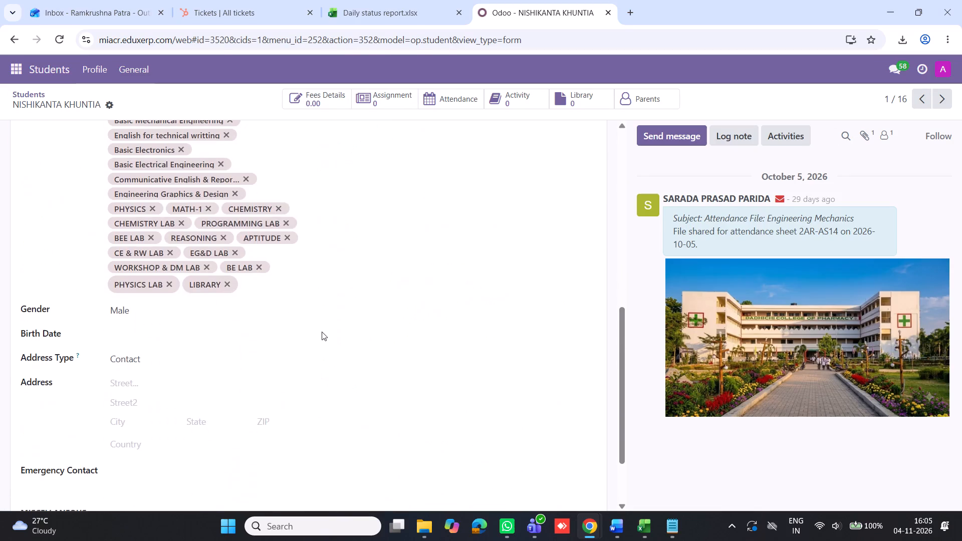
click(256, 284)
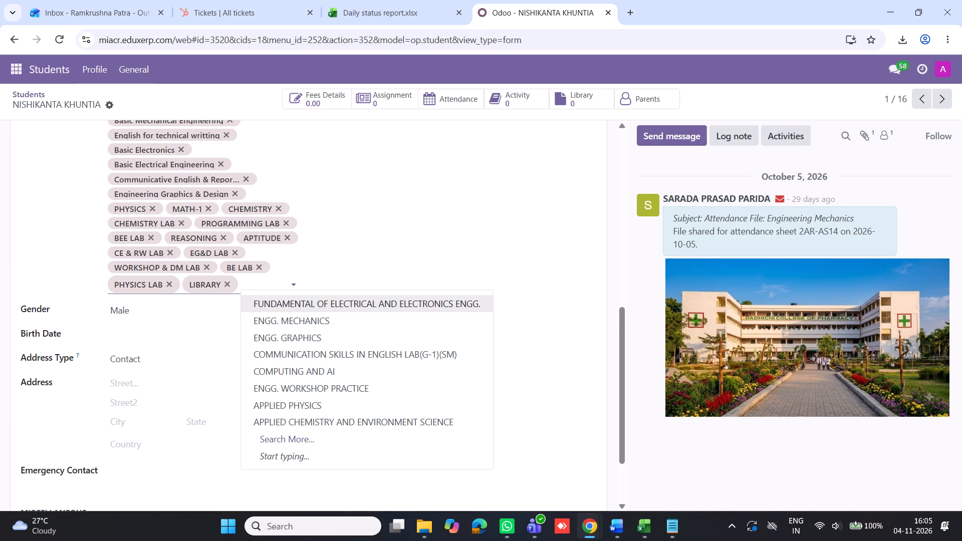
key(ctrl+v)
click(288, 301)
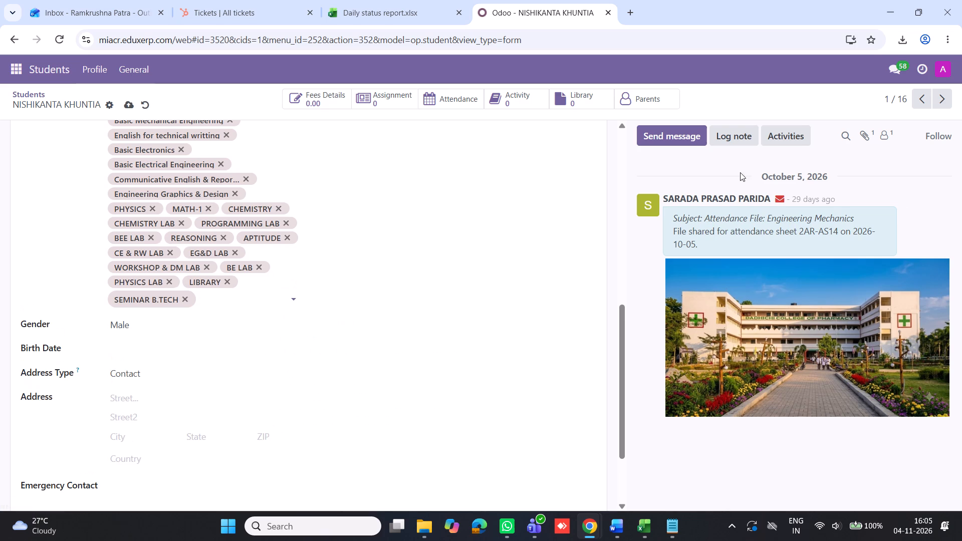
click(943, 103)
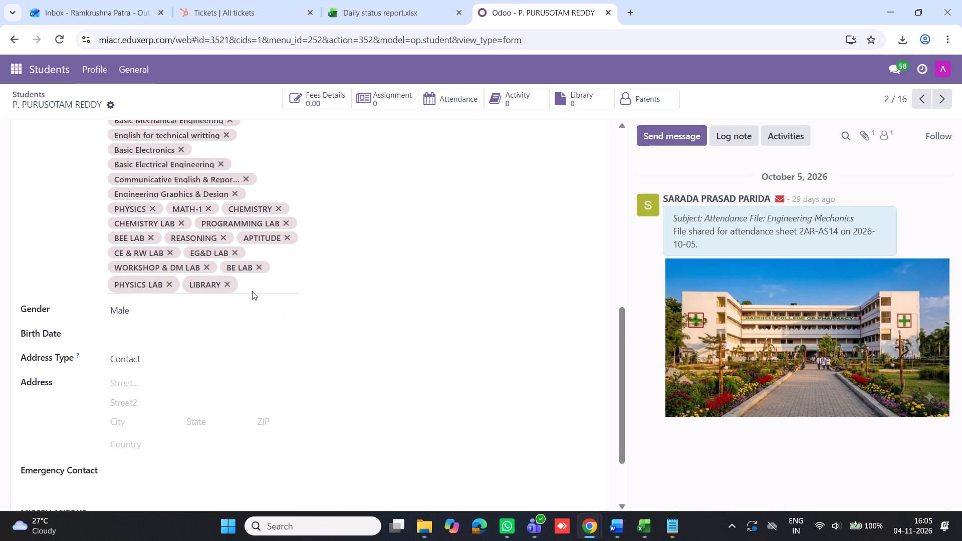
click(254, 290)
key(ctrl+v)
click(277, 303)
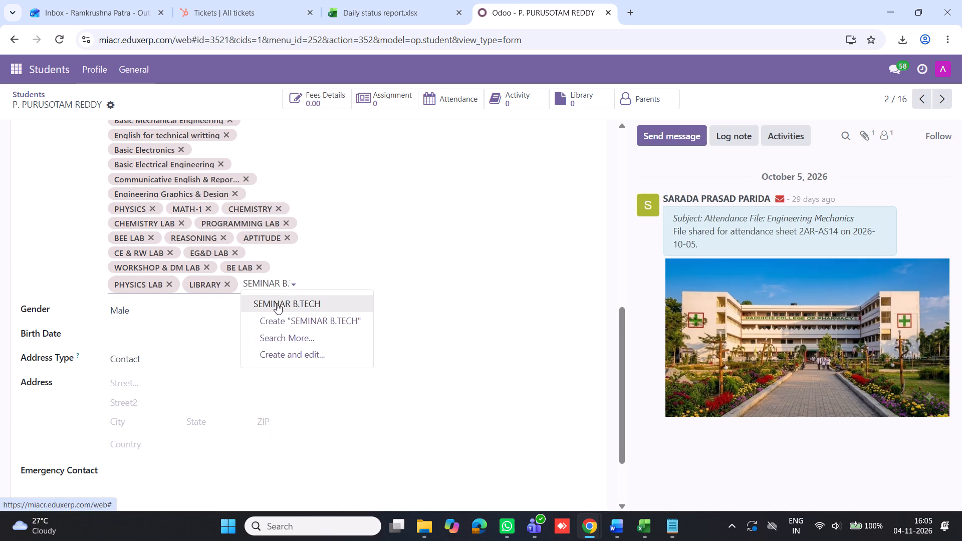
click(945, 99)
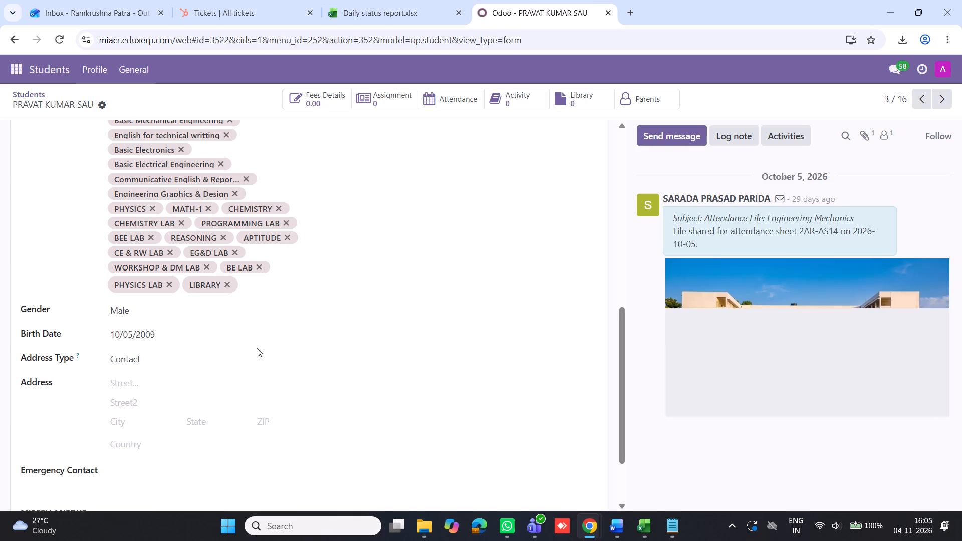
click(254, 281)
key(ctrl+v)
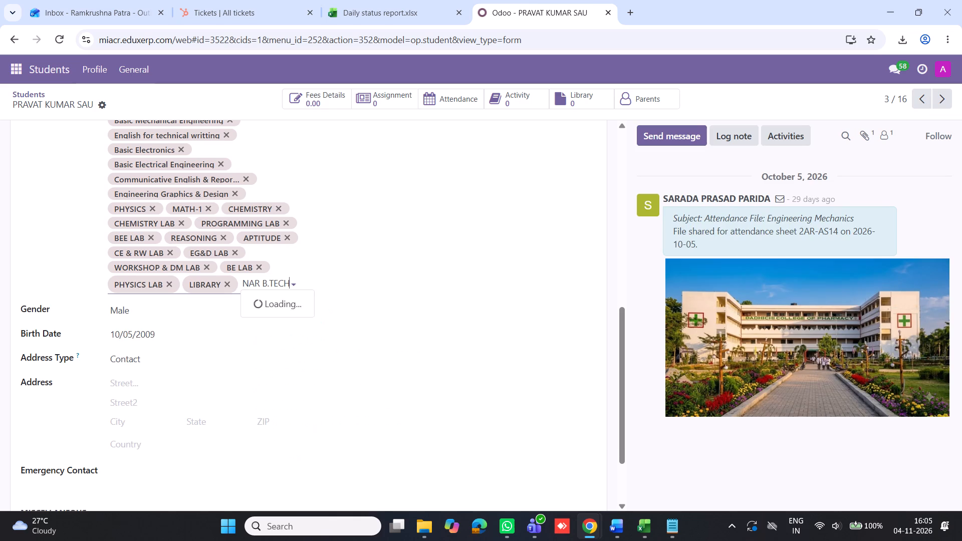
click(285, 300)
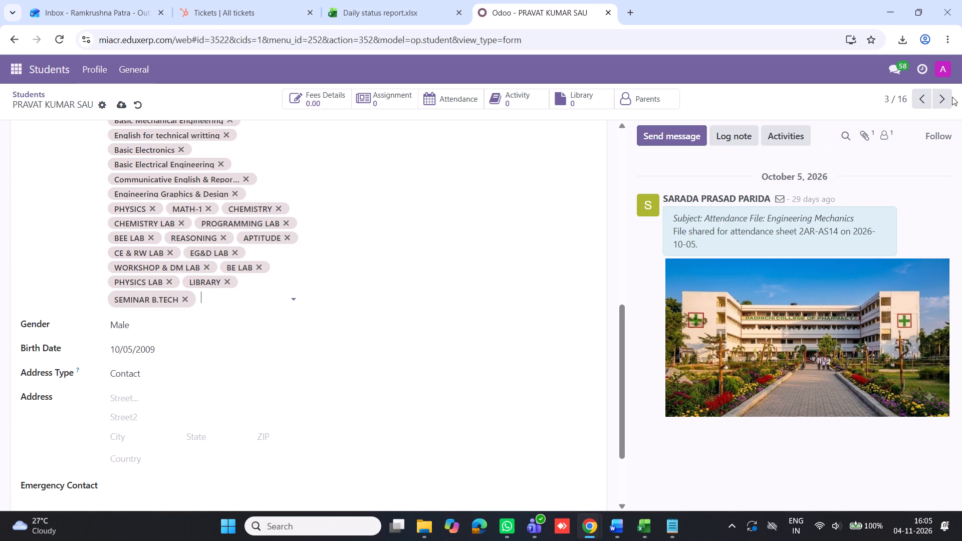
click(947, 96)
Add the SEMINAR B.TECH subject to student records 4, 5 and 6 of 16, advancing to the next student after each.
click(253, 286)
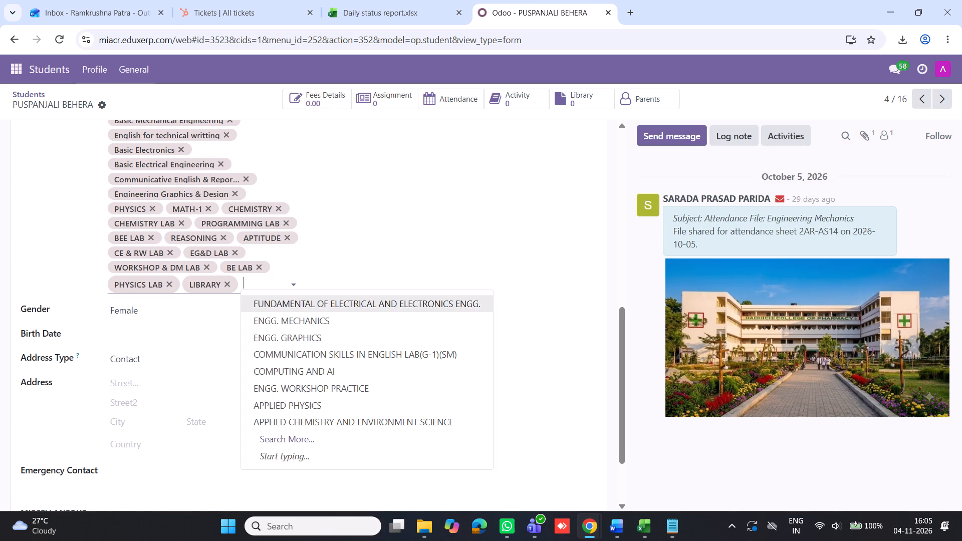
key(ctrl+v)
click(268, 301)
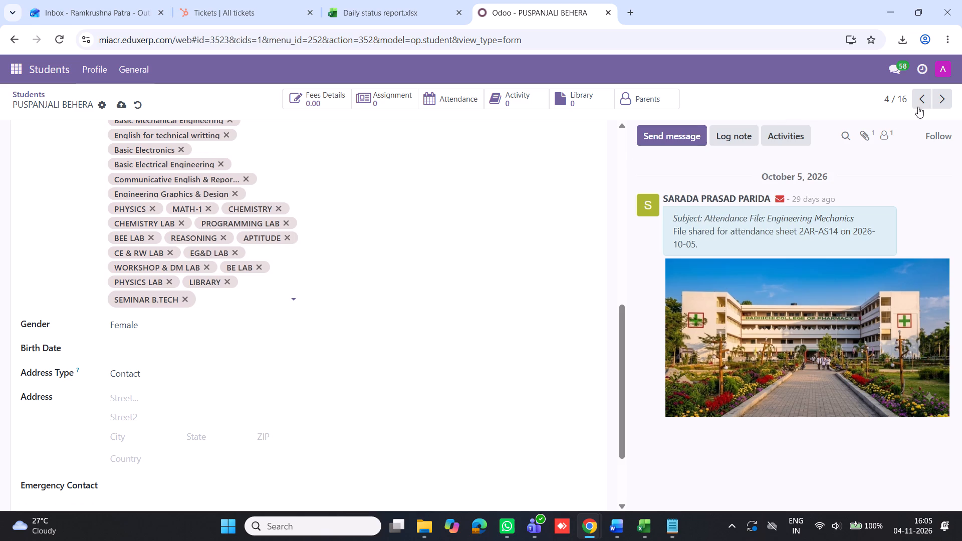
click(948, 100)
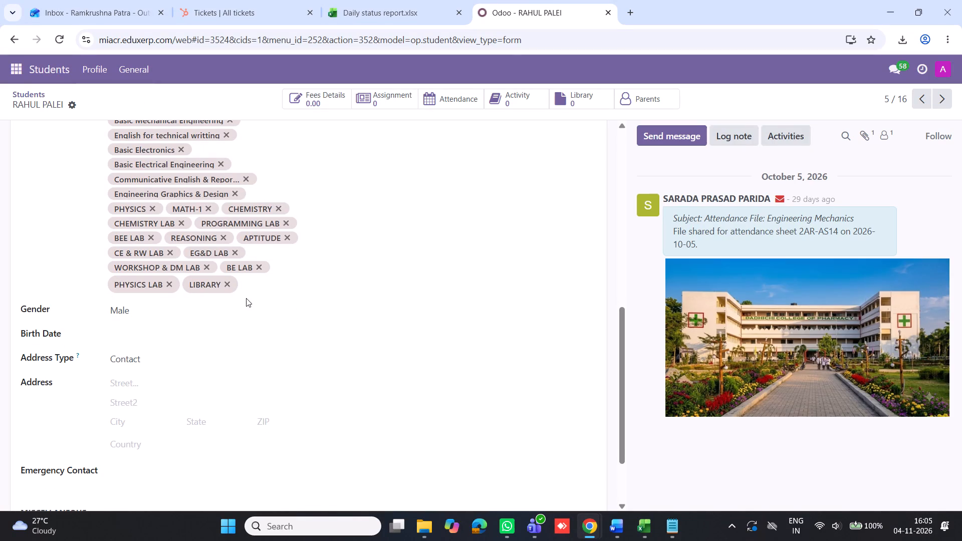
click(263, 288)
key(ctrl+v)
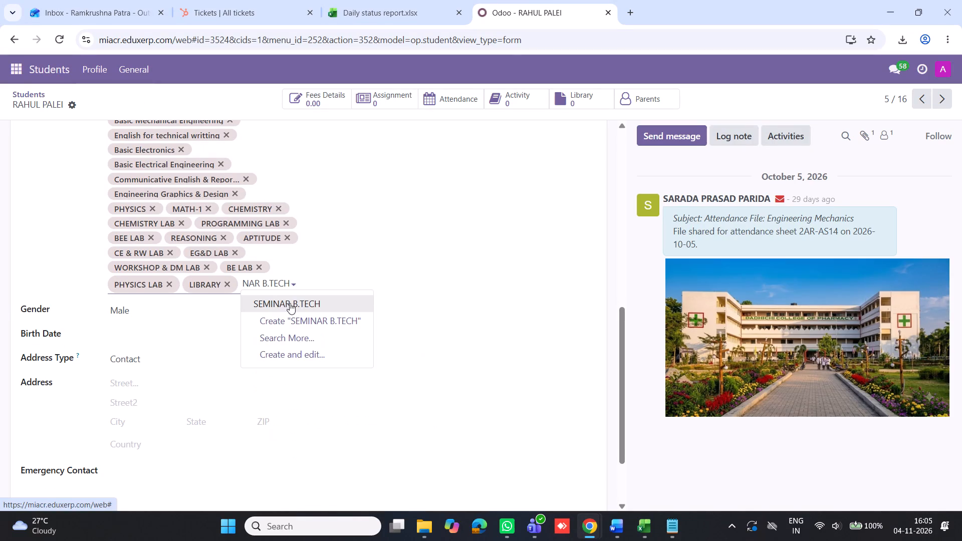
click(290, 303)
click(942, 107)
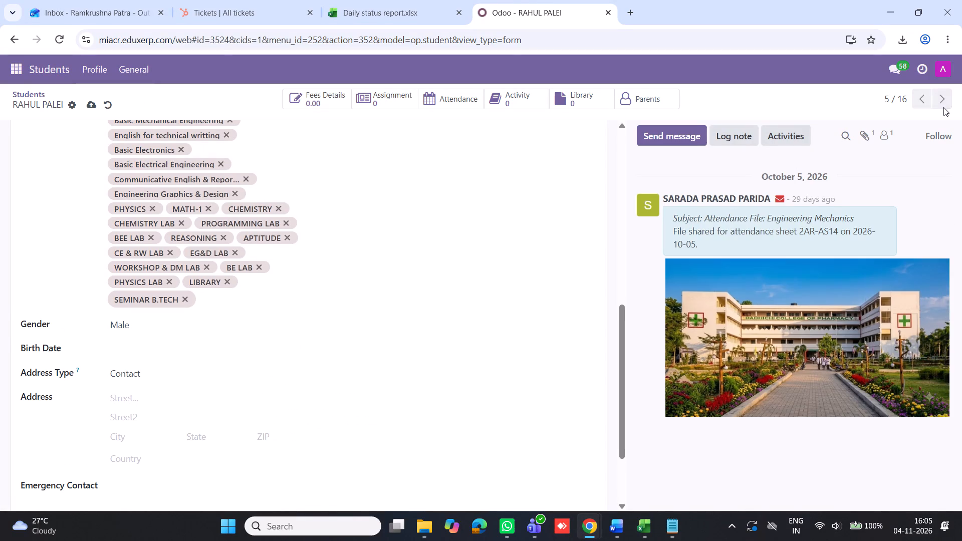
click(281, 290)
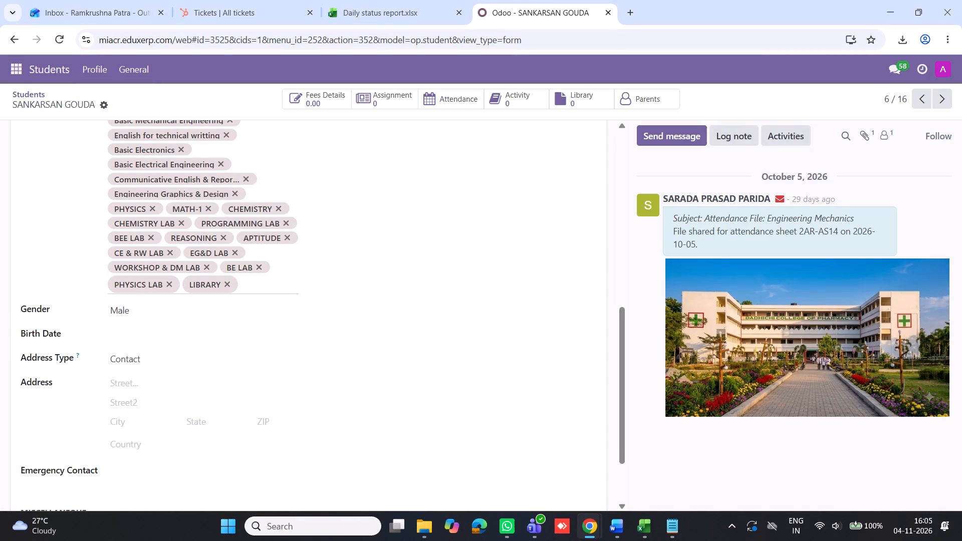
click(264, 288)
key(ctrl+v)
click(272, 303)
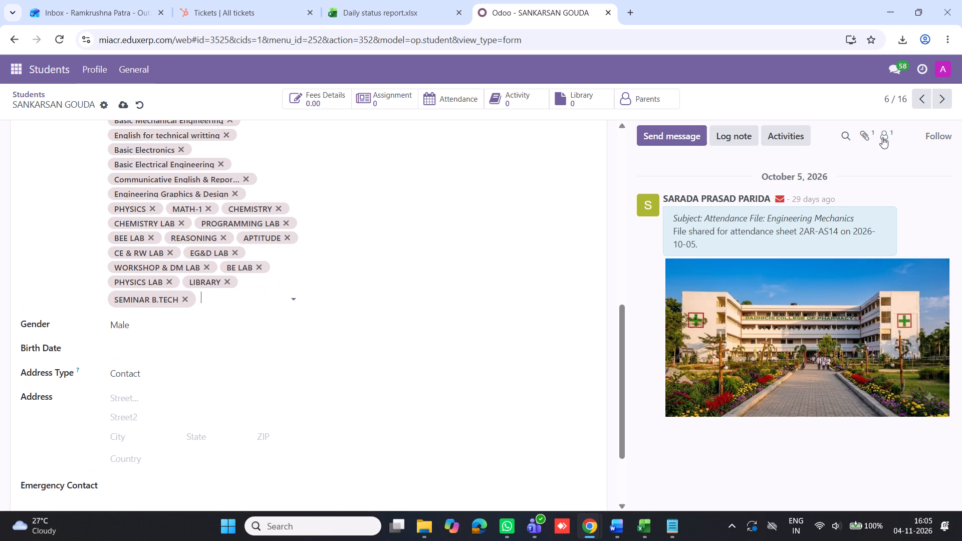
click(936, 94)
Add the SEMINAR B.TECH subject to student records 7, 8 and 9 of 16, advancing to the next student after each.
click(257, 282)
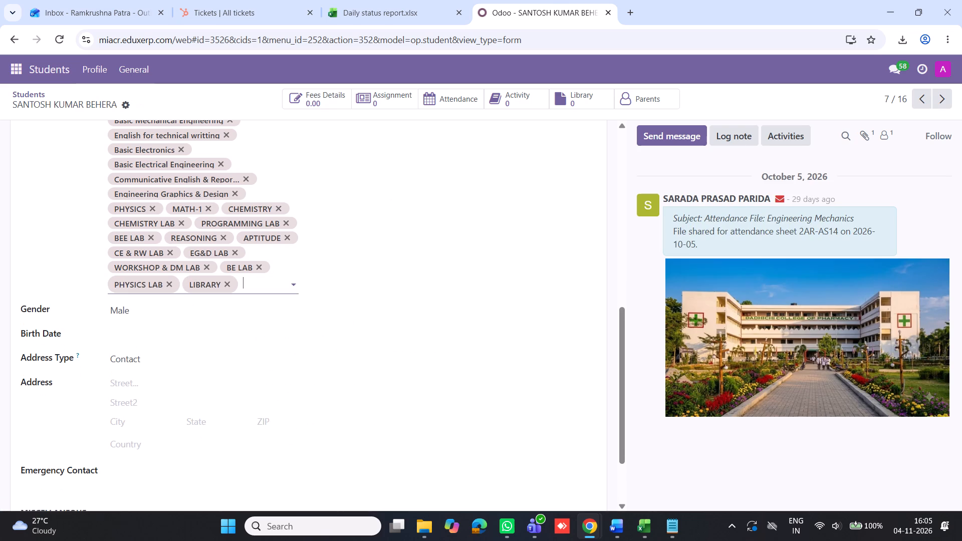
key(ctrl+v)
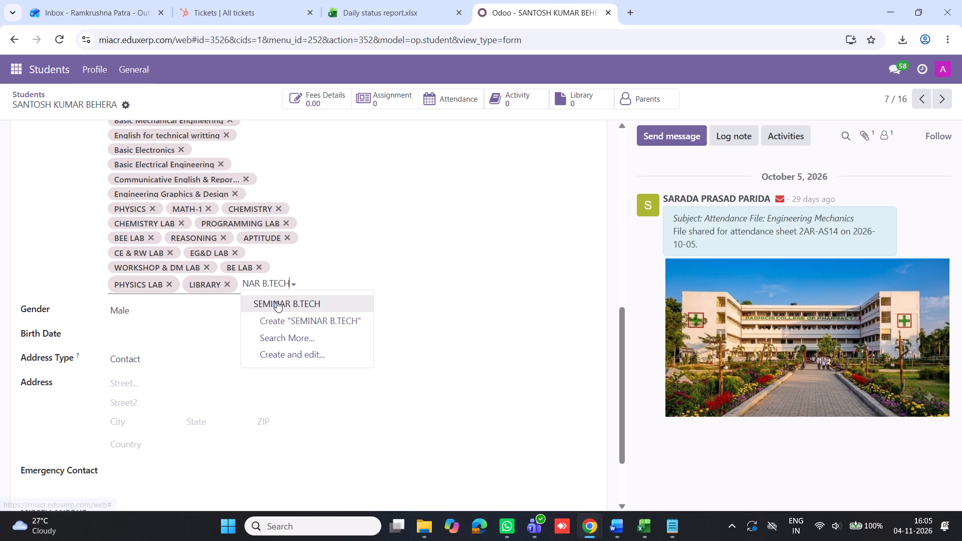
click(277, 301)
click(944, 100)
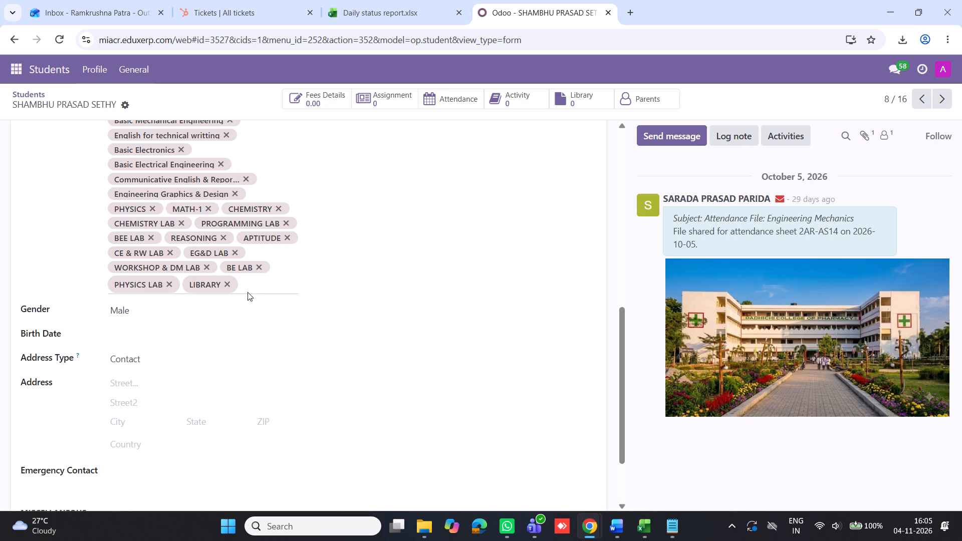
click(249, 287)
key(ctrl+v)
click(268, 304)
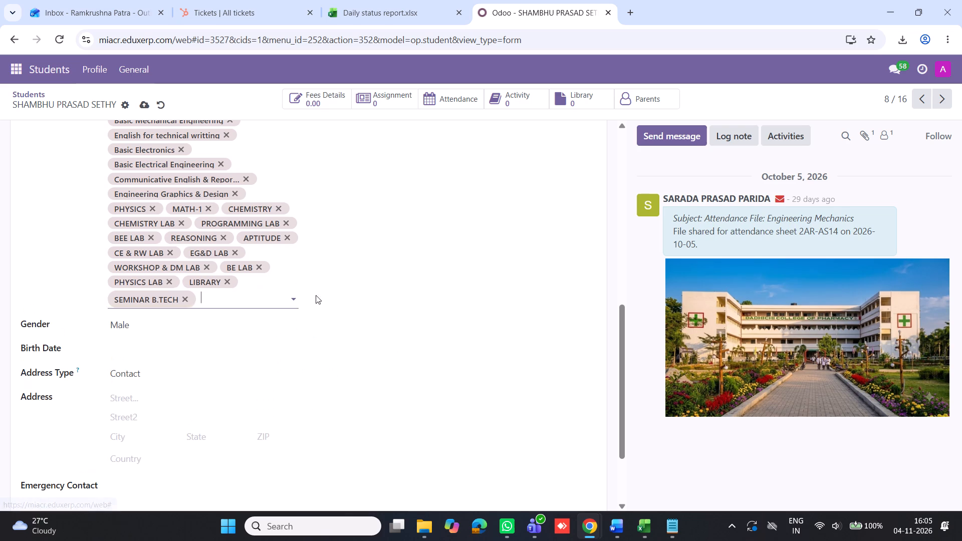
click(942, 91)
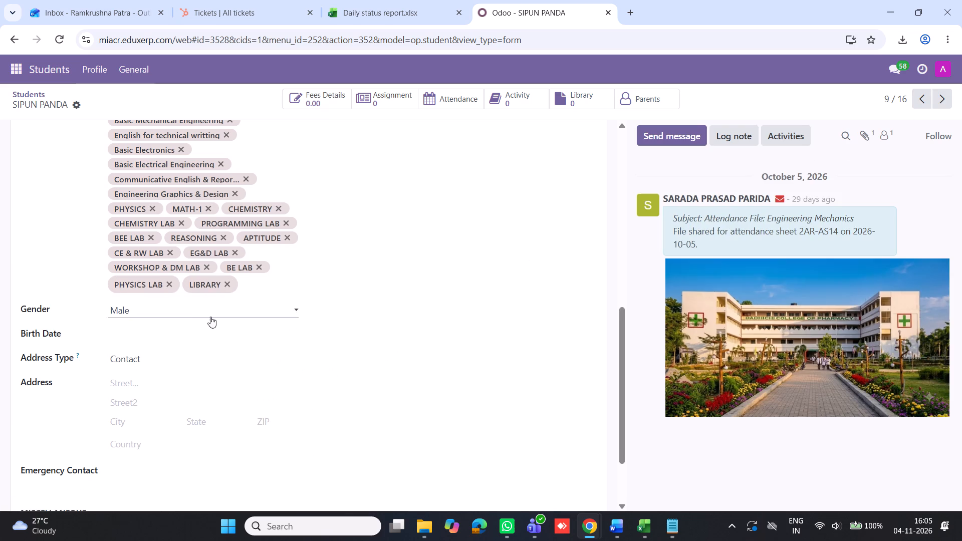
click(257, 285)
key(ctrl+v)
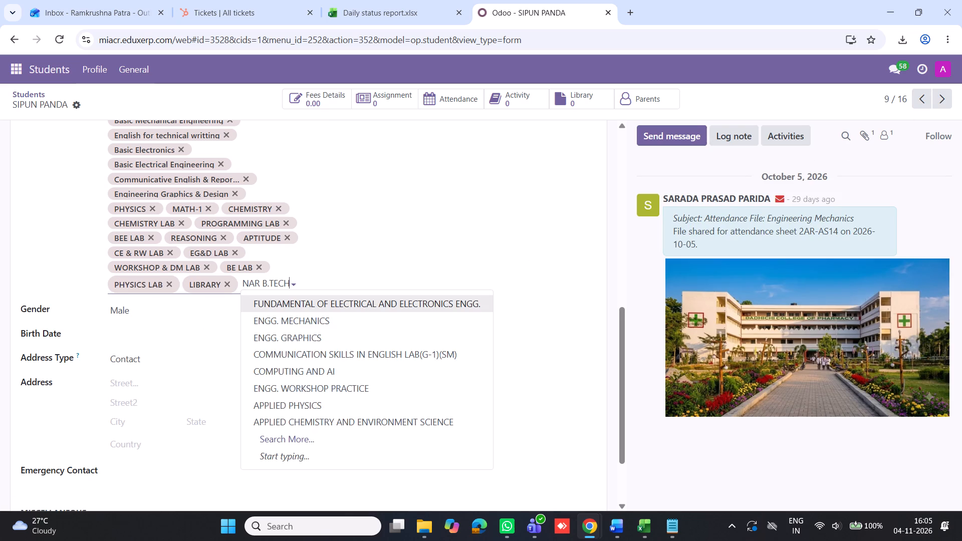
click(273, 299)
click(946, 100)
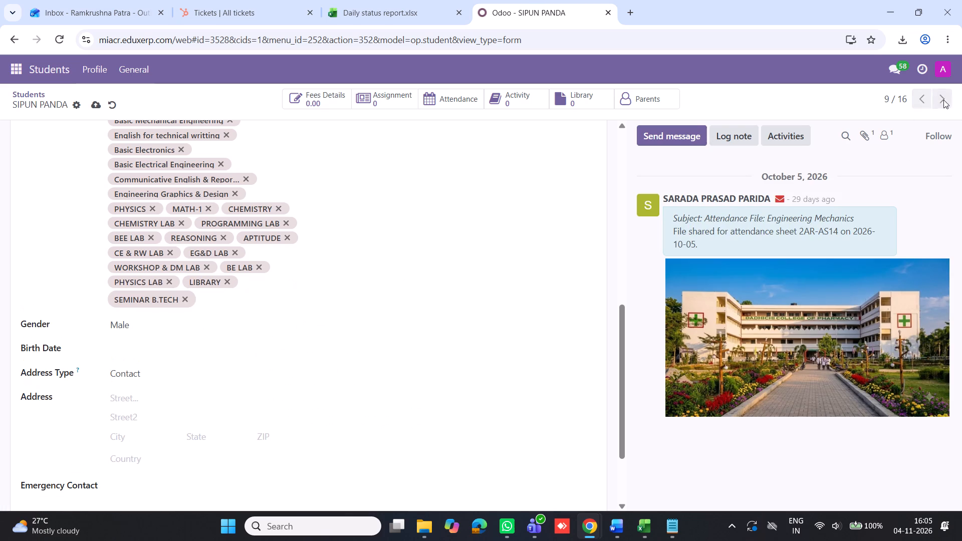
Add the SEMINAR B.TECH subject to student records 10, 11 and 12 of 16, advancing to the next student after each.
click(248, 284)
key(ctrl+v)
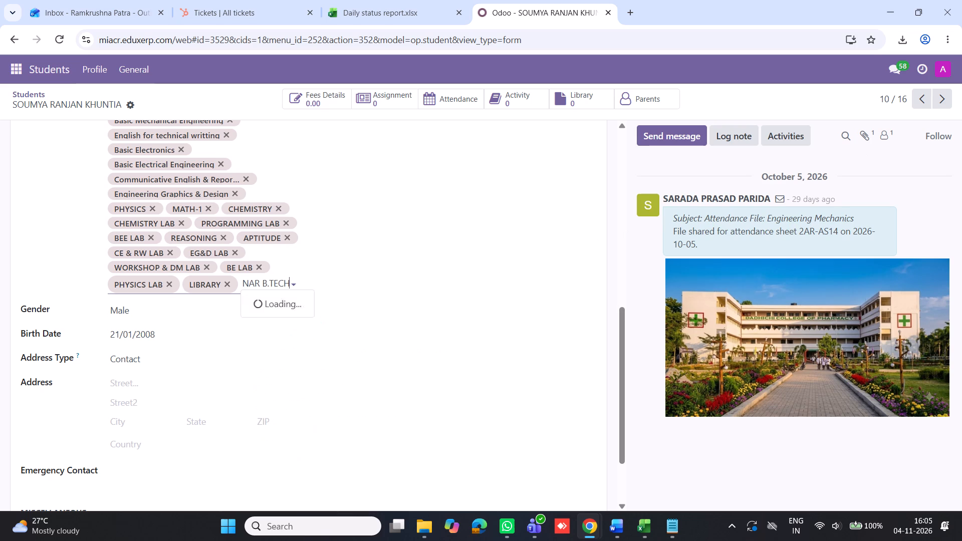
click(261, 301)
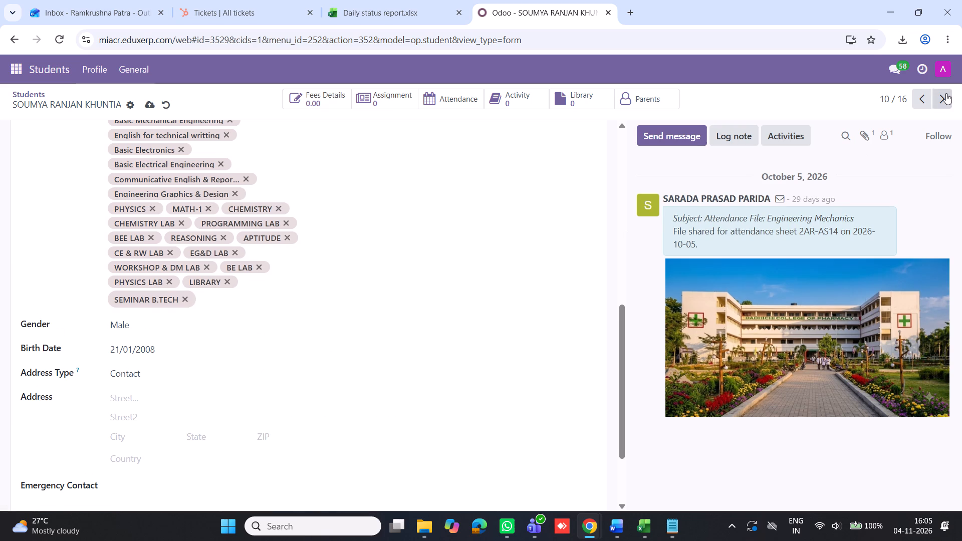
click(946, 93)
click(248, 284)
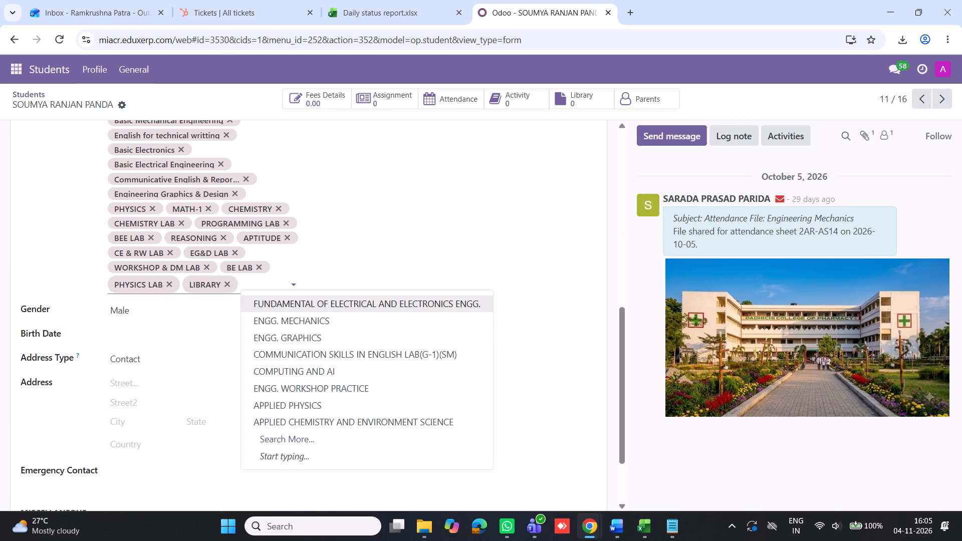
key(ctrl+v)
click(289, 301)
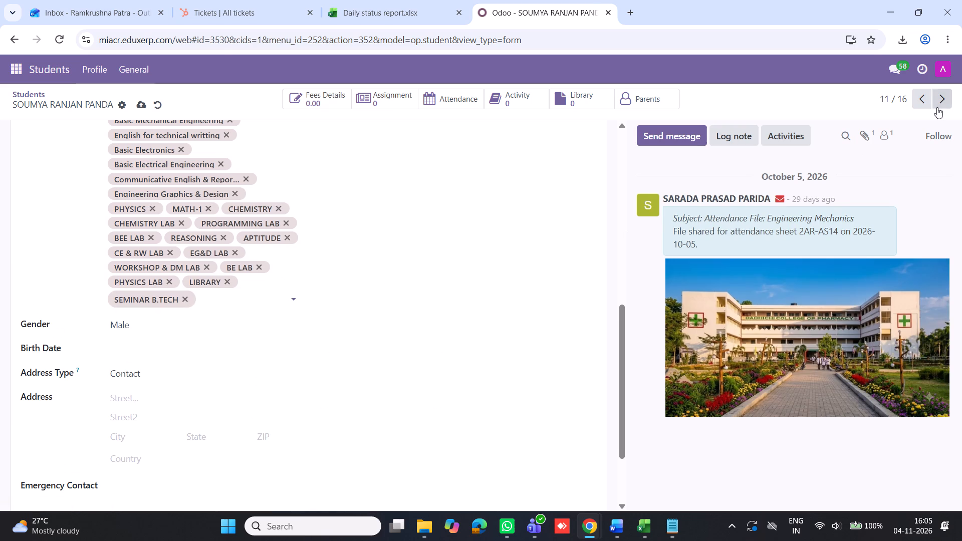
click(947, 103)
click(265, 284)
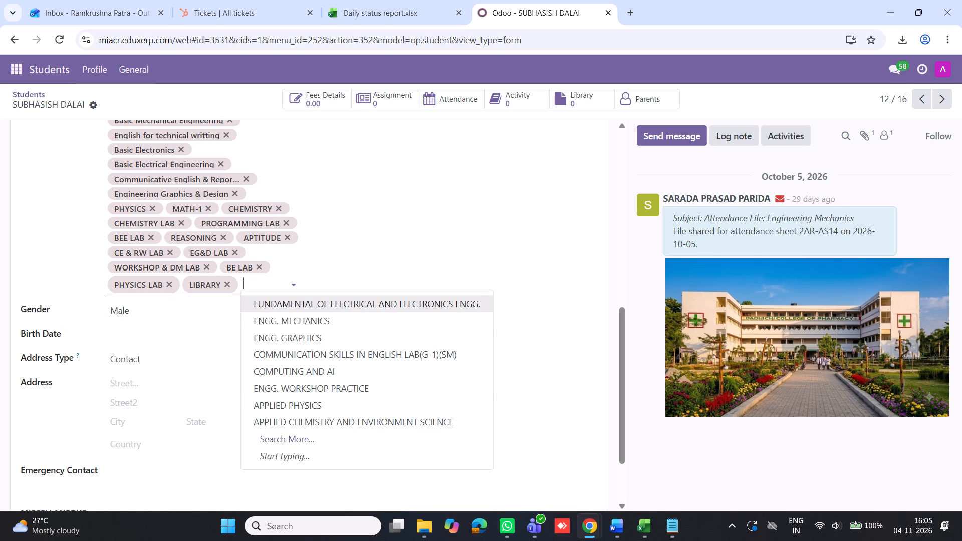
key(ctrl+v)
click(276, 304)
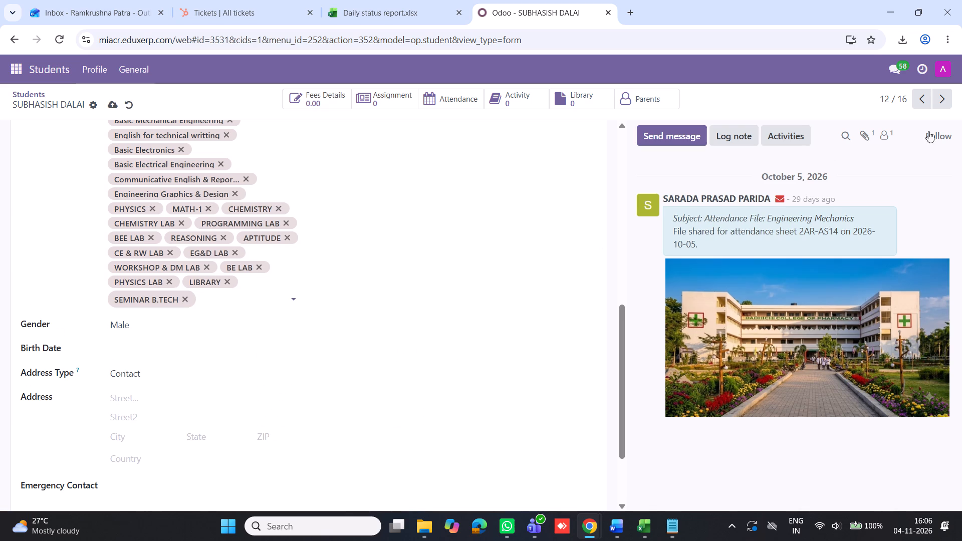
click(940, 104)
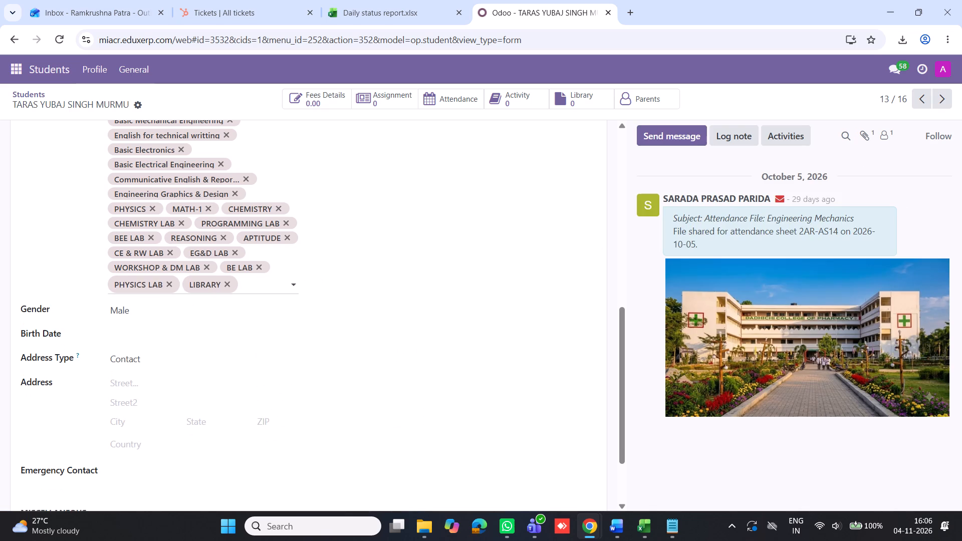
Add the SEMINAR B.TECH subject to student records 13 and 14 of 16, advancing to the next student after each.
click(252, 286)
key(ctrl+v)
click(270, 300)
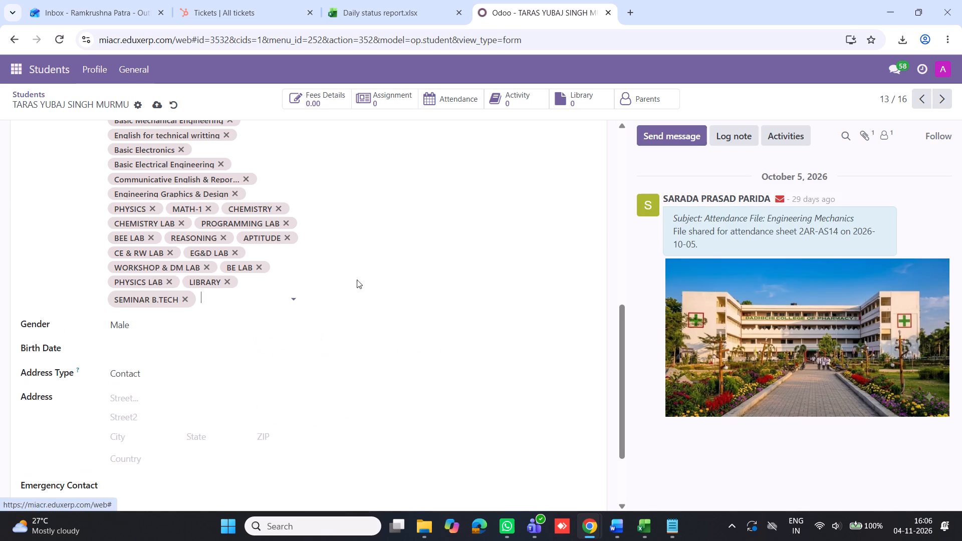
click(945, 98)
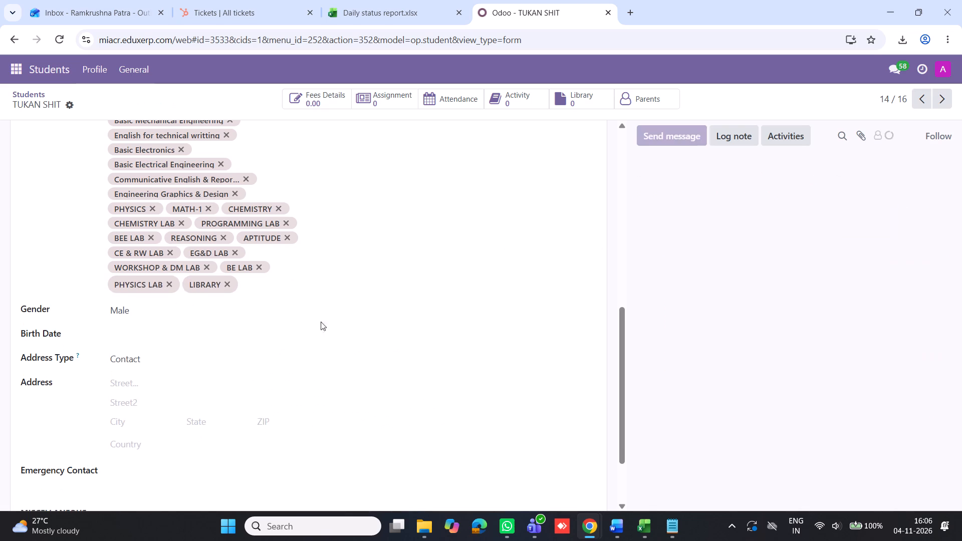
click(255, 286)
key(ctrl+v)
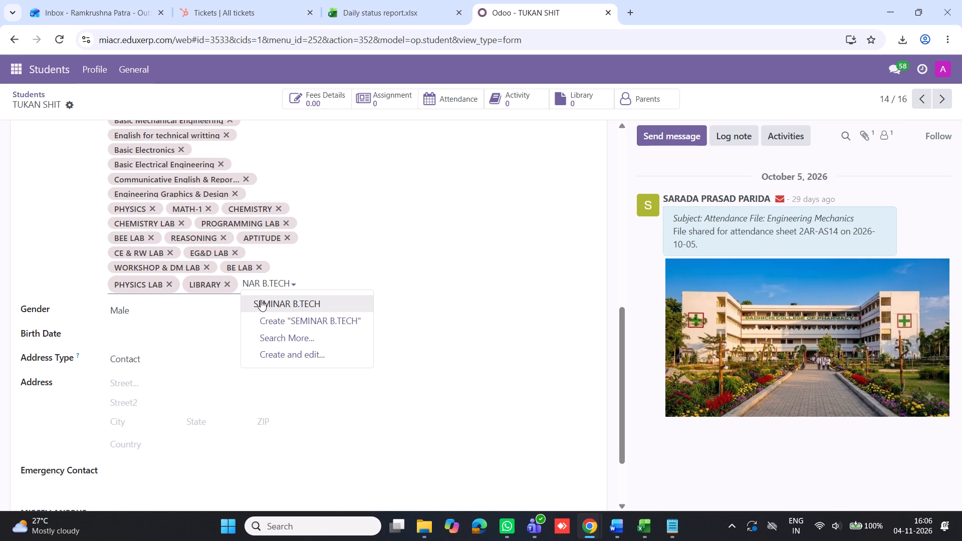
click(261, 301)
click(947, 104)
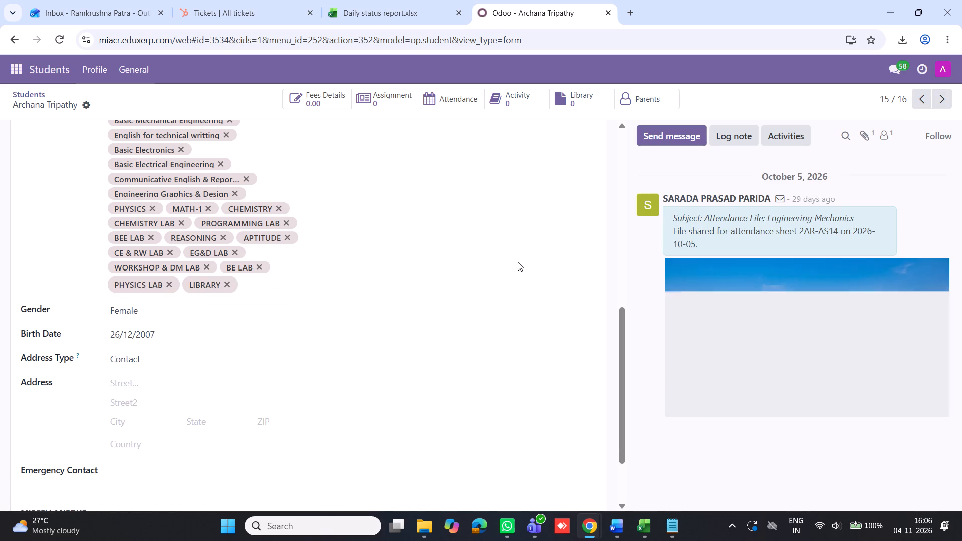
Add the SEMINAR B.TECH subject to student records 15 and 16 of 16, advancing past each record.
click(248, 286)
key(ctrl+v)
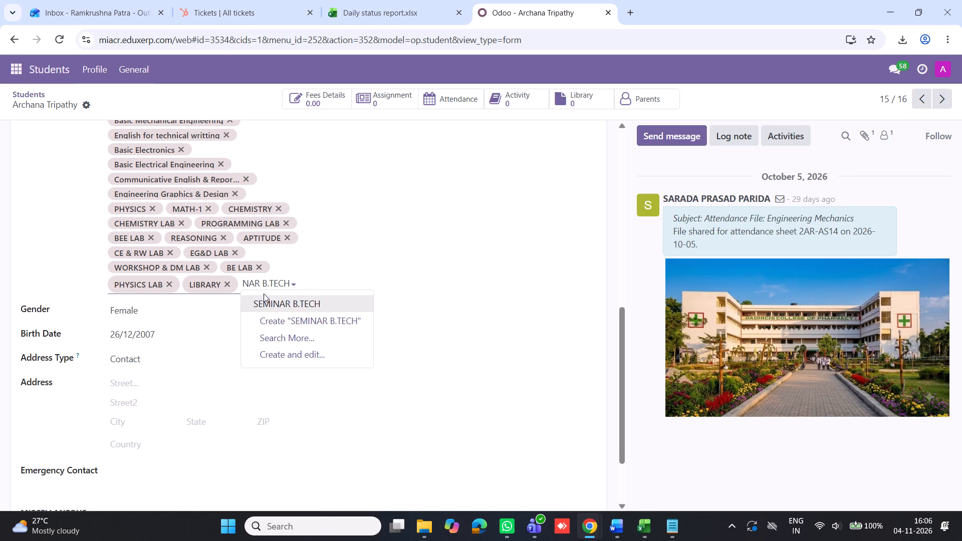
click(269, 302)
click(944, 107)
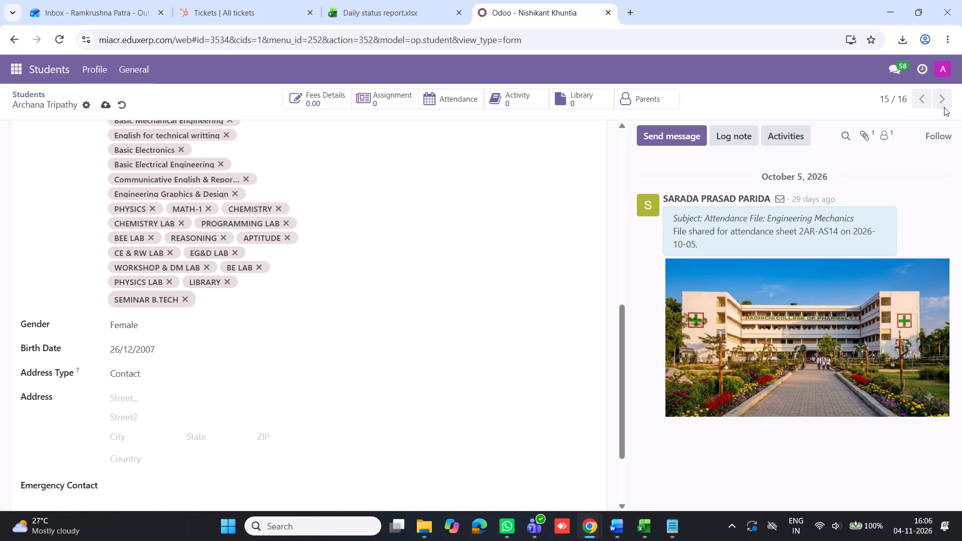
click(248, 282)
key(ctrl+v)
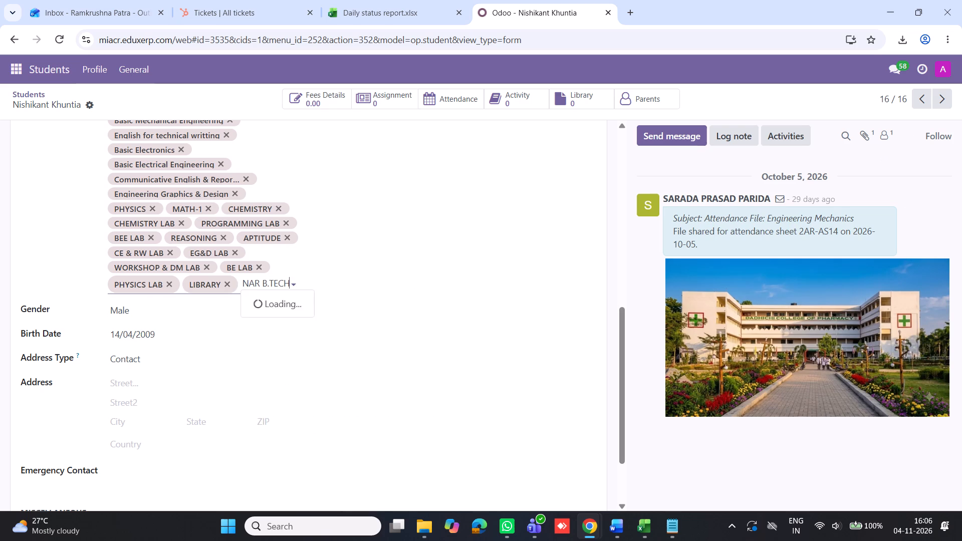
click(268, 306)
click(941, 99)
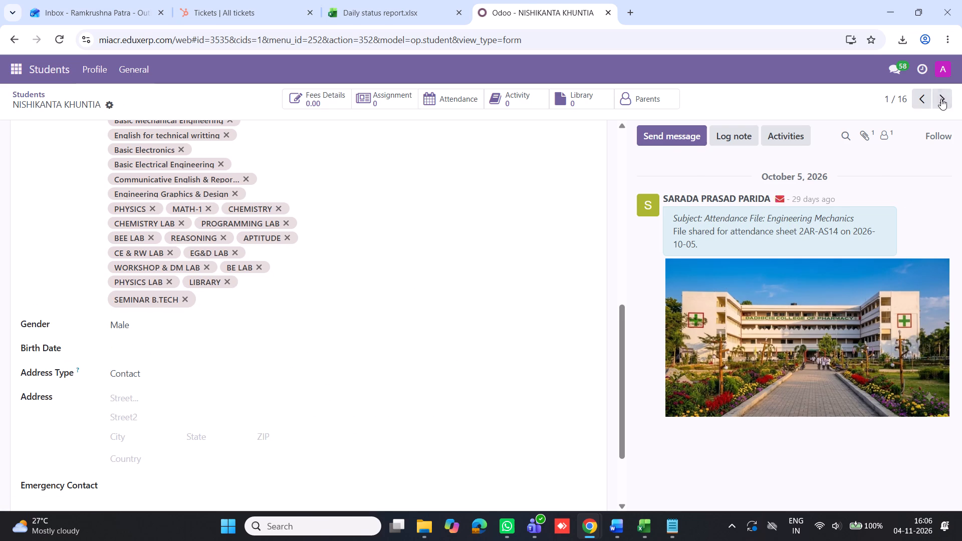
Return to the student list, collapse the B.TECH group, expand DIPLOMA ALL SEMESTER-1ST and examine the subjects in its first student's record.
click(43, 92)
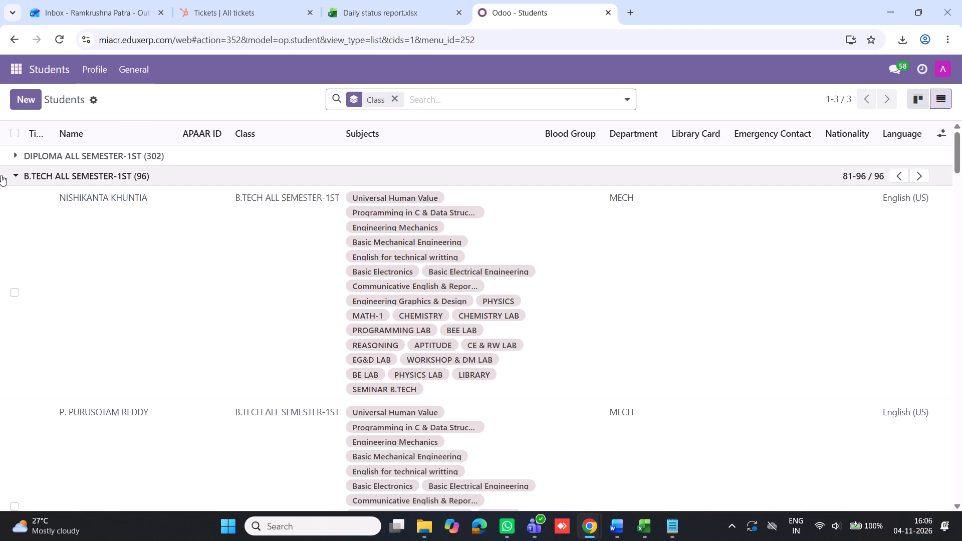
click(13, 176)
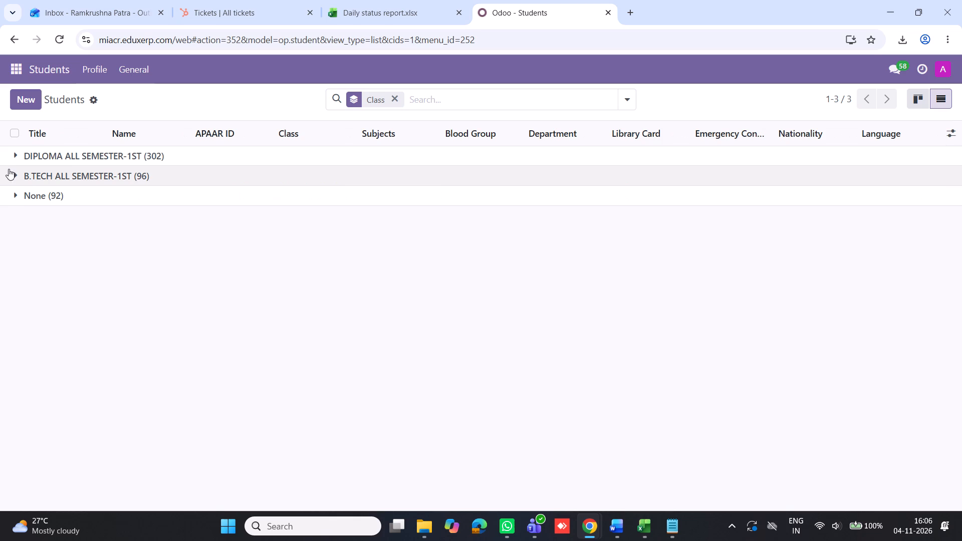
click(14, 156)
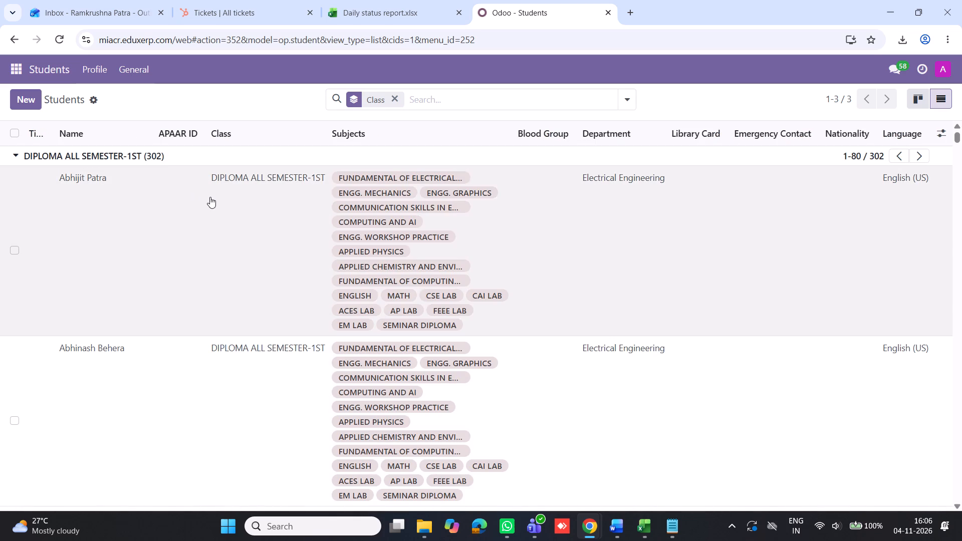
click(210, 197)
scroll(339, 285, down, 4)
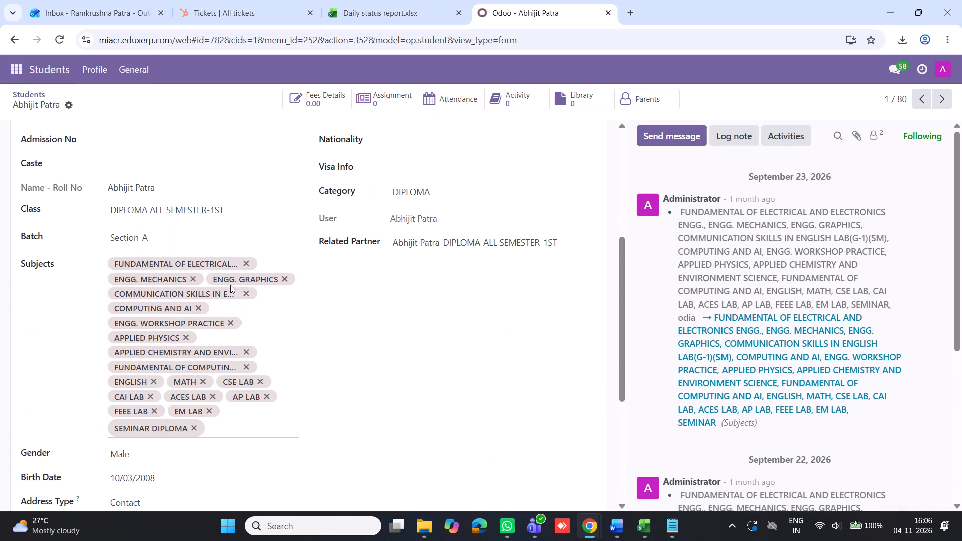
Look at the SEMINAR Section-A (B.TECH) attendance sheet in the incognito window and return to the DIPLOMA student record.
key(alt+Tab)
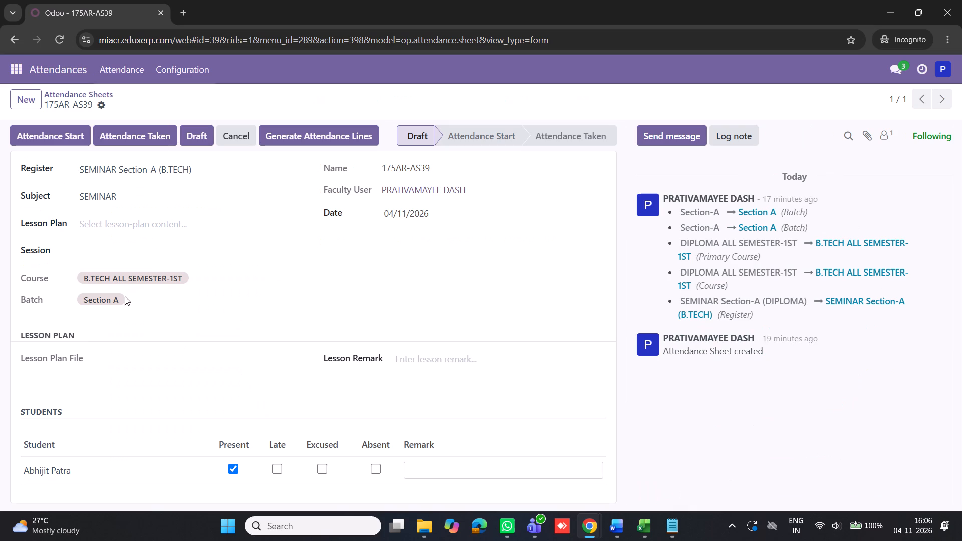
click(9, 69)
key(alt+Tab)
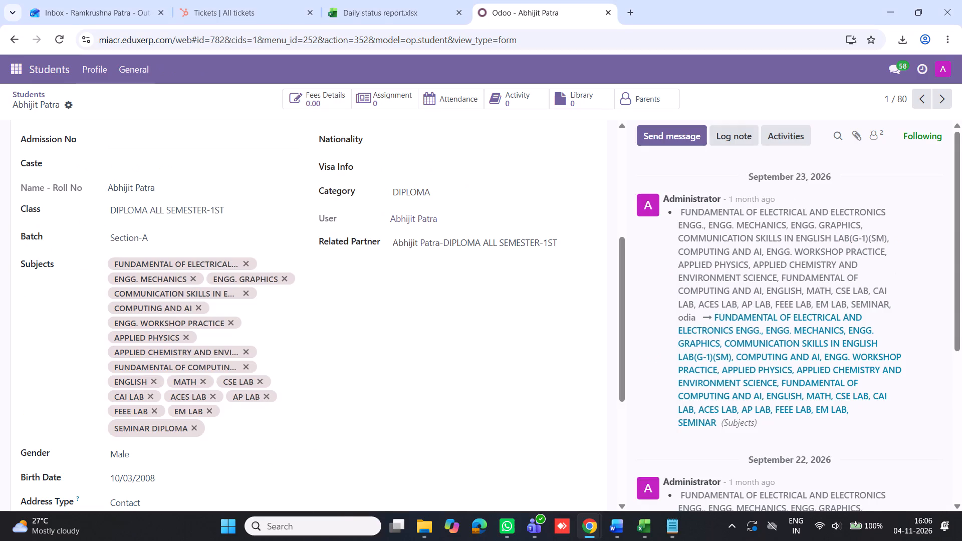
Open the Subjects list in EduX Core, rename the ENGLISH subject as ENGLISH DIPLOMA and save it.
click(15, 69)
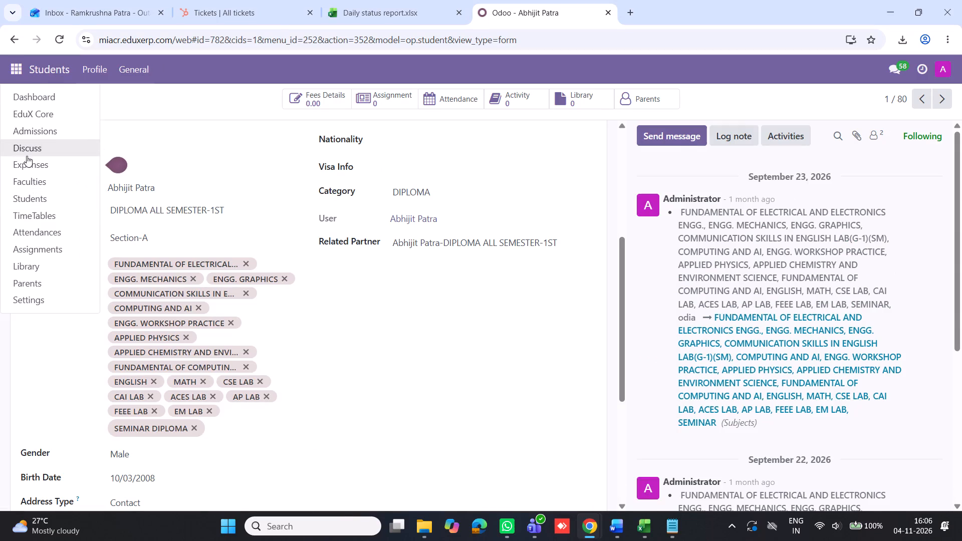
click(39, 197)
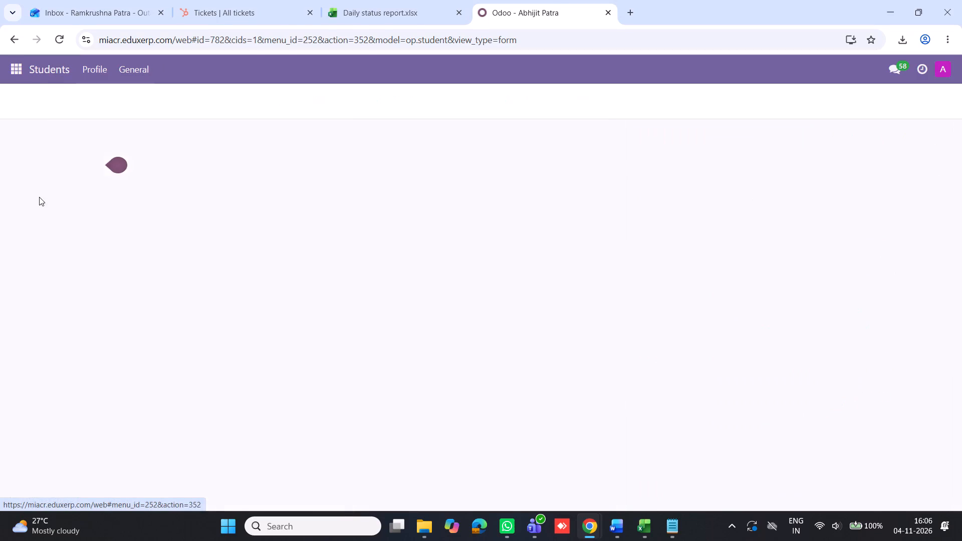
click(19, 65)
click(29, 119)
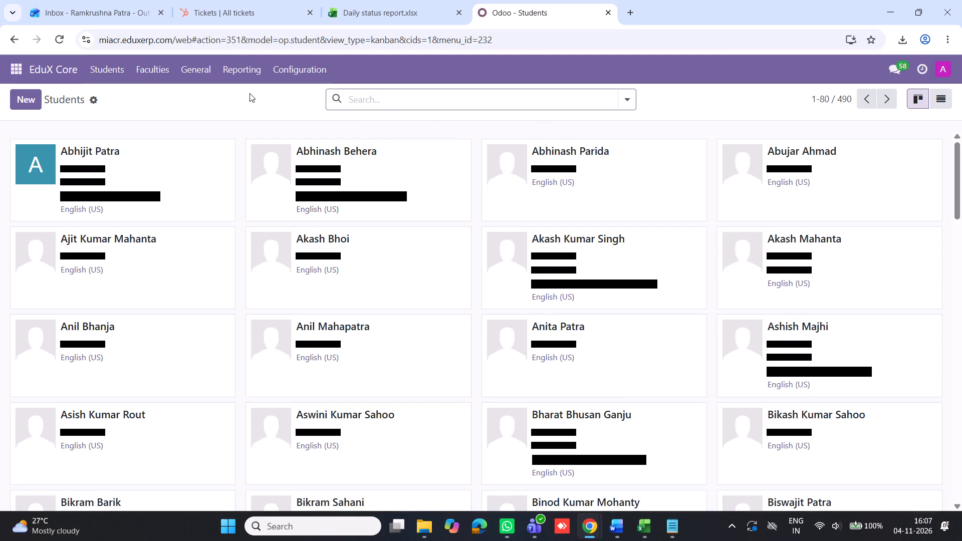
click(299, 67)
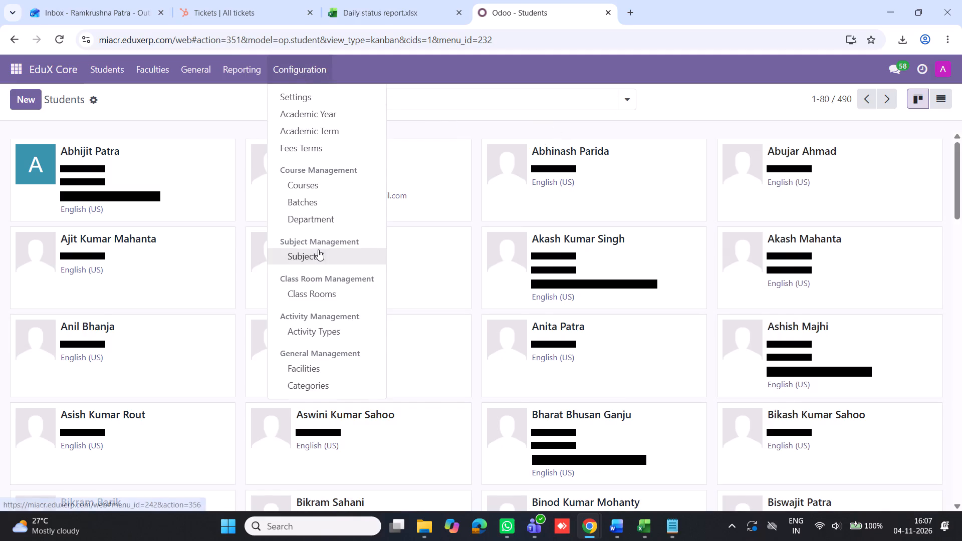
click(318, 249)
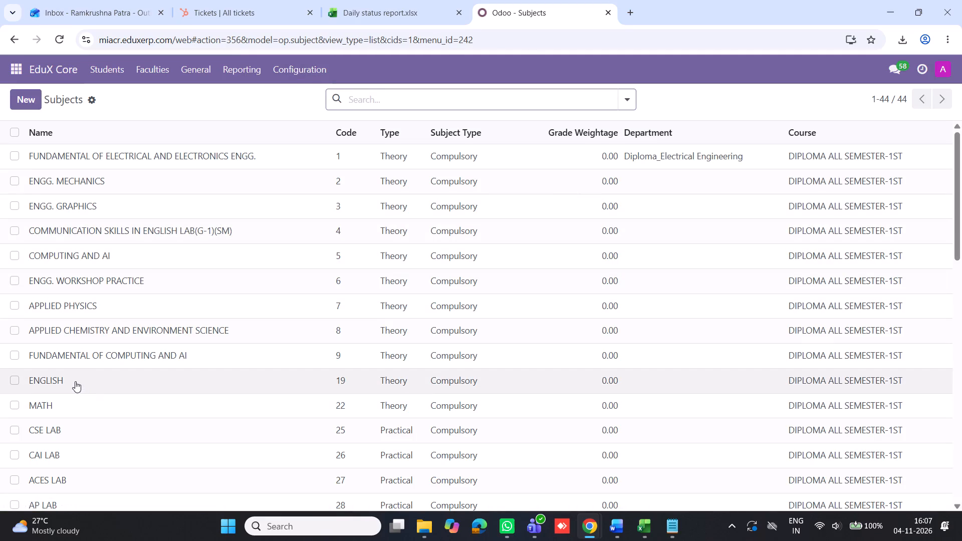
click(75, 381)
click(143, 150)
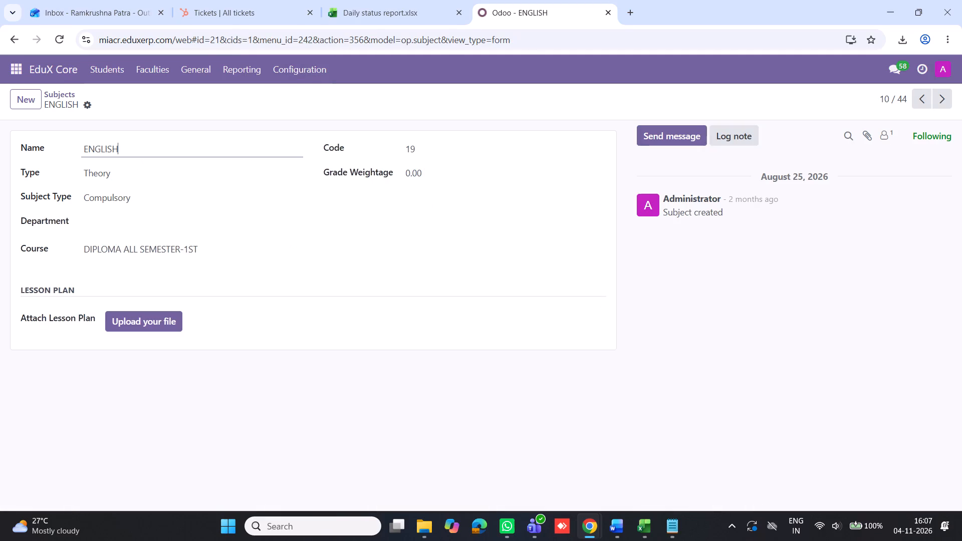
key(space)
key(d)
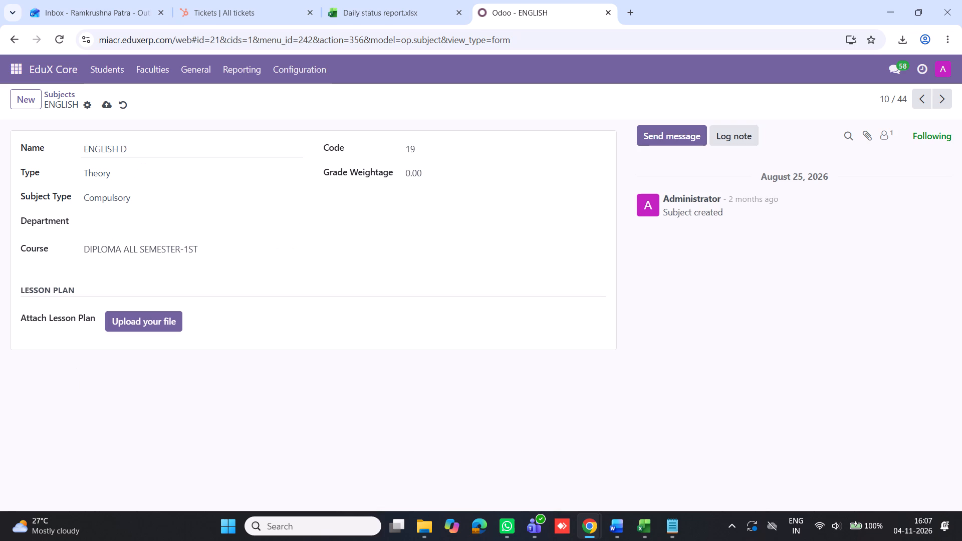
key(i)
text(PLOMA)
click(105, 103)
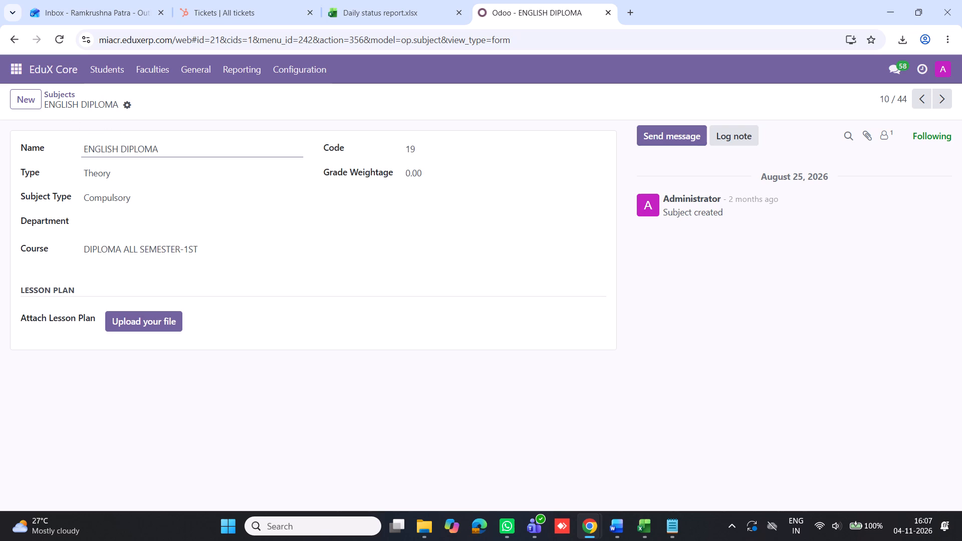
Start a new subject from the copied ENGLISH DIPLOMA name, assign course B.TECH ALL SEMESTER-1ST and rename it ENGLISH BTECH.
drag(84, 147, 167, 149)
key(ctrl+c)
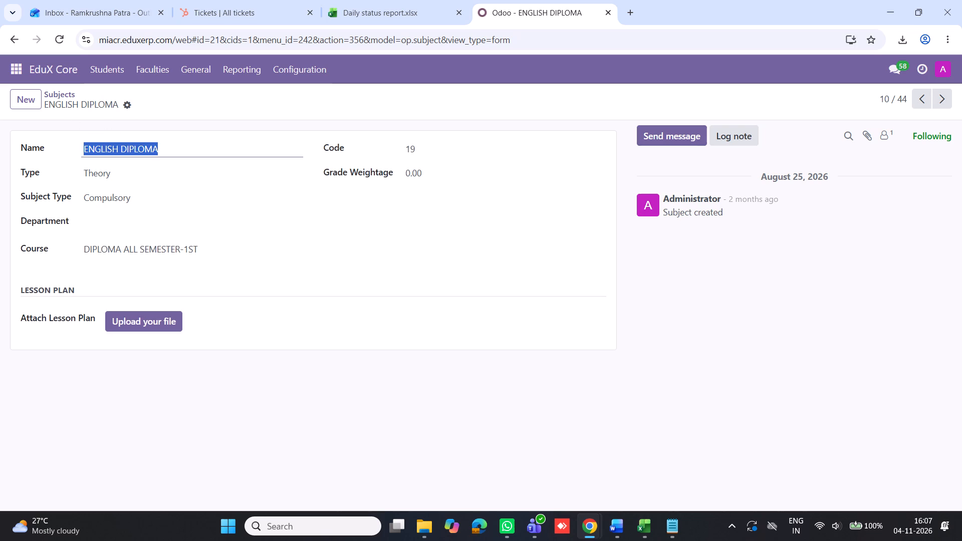
click(28, 101)
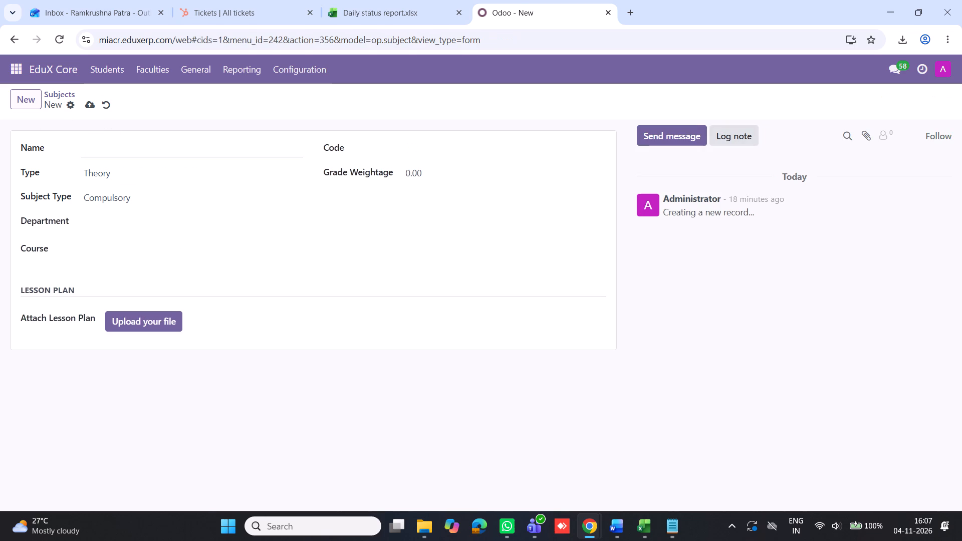
click(100, 147)
key(ctrl+v)
click(125, 249)
click(127, 287)
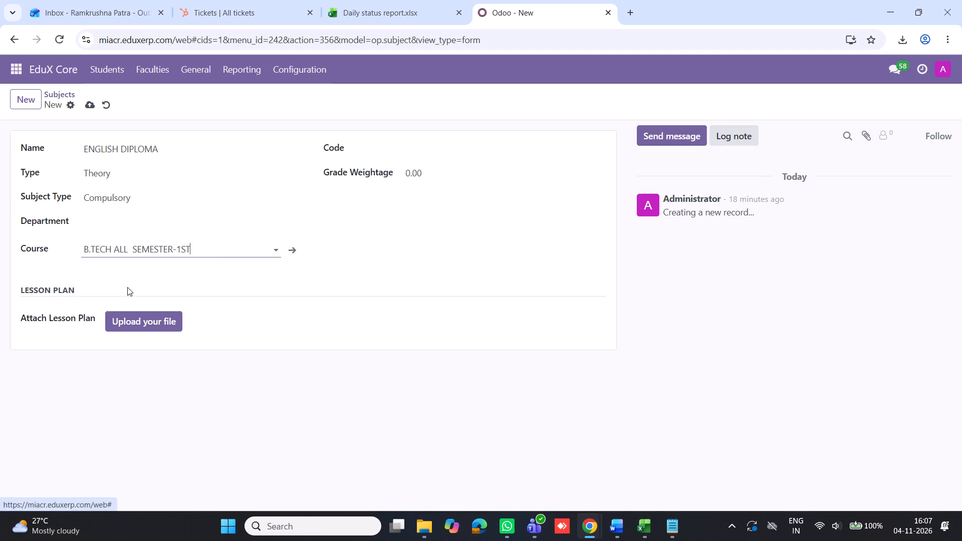
double_click(142, 146)
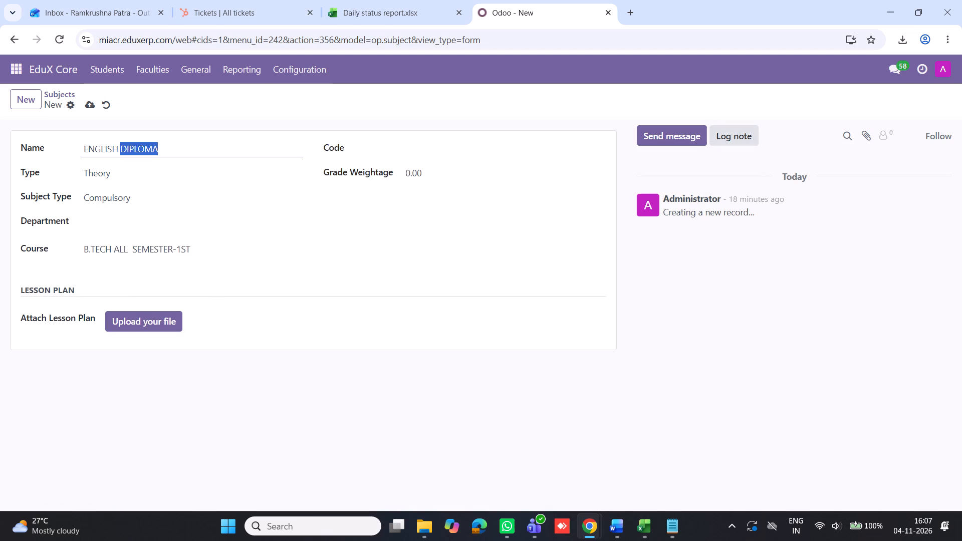
key(b)
text(TE)
text(CH)
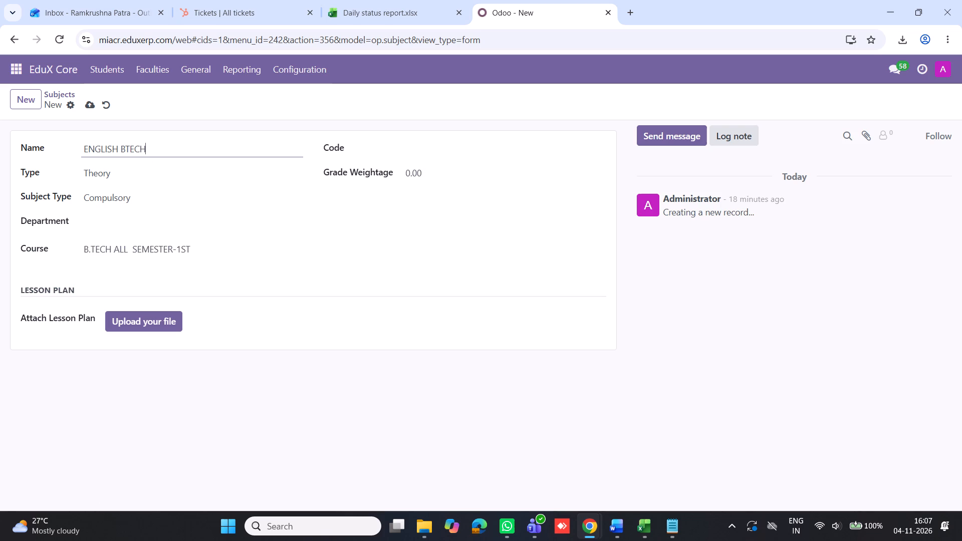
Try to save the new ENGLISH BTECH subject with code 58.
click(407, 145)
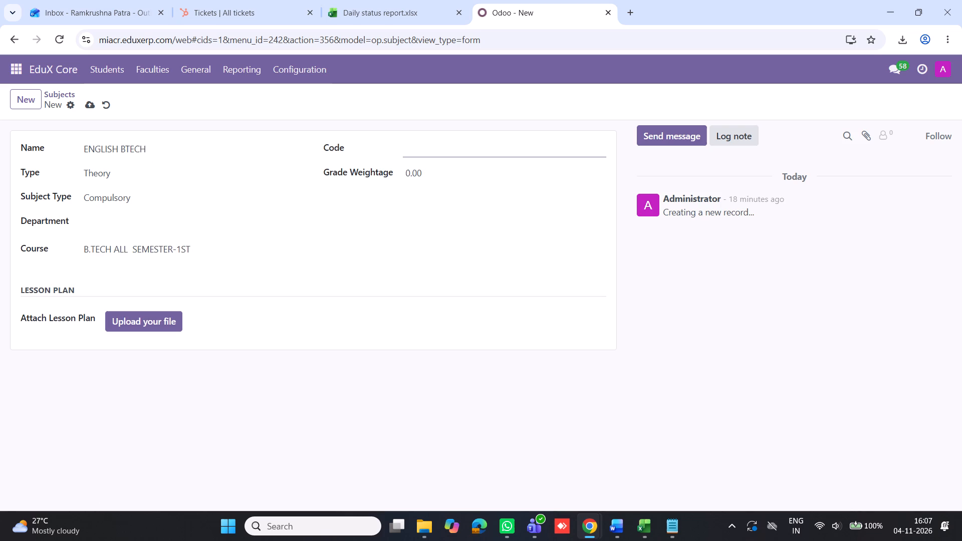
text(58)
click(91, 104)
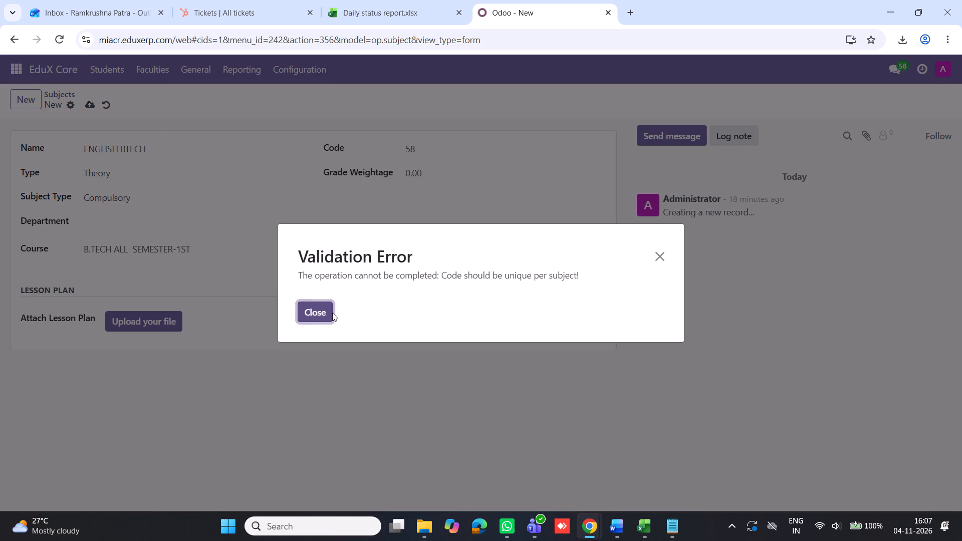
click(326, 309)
Set the ENGLISH BTECH subject's code to 59, save it and return to the Subjects list.
click(436, 148)
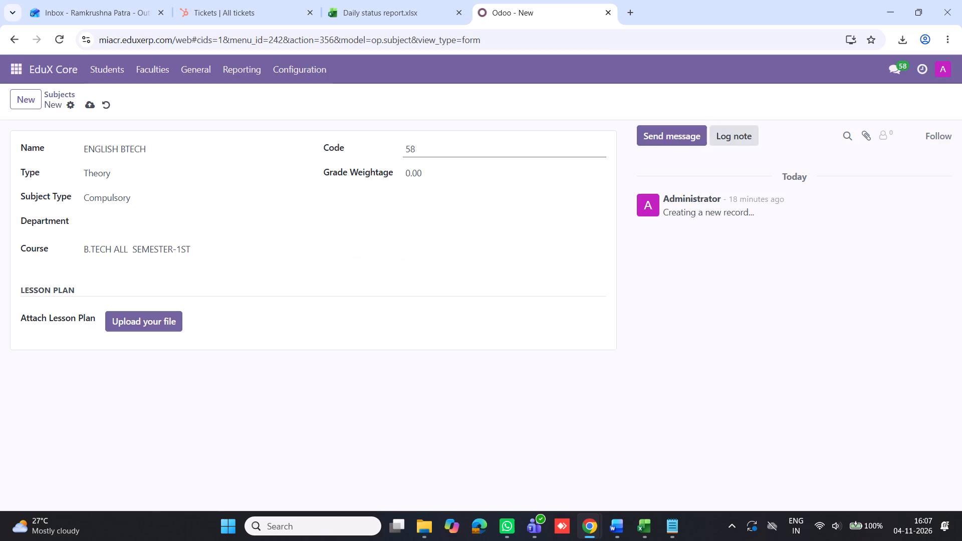
key(BackSpace)
key(9)
click(91, 105)
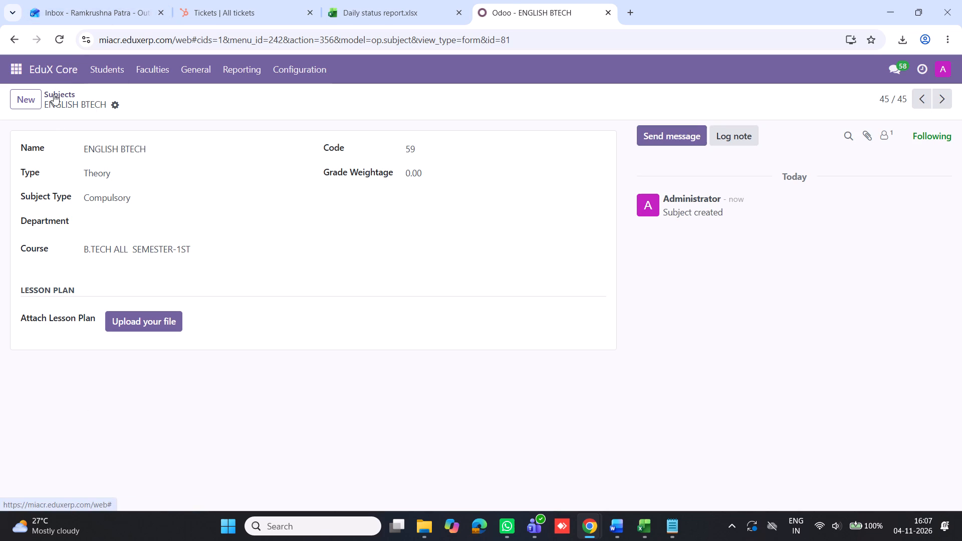
click(54, 94)
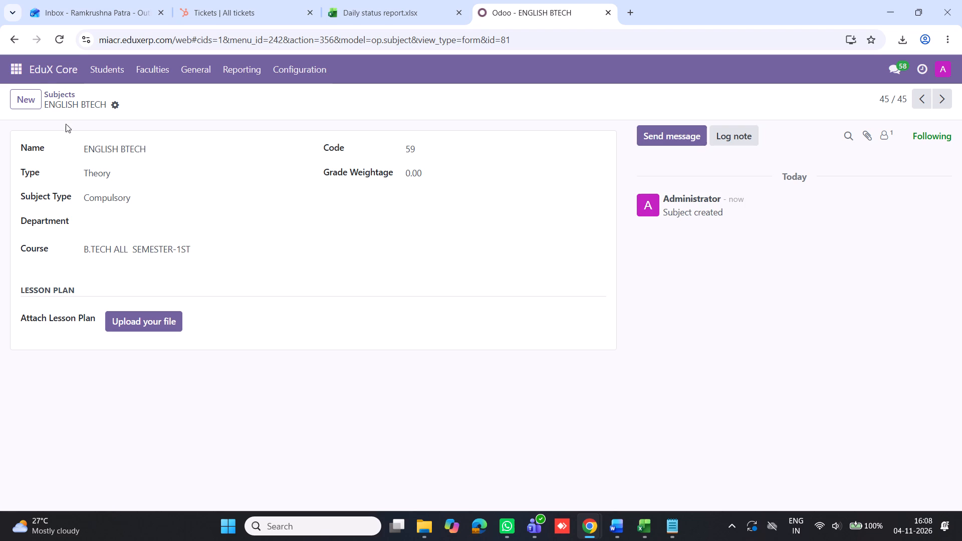
click(56, 92)
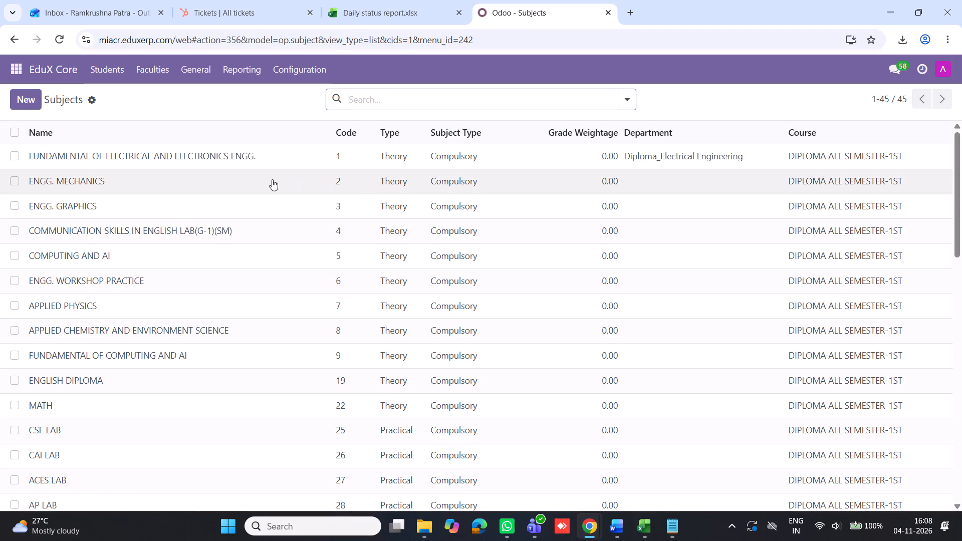
Open the student records grouped by Class in list view and expand the B.TECH ALL SEMESTER-1ST group.
click(10, 71)
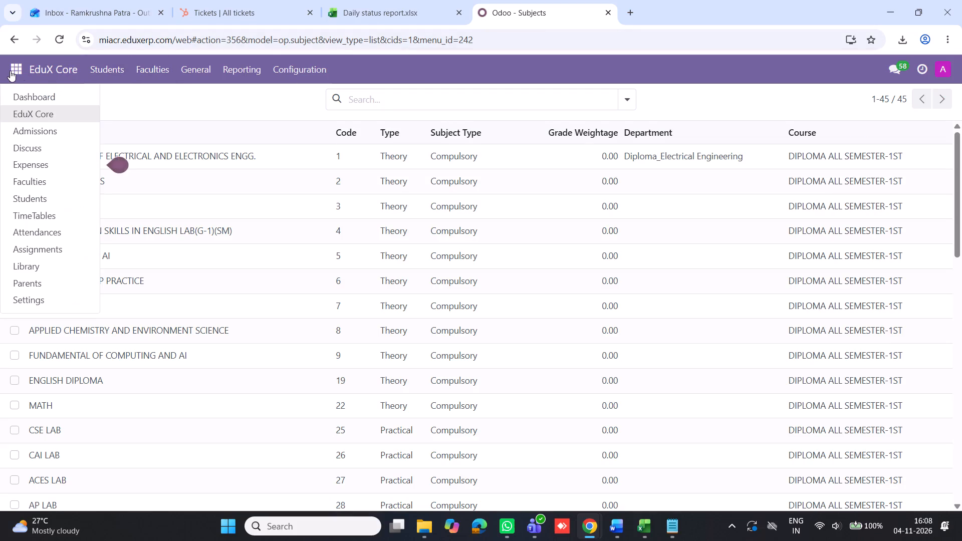
click(39, 201)
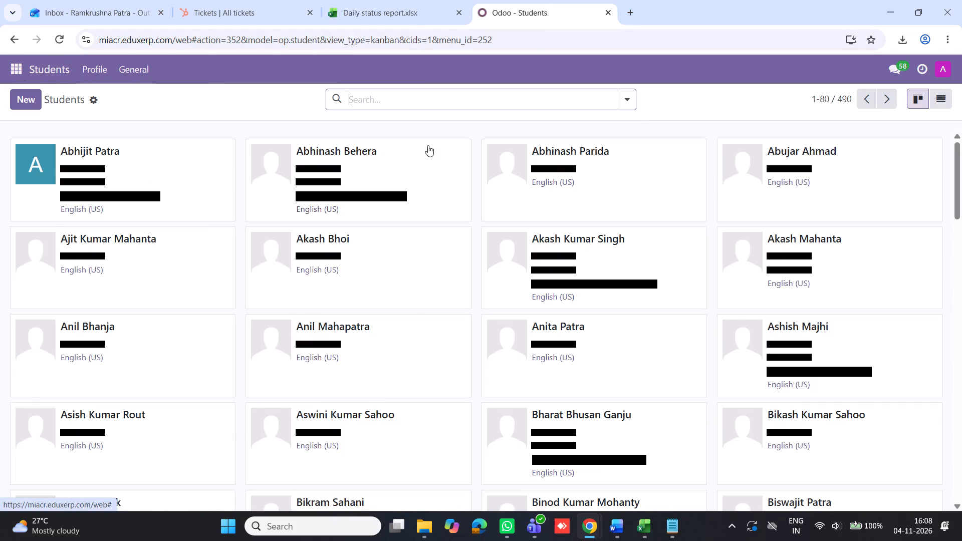
click(632, 100)
click(433, 217)
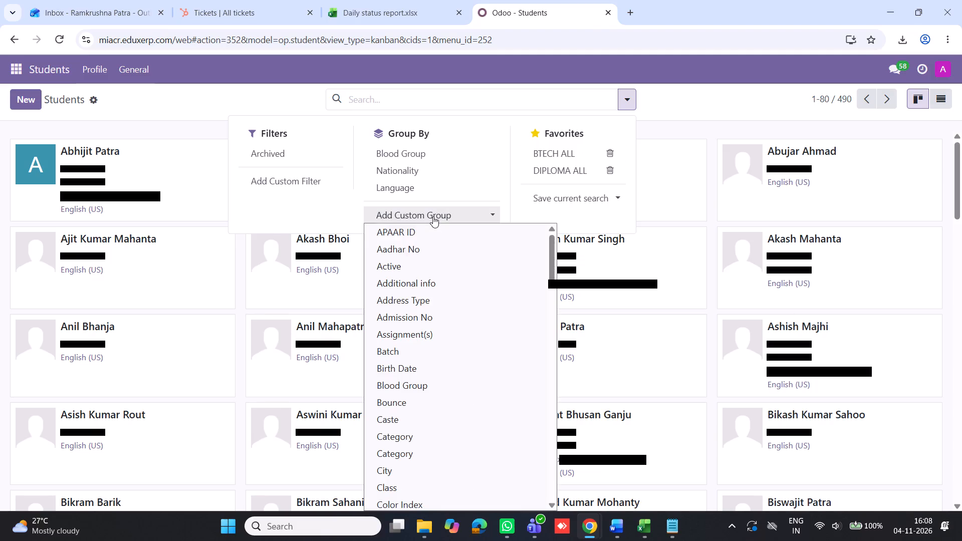
click(402, 489)
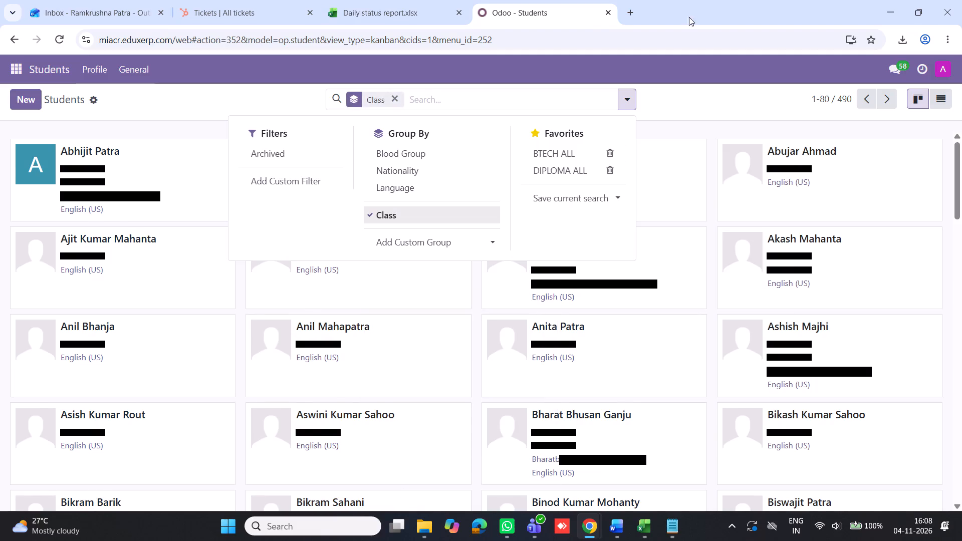
click(763, 172)
click(942, 100)
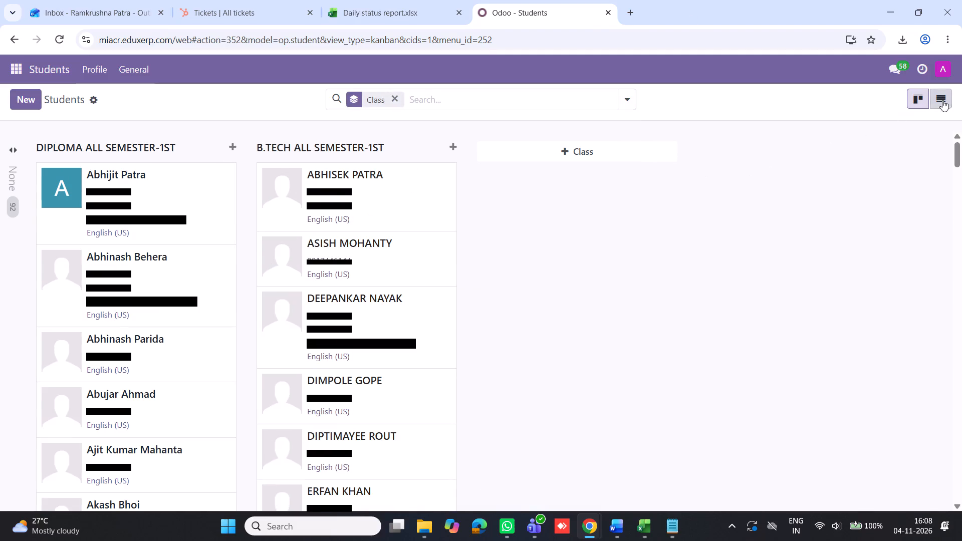
click(100, 175)
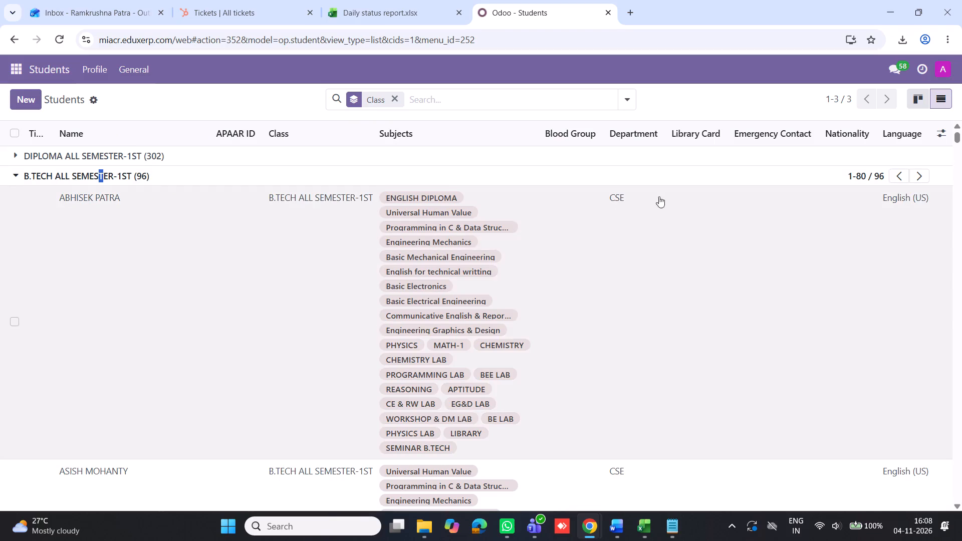
Add ENGLISH BTECH to the subjects of the first student in the B.TECH ALL SEMESTER-1ST group and save by moving to the following record.
click(109, 196)
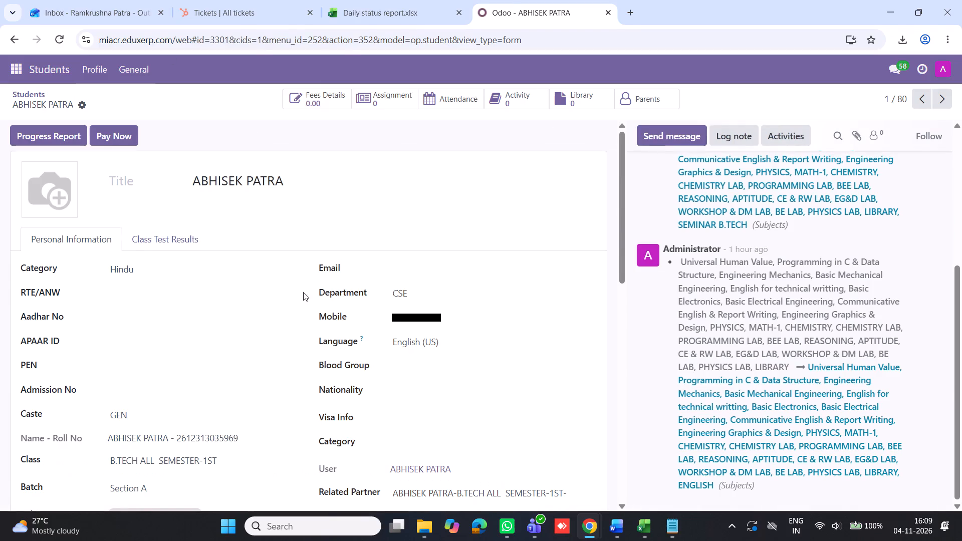
scroll(303, 296, down, 3)
scroll(144, 332, down, 3)
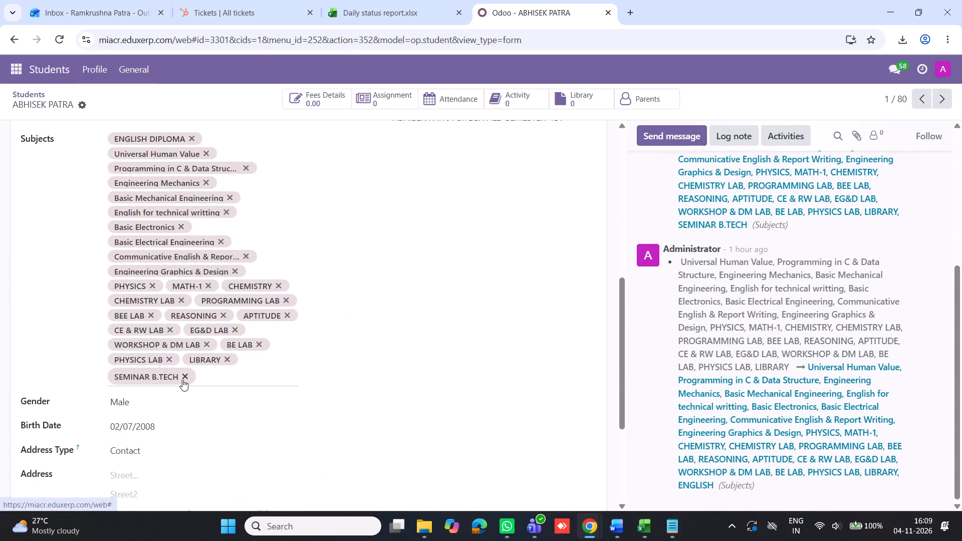
click(208, 375)
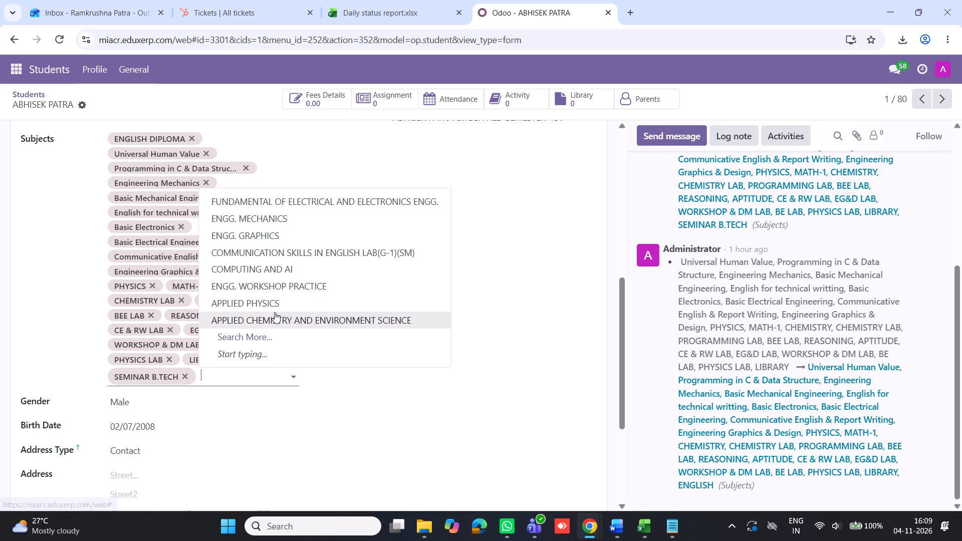
text(EN)
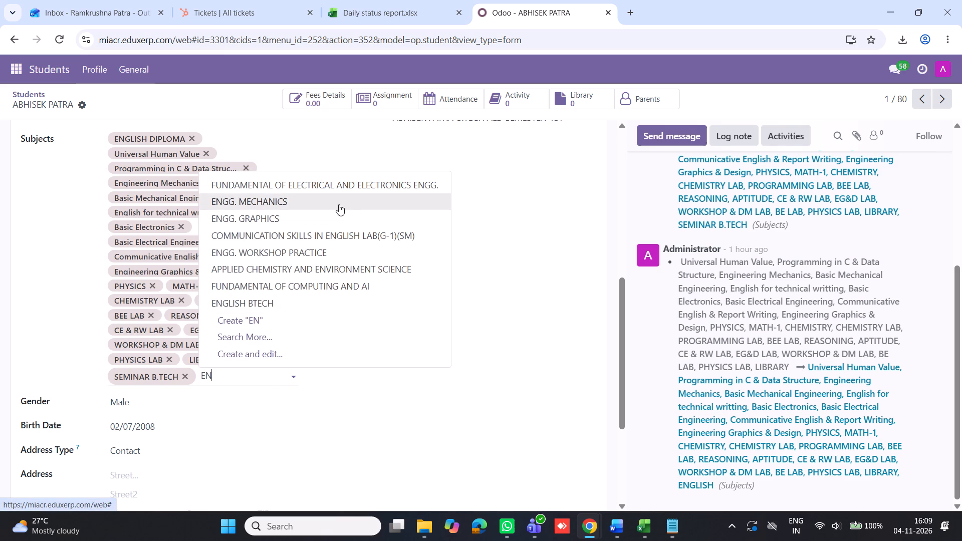
key(g)
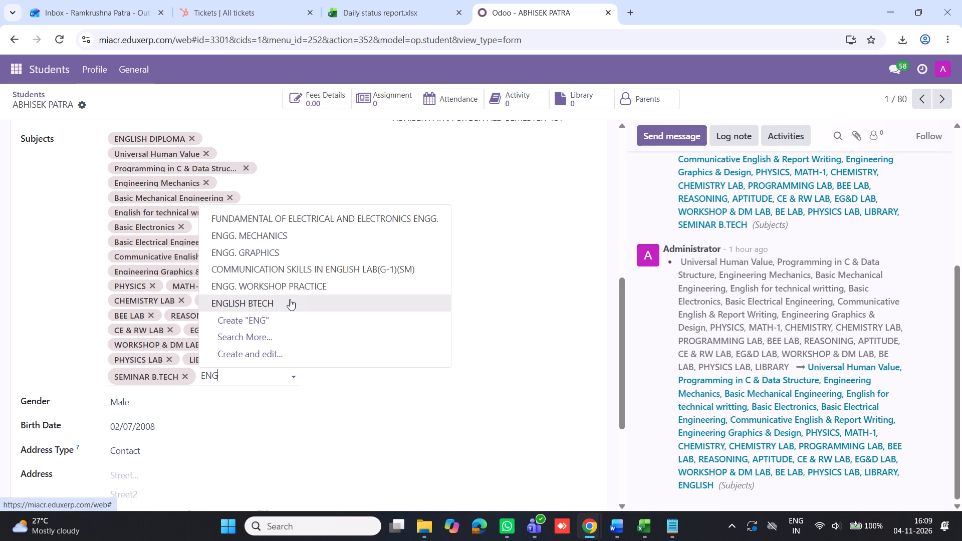
click(289, 299)
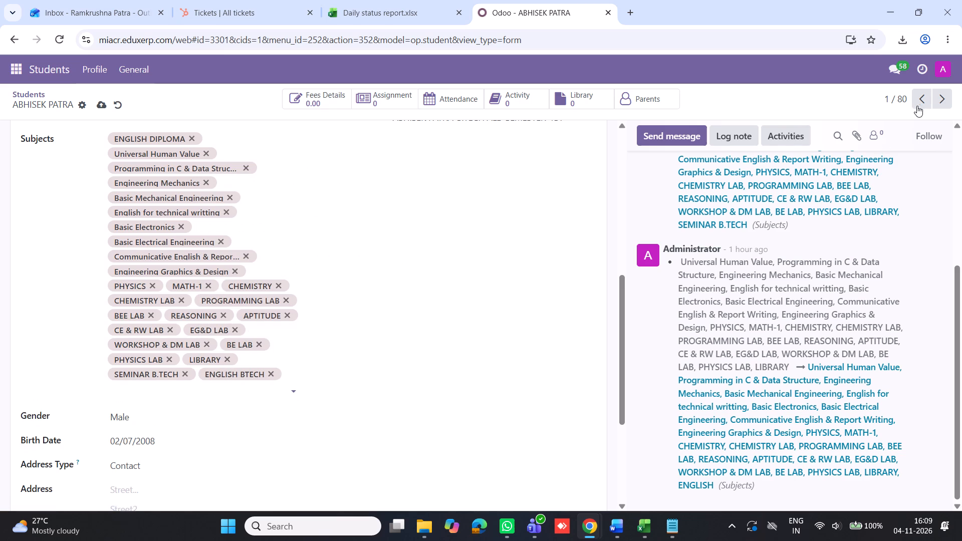
click(940, 102)
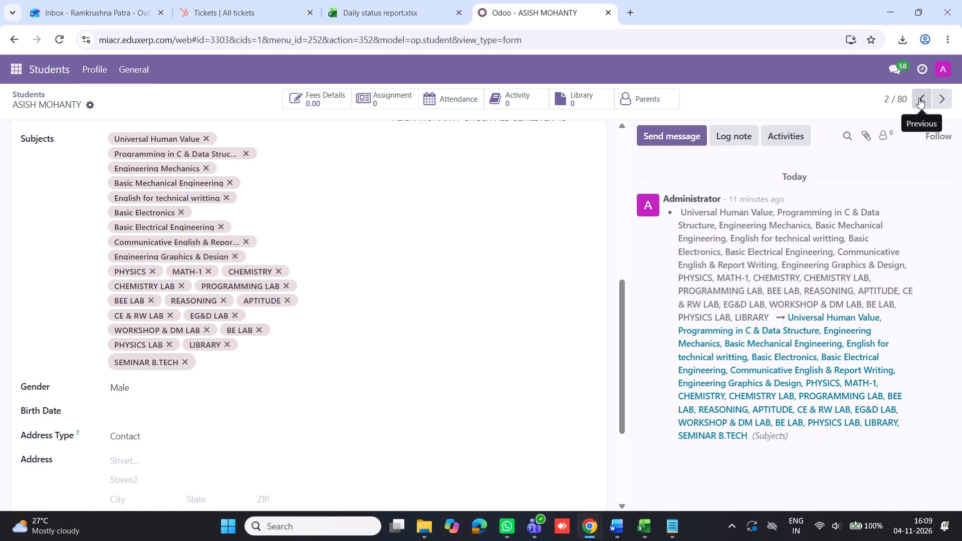
Return to the first student's record and copy the subject name ENGLISH BTECH from its newest change log entry.
click(919, 98)
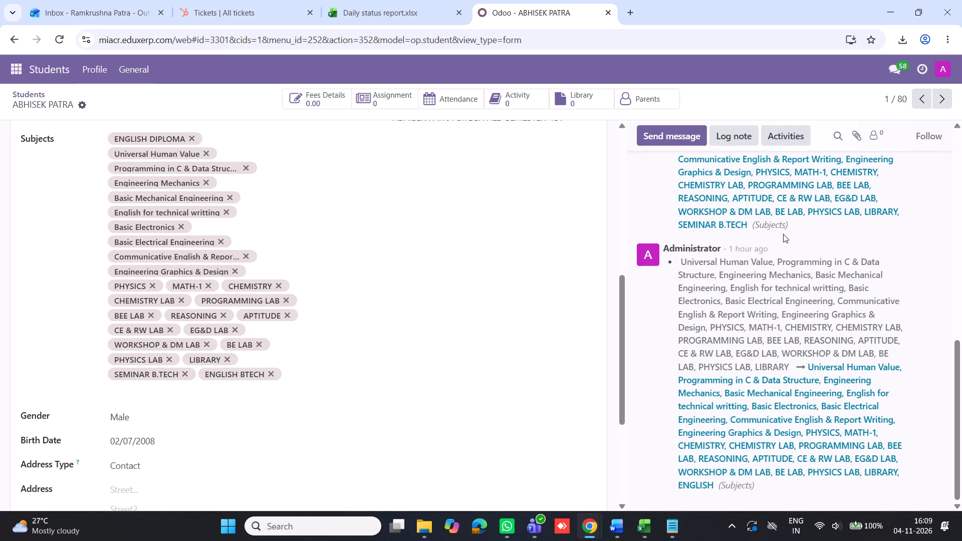
click(226, 375)
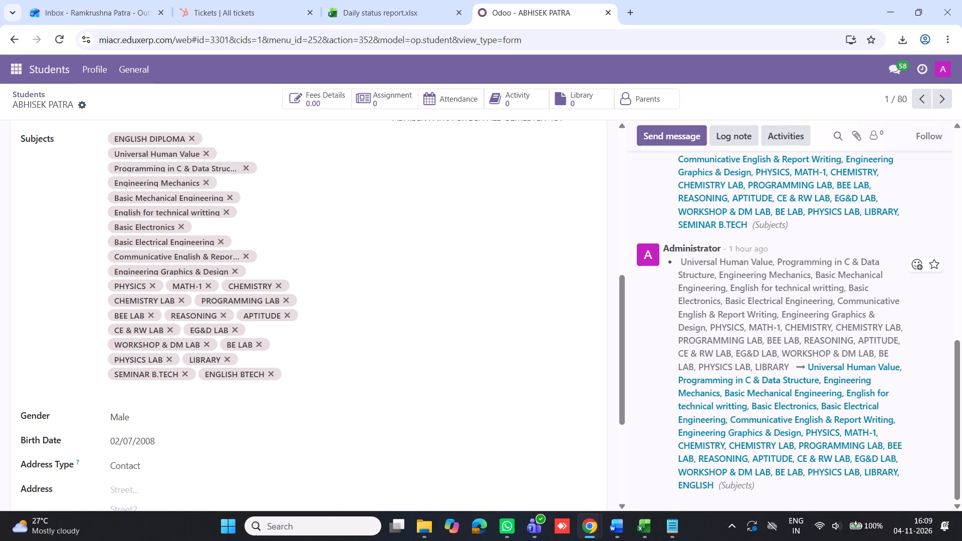
click(694, 483)
scroll(737, 275, up, 4)
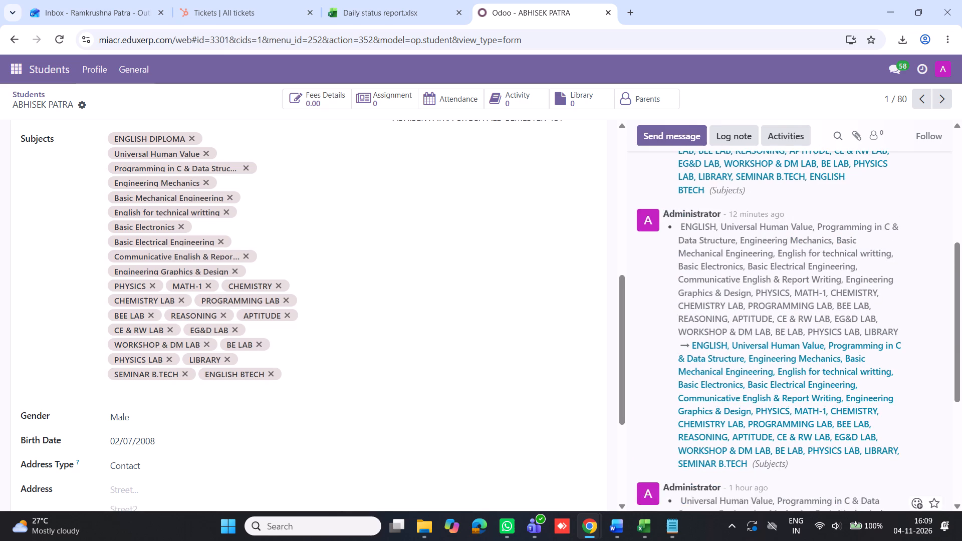
scroll(755, 245, up, 8)
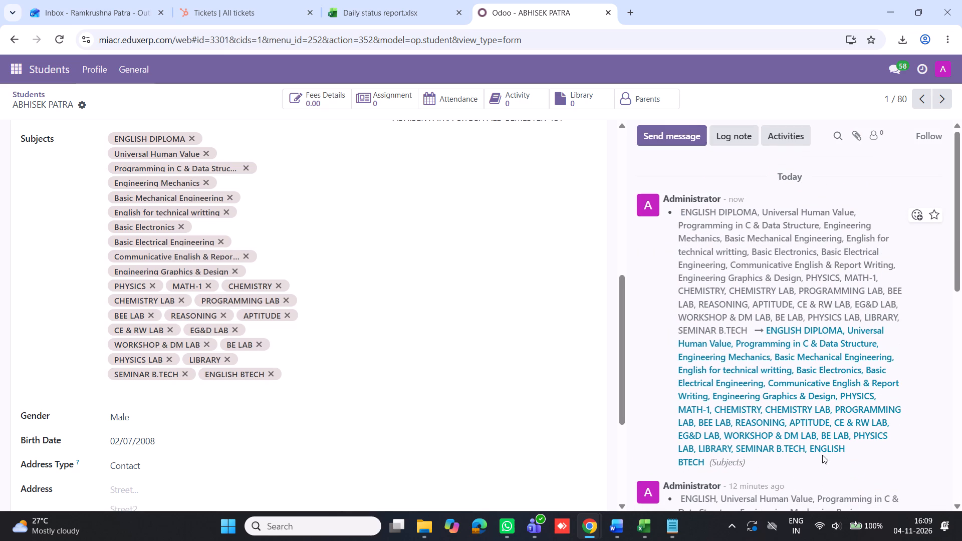
drag(811, 446, 832, 461)
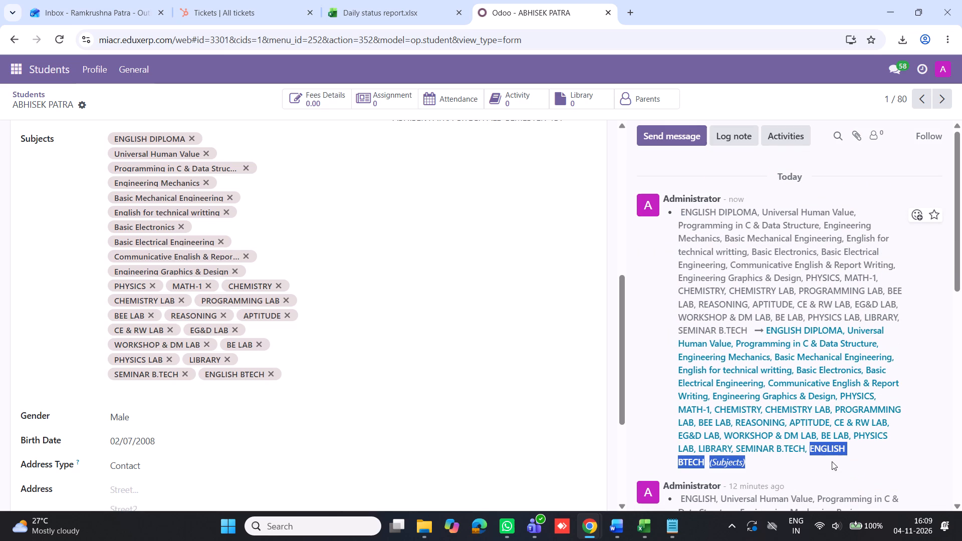
drag(832, 461, 706, 460)
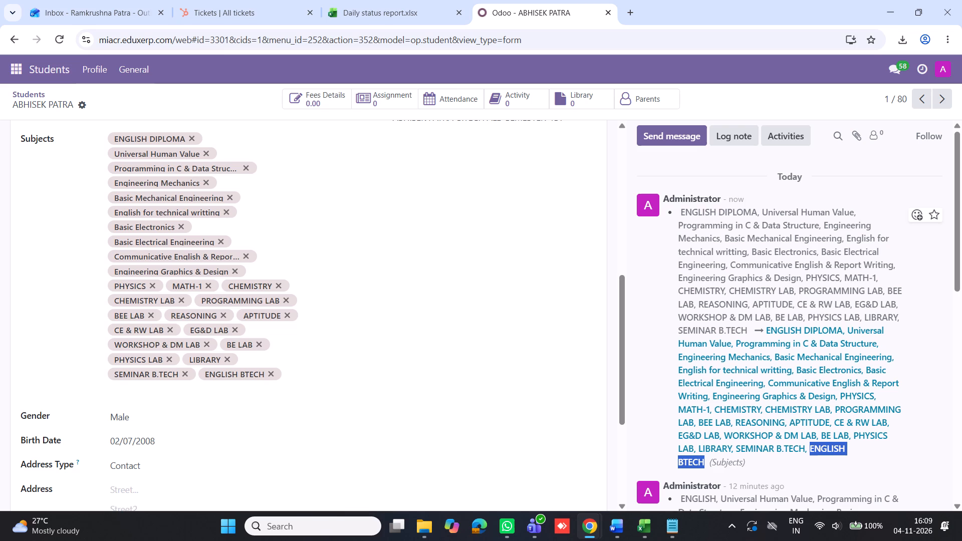
key(ctrl+c)
Add ENGLISH BTECH to the second student's subjects using the copied name.
click(940, 99)
click(215, 363)
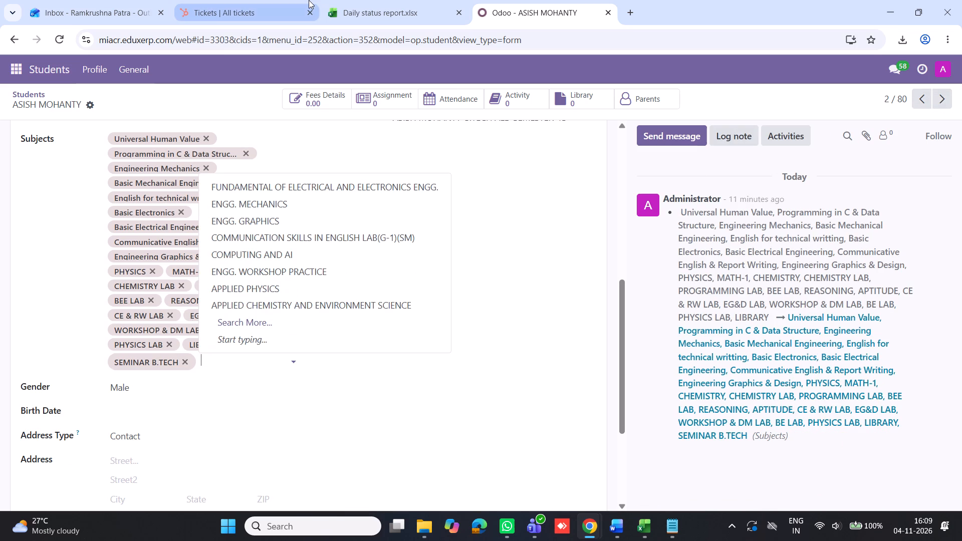
key(ctrl+v)
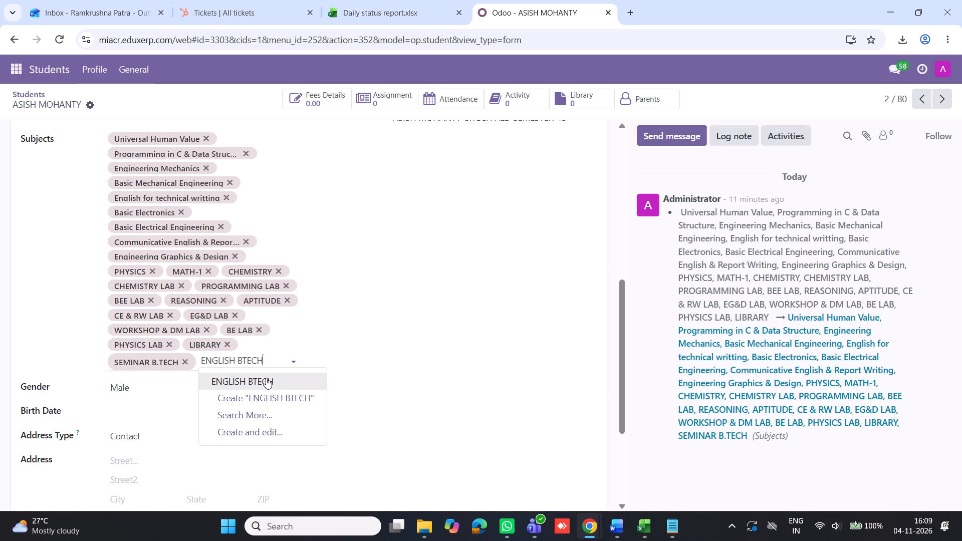
click(266, 378)
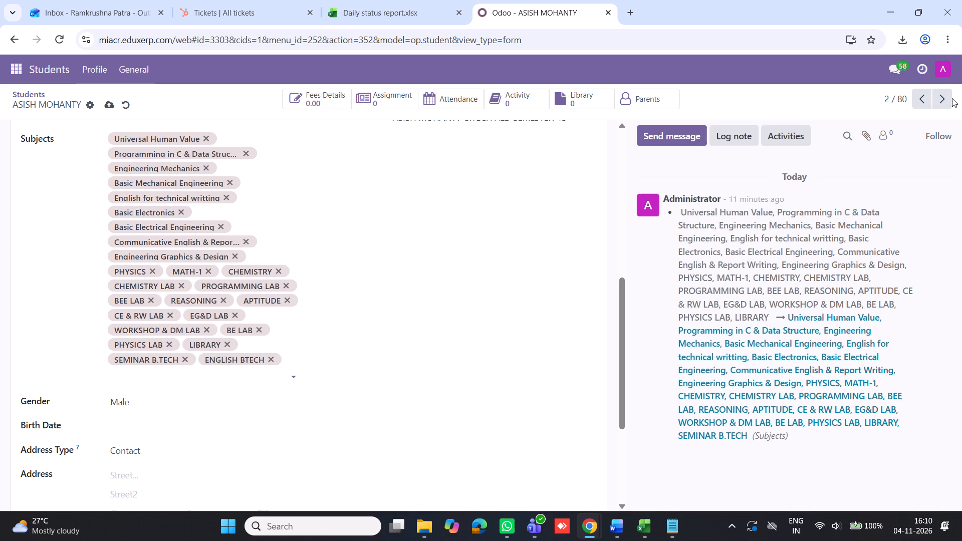
Move on to the third student's record and add ENGLISH BTECH to the subjects using the copied name.
click(940, 99)
click(205, 365)
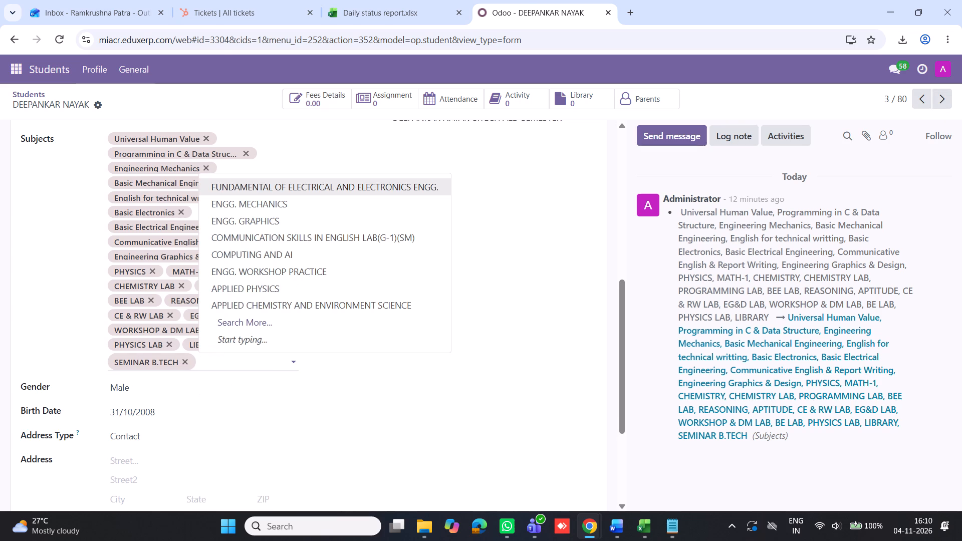
key(ctrl+v)
click(252, 377)
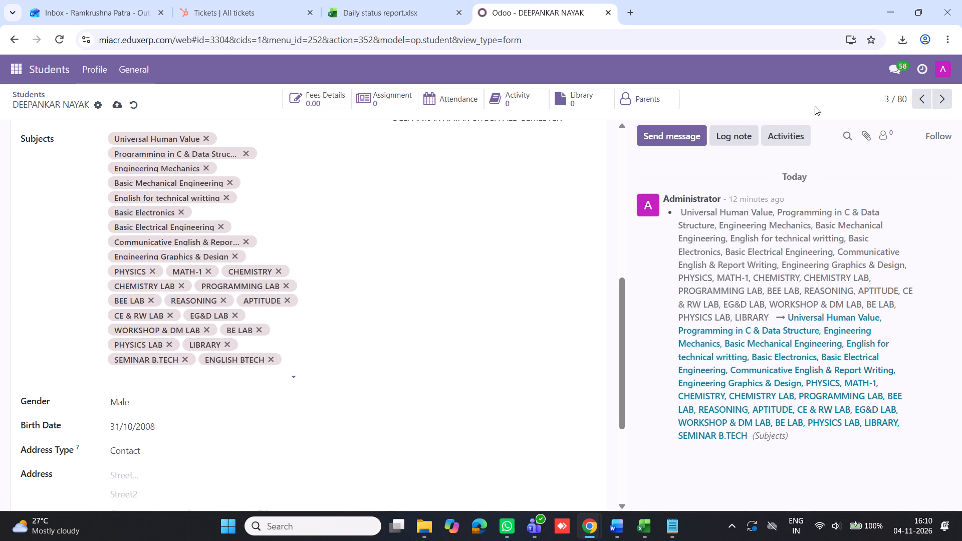
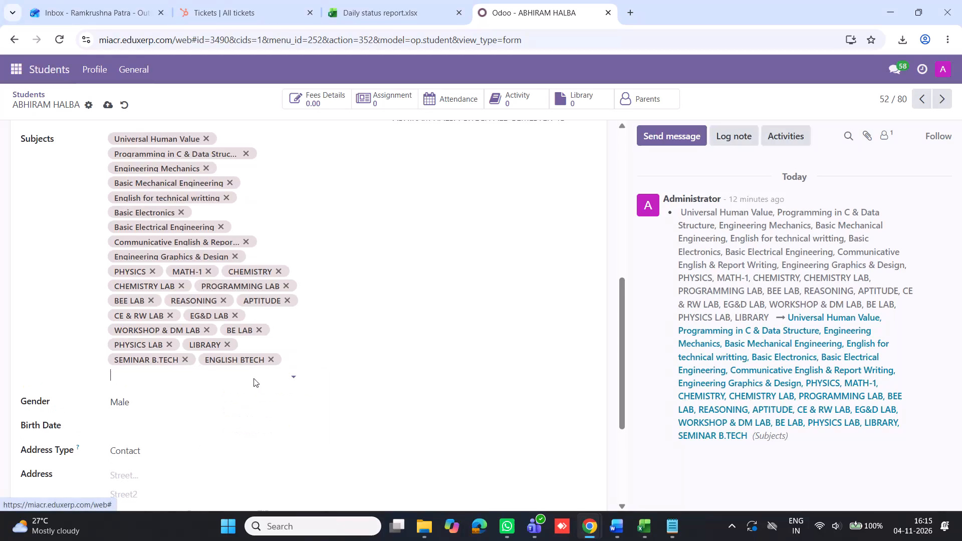
Add ENGLISH BTECH to the subjects of student records 53, 54 and 55 using the copied name.
click(944, 97)
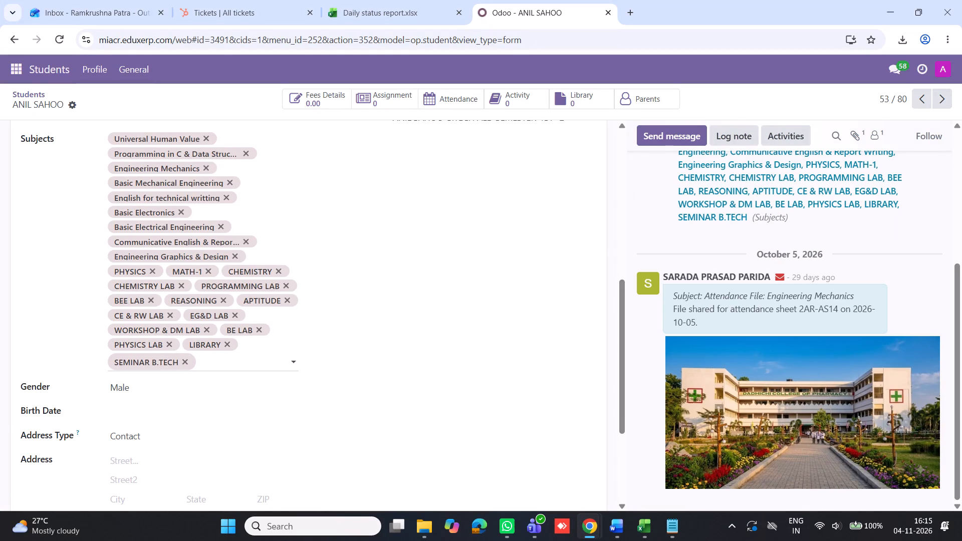
click(212, 363)
key(ctrl+v)
click(224, 383)
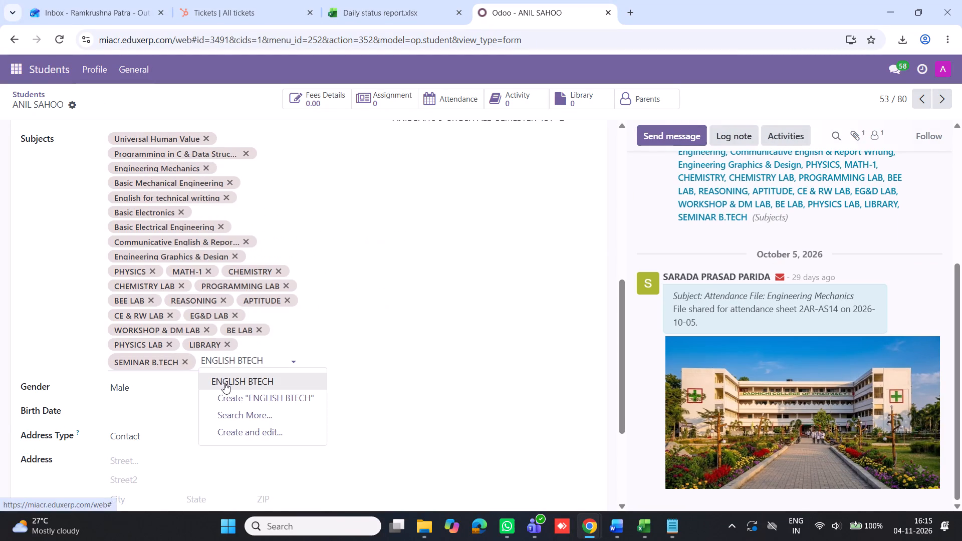
click(940, 106)
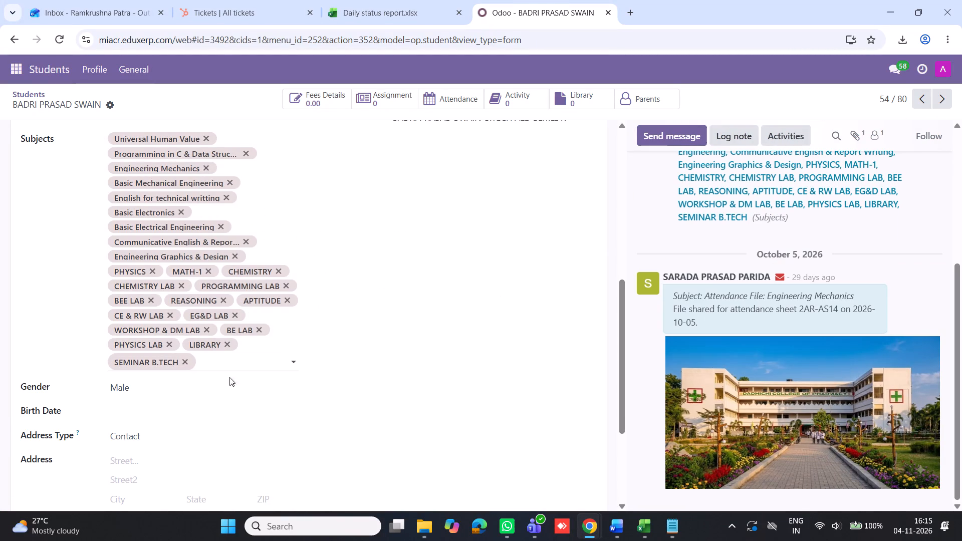
click(211, 367)
click(216, 362)
key(ctrl+v)
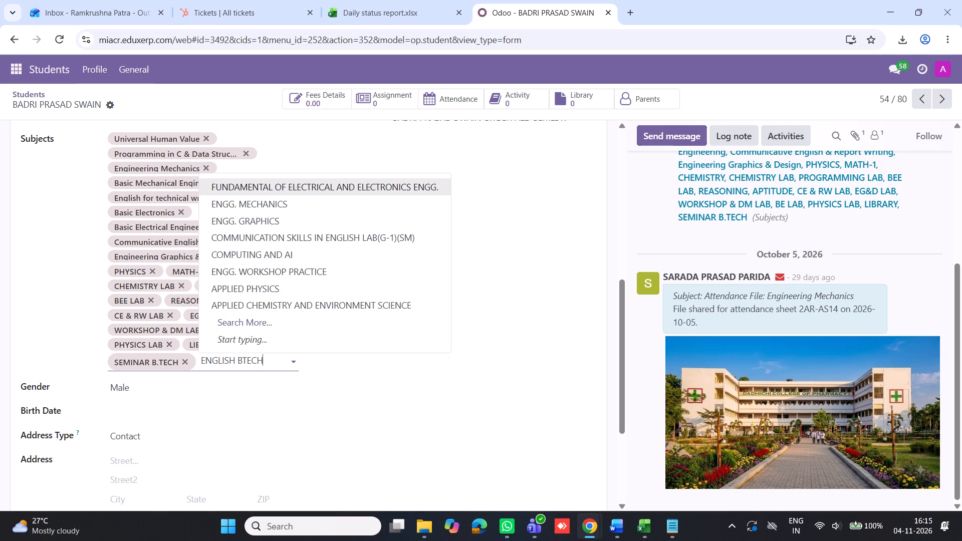
click(235, 380)
click(946, 96)
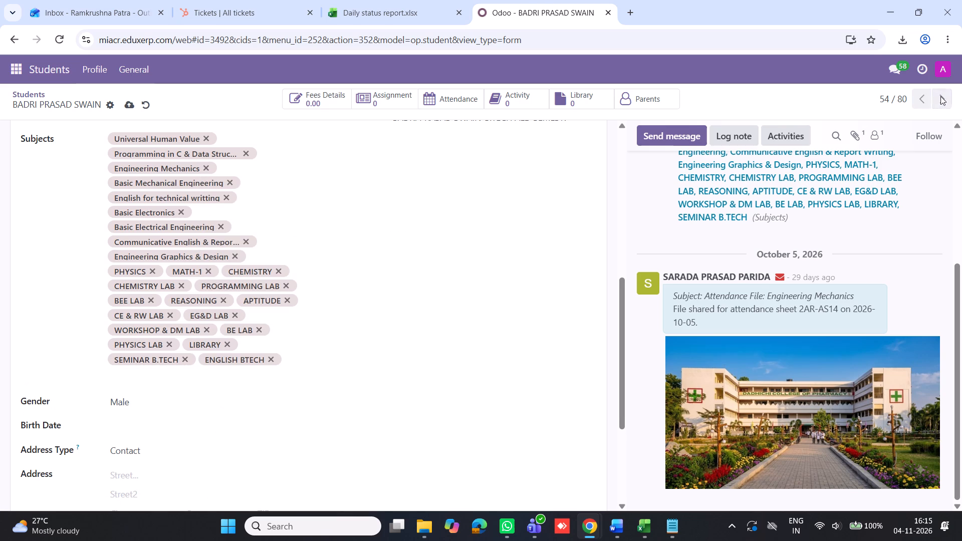
click(240, 358)
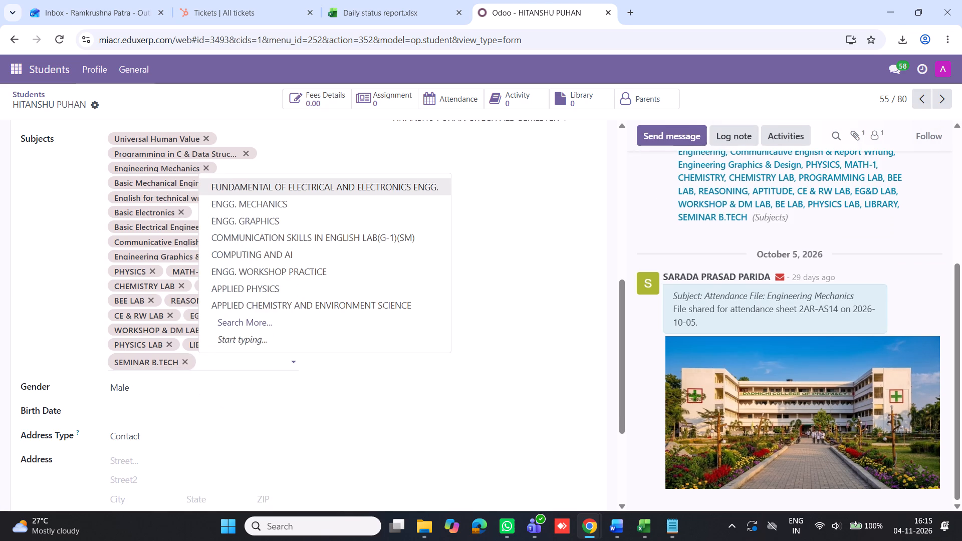
key(ctrl+v)
click(256, 381)
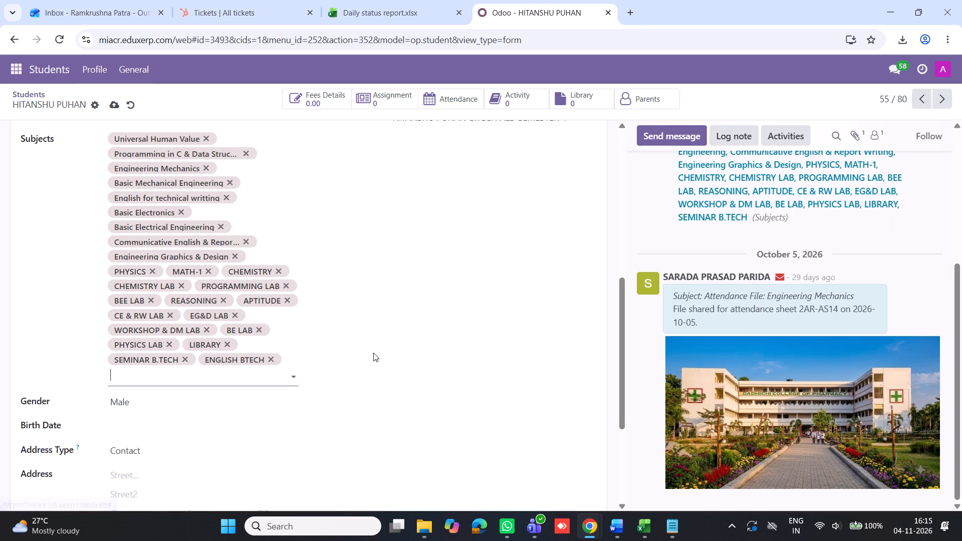
Continue through student records 56, 57 and 58, adding the copied subject ENGLISH BTECH to each one's subjects.
click(940, 103)
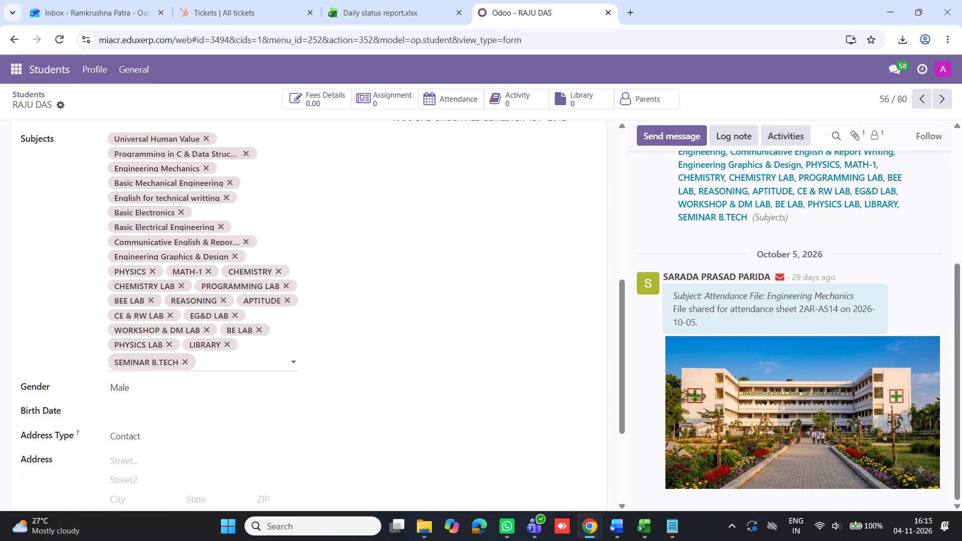
click(230, 366)
key(ctrl+v)
click(236, 378)
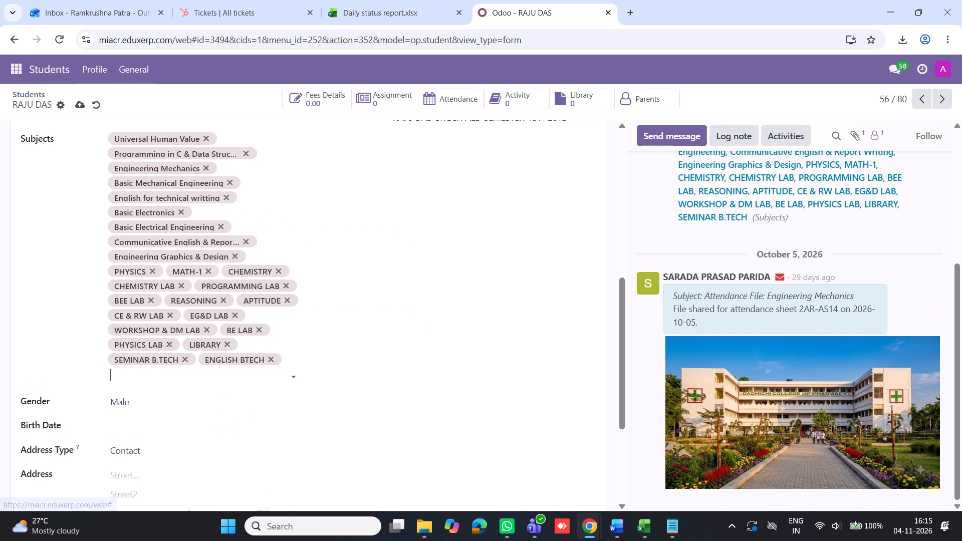
click(947, 99)
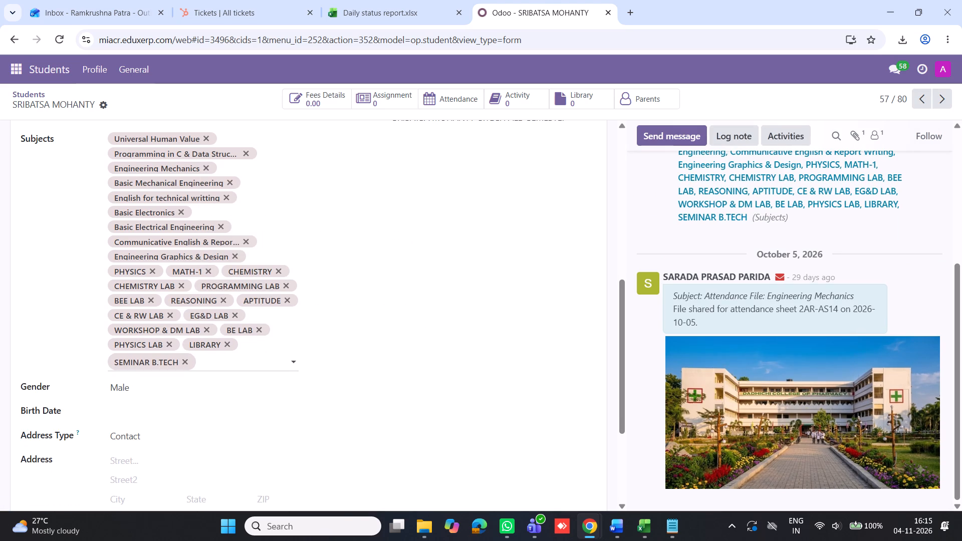
click(204, 358)
key(ctrl+v)
click(262, 379)
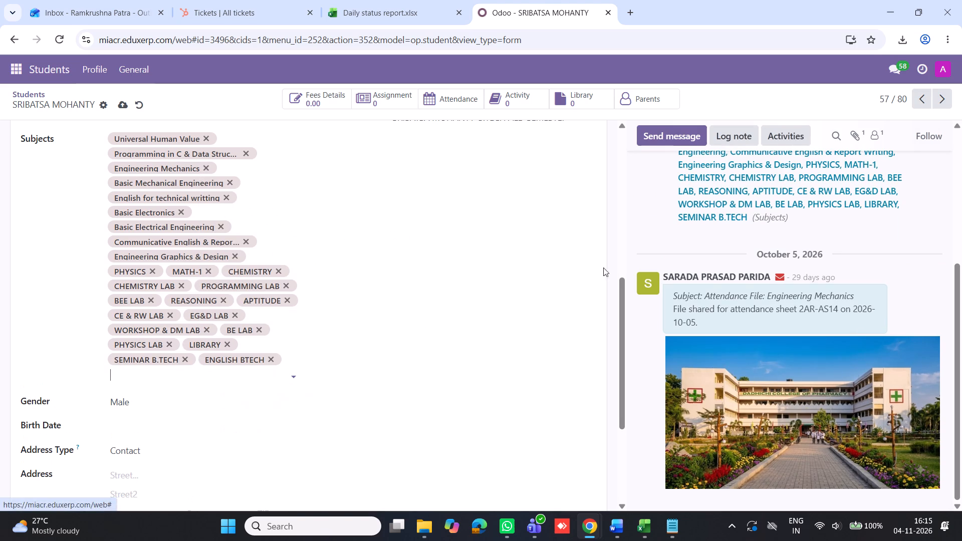
click(938, 100)
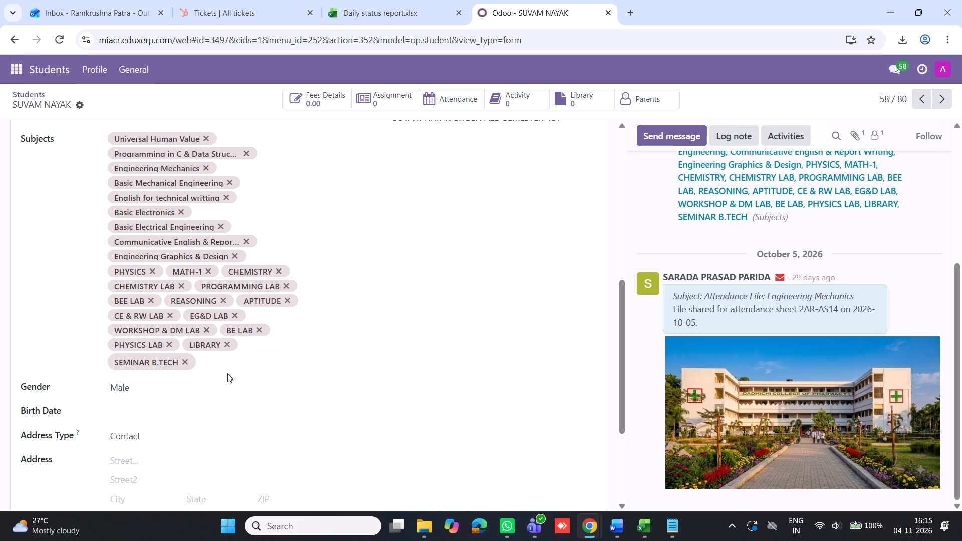
click(218, 362)
key(ctrl+v)
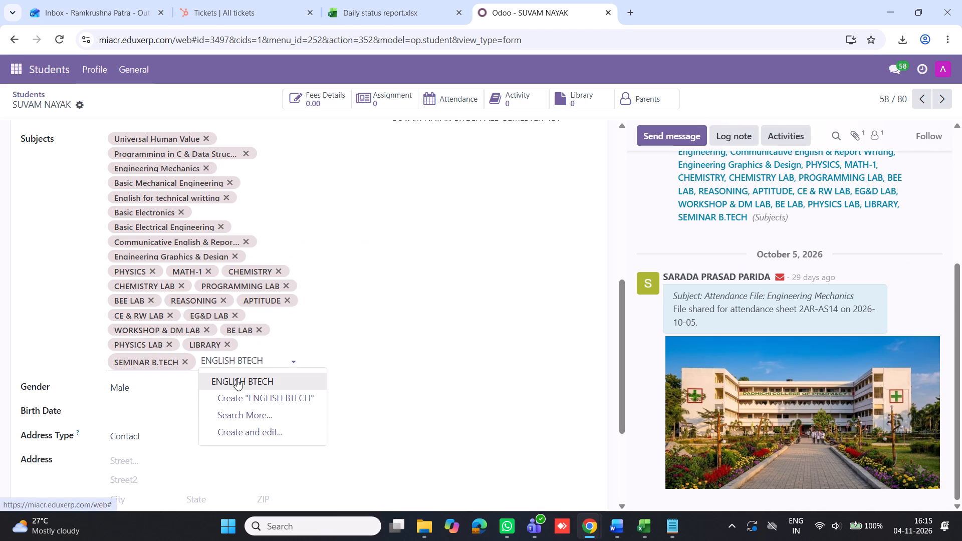
click(236, 379)
click(943, 104)
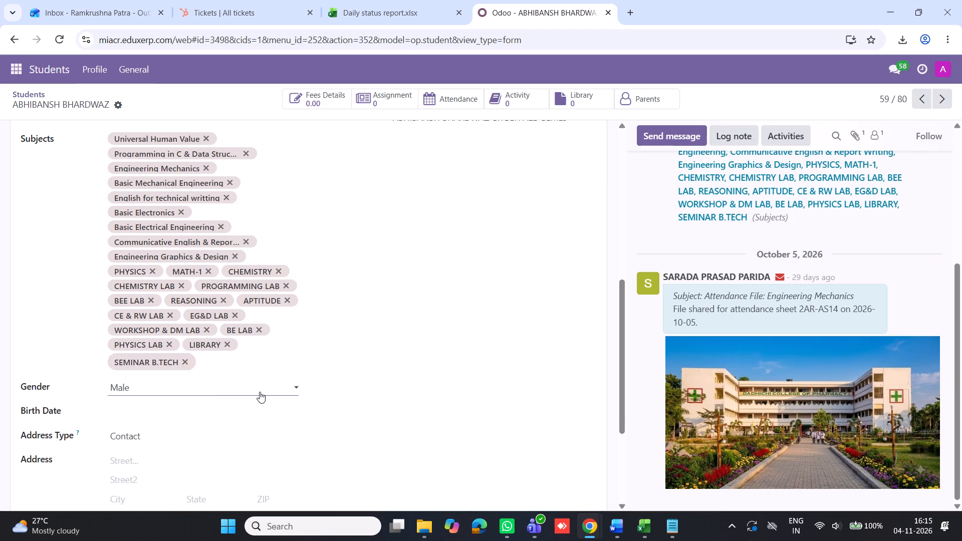
click(226, 367)
click(227, 363)
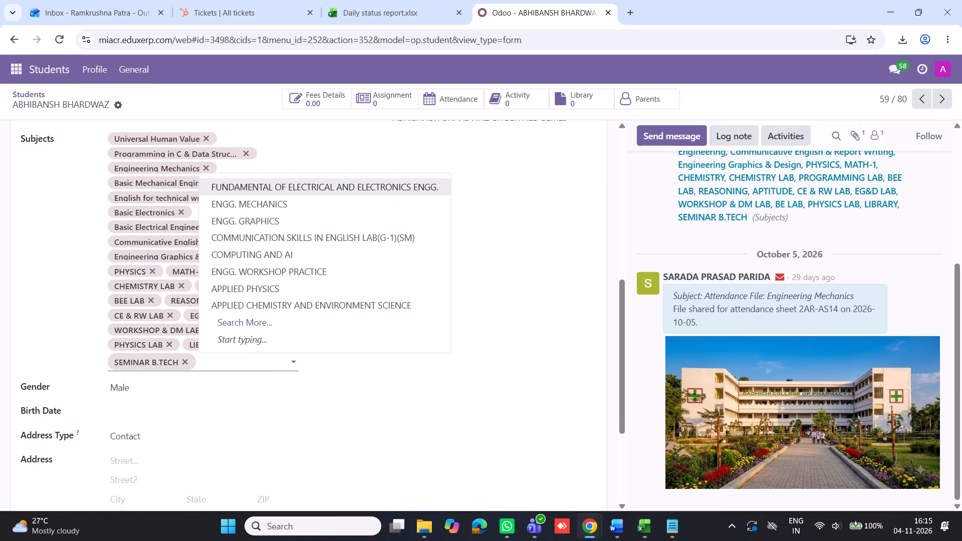
key(ctrl+v)
click(234, 378)
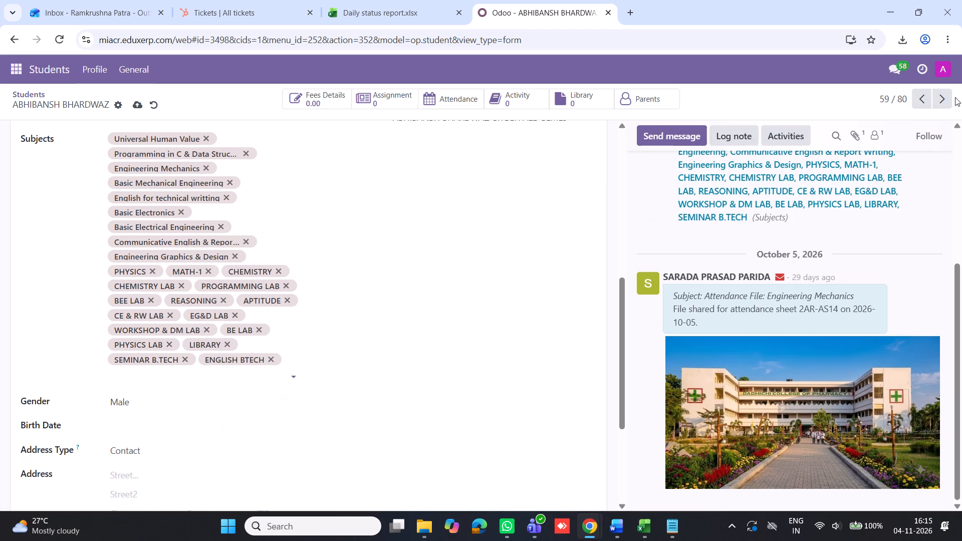
click(942, 99)
click(216, 362)
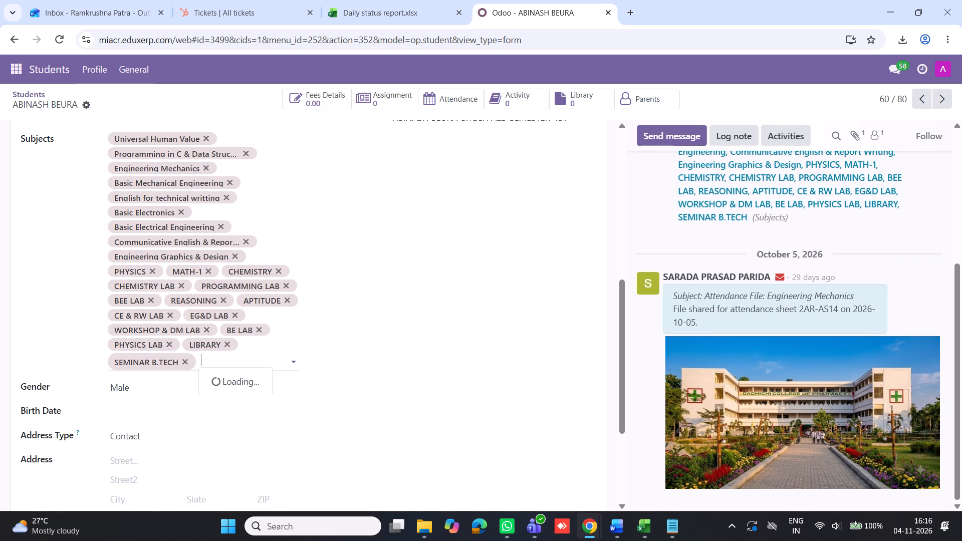
key(ctrl+v)
click(225, 381)
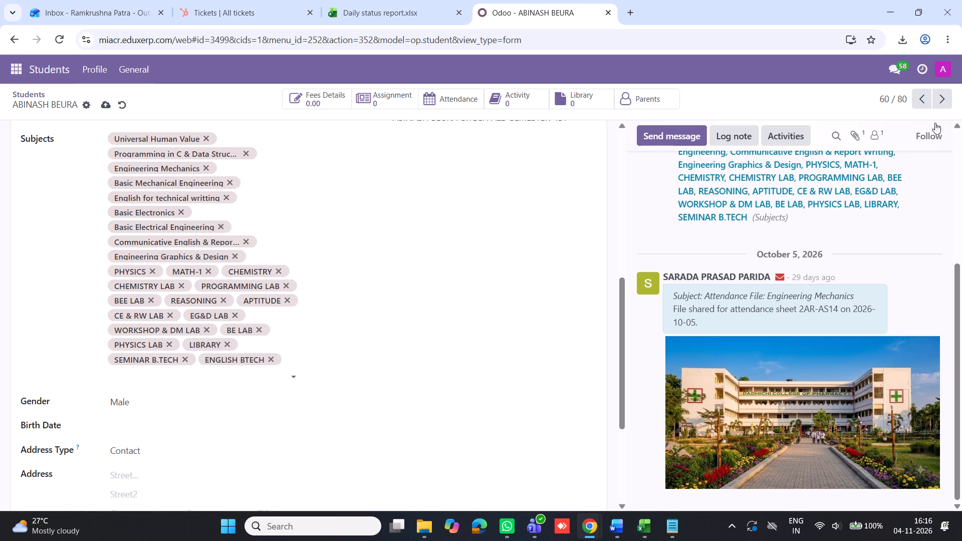
click(944, 101)
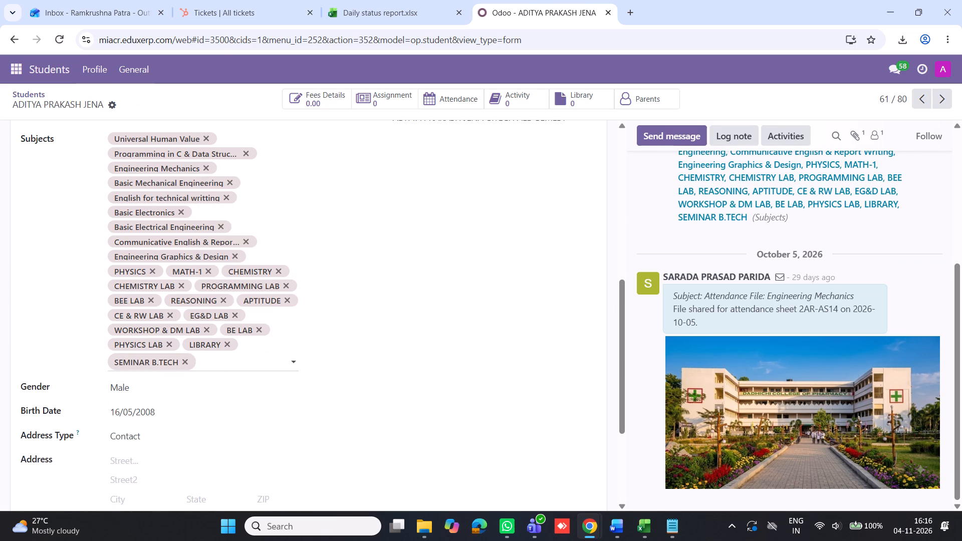
click(208, 361)
key(ctrl+v)
click(229, 380)
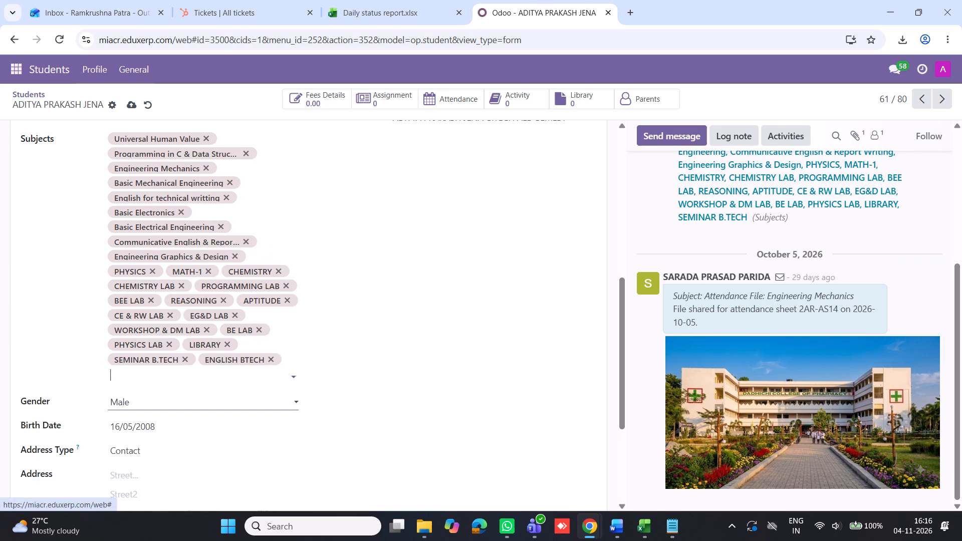
Compare student record 62 with the preceding record, and add both ENGLISH BTECH and SEMINAR B.TECH to record 62's subjects.
click(942, 97)
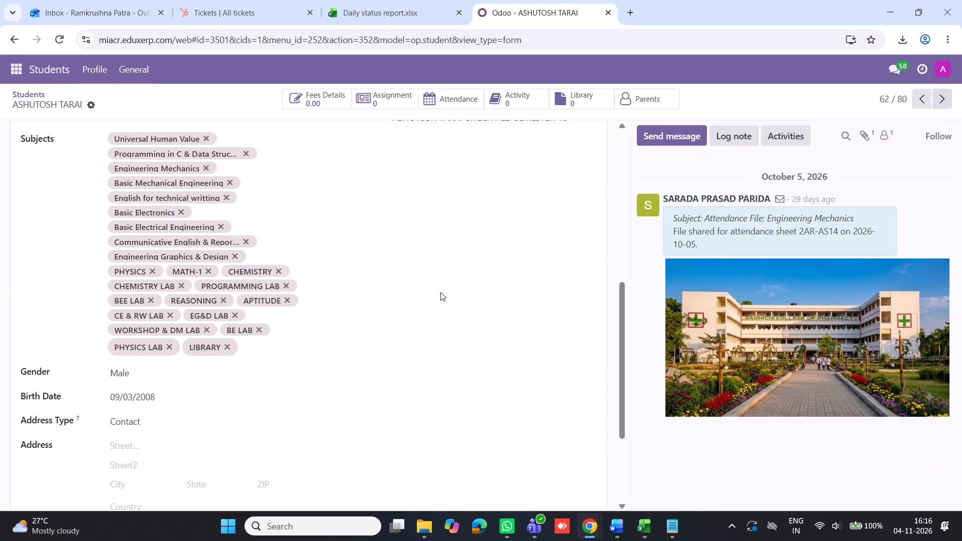
click(925, 101)
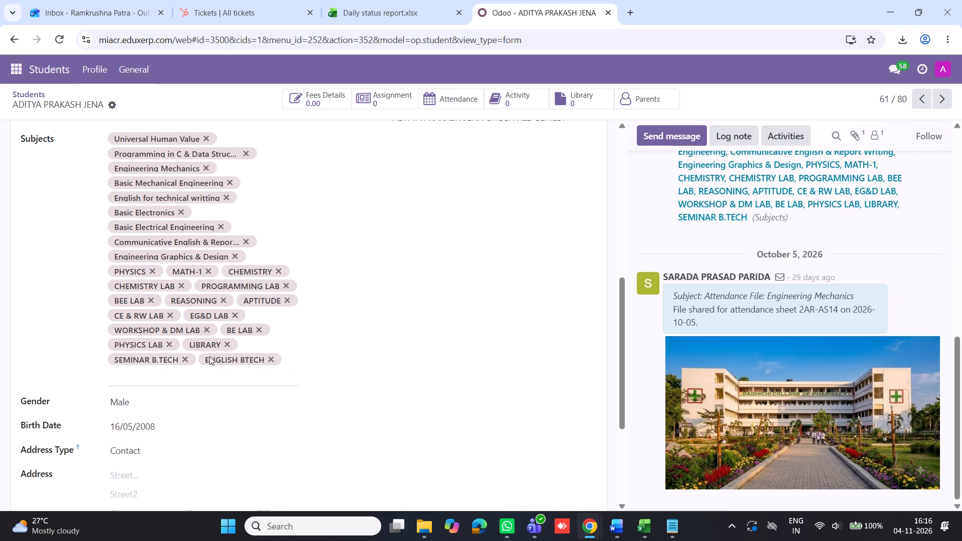
click(945, 98)
click(248, 349)
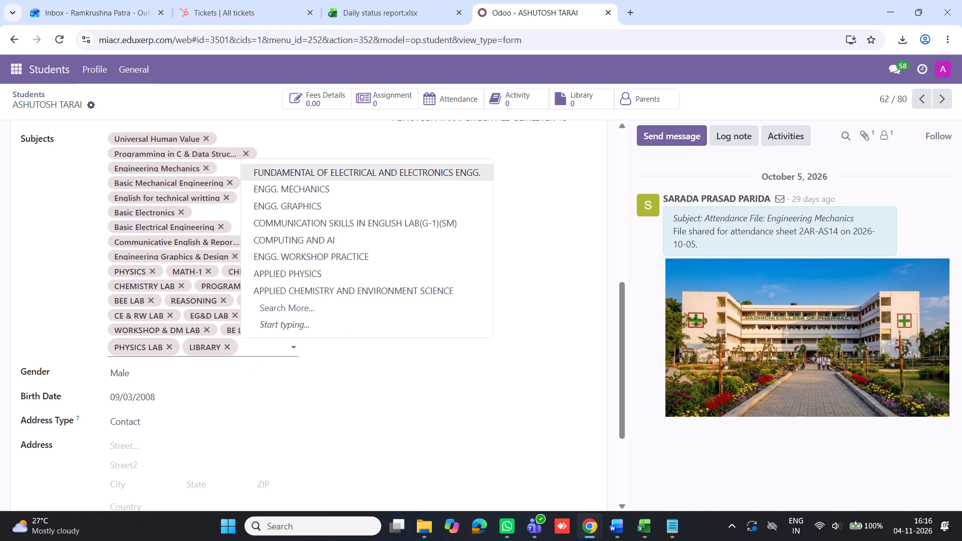
key(ctrl+v)
click(268, 367)
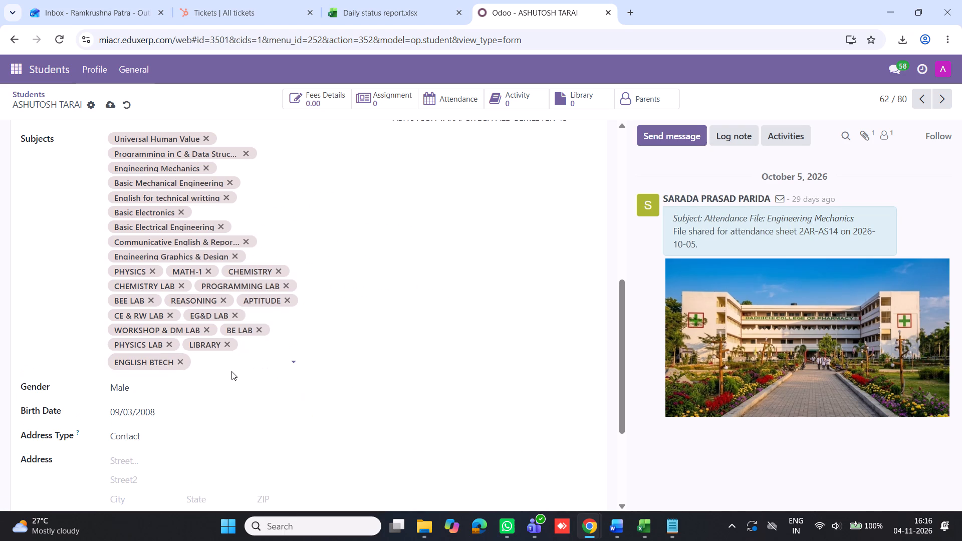
text(SAME)
key(BackSpace)
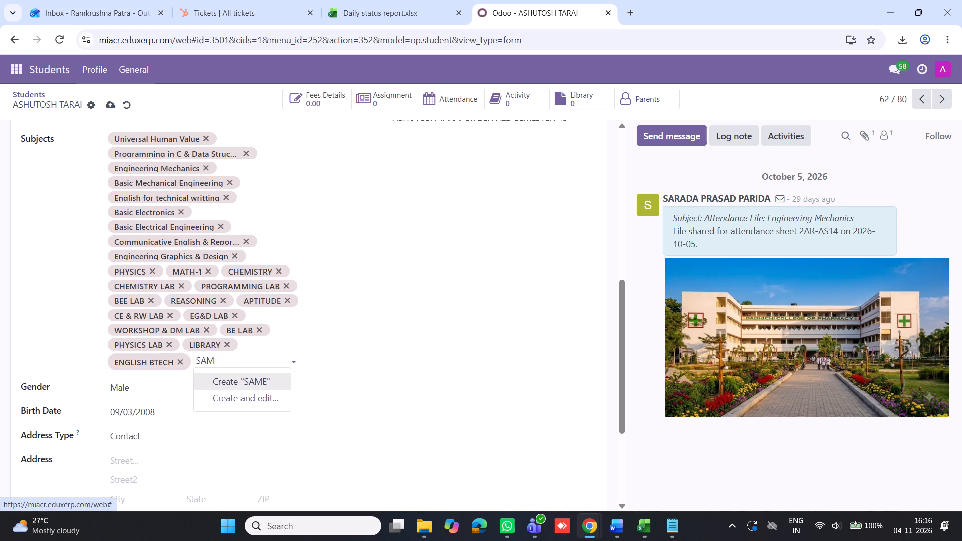
key(BackSpace)
key(BackSpace)
text(EM)
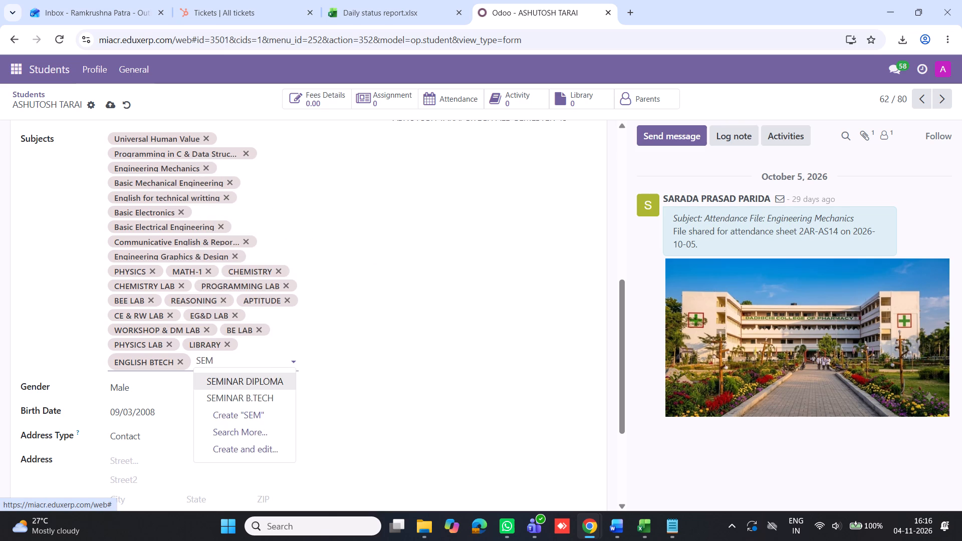
click(257, 396)
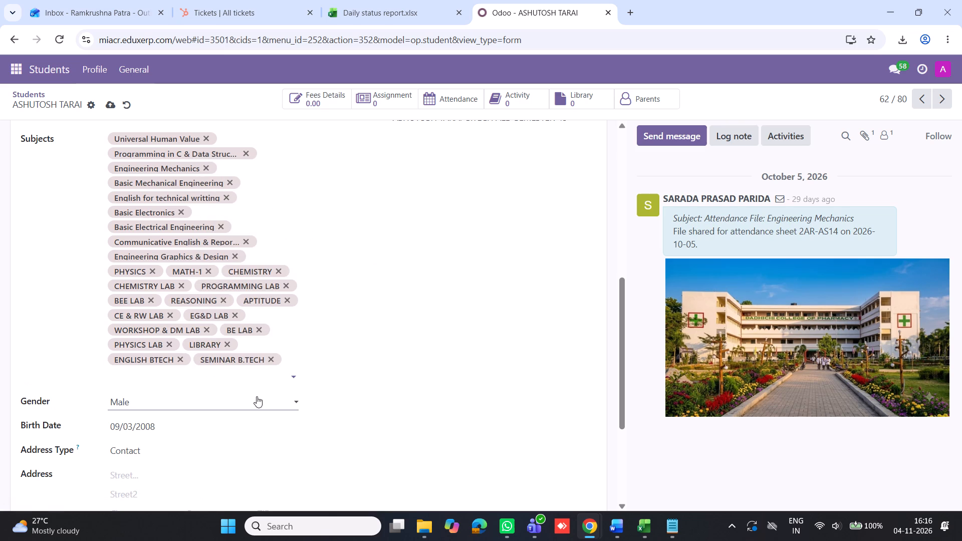
Add ENGLISH BTECH to the subjects of student records 63, 64 and 65 using the copied name.
click(944, 101)
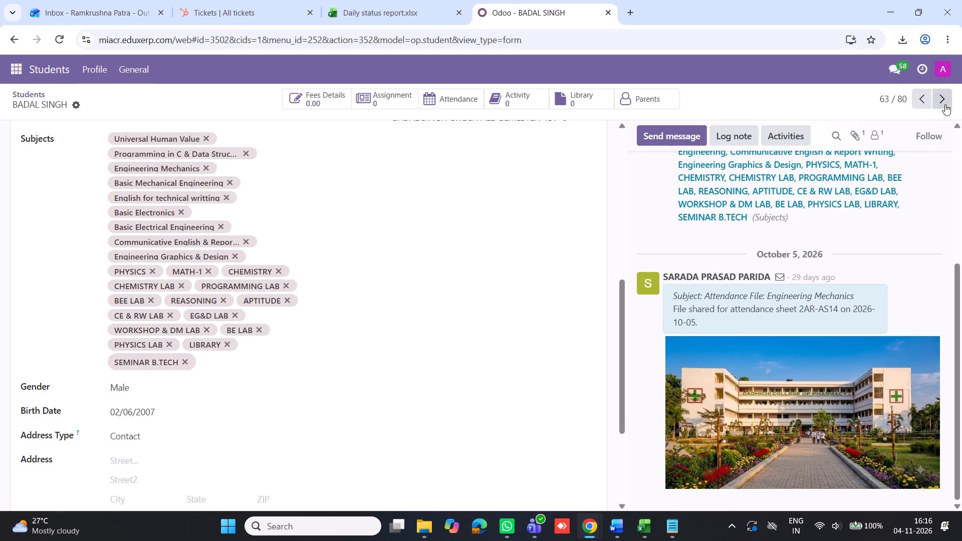
click(223, 363)
key(ctrl+v)
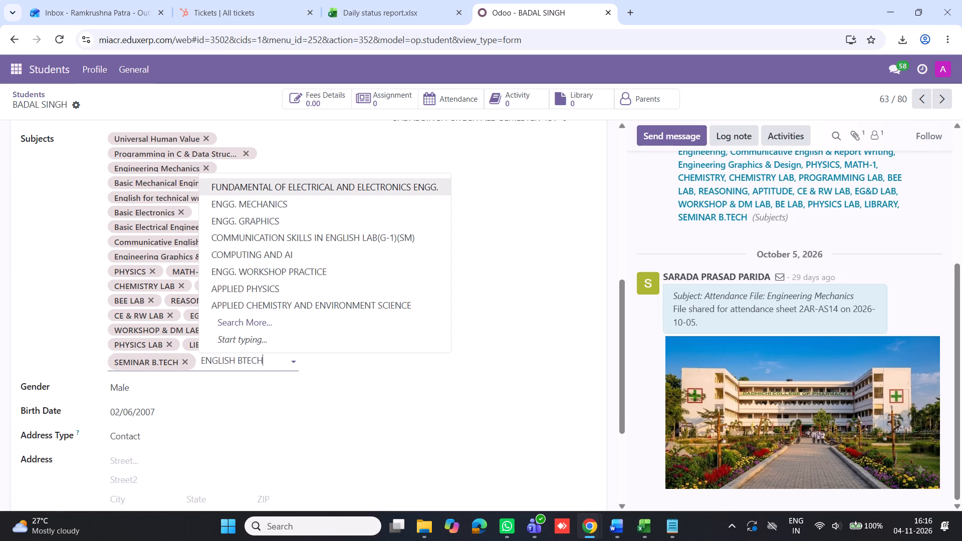
click(238, 377)
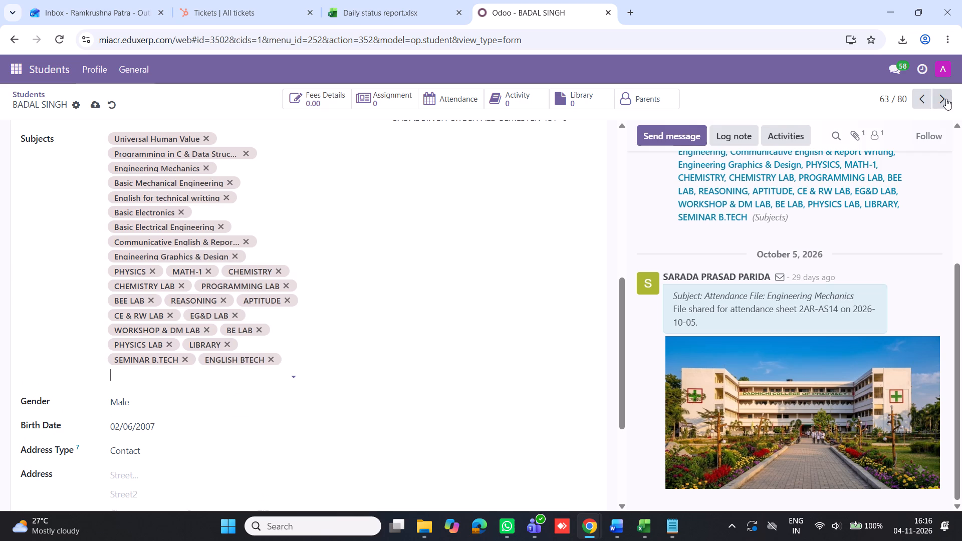
click(946, 99)
click(220, 360)
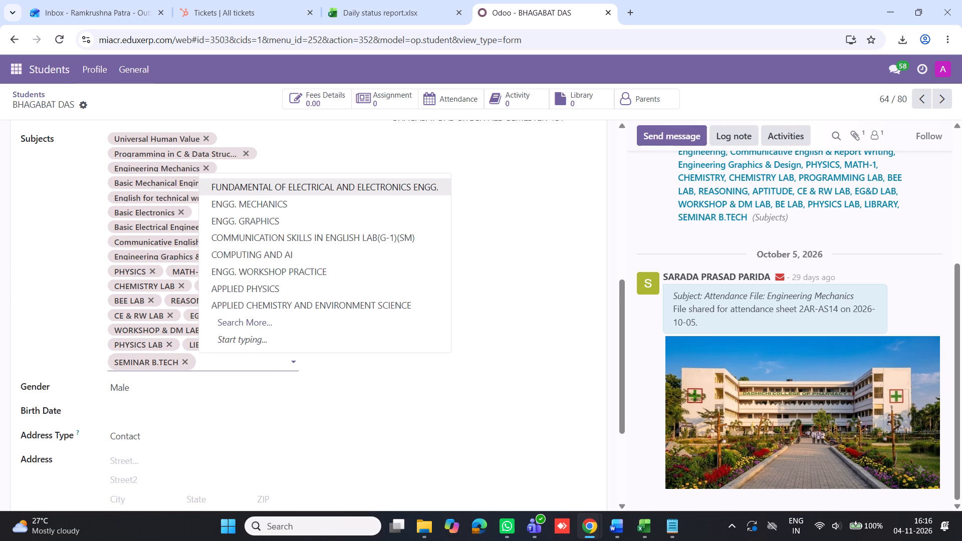
key(ctrl+v)
click(276, 377)
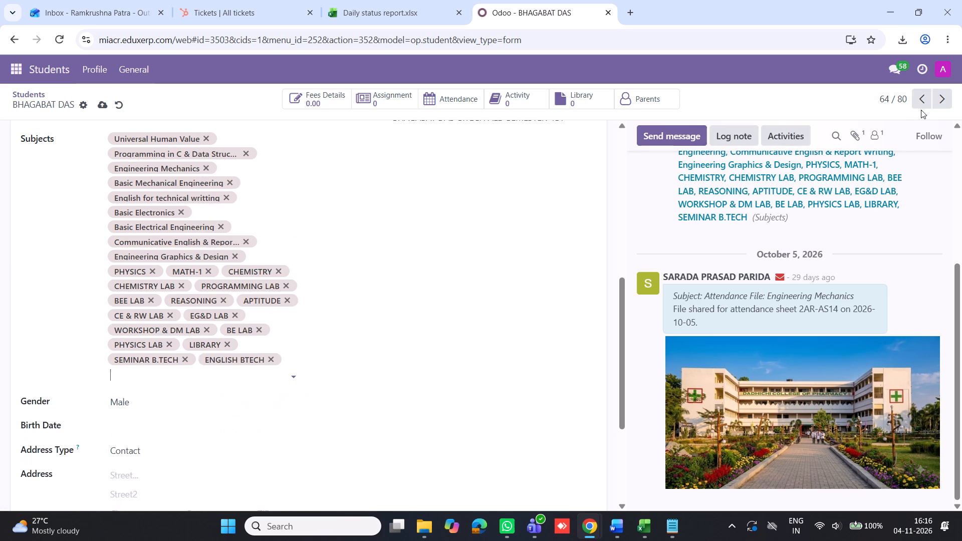
click(943, 102)
click(217, 364)
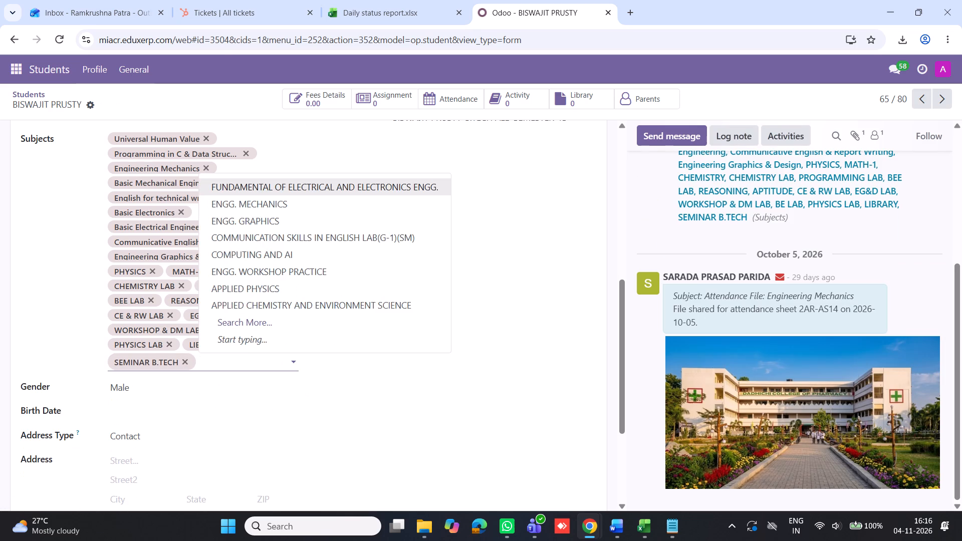
key(ctrl+v)
click(226, 382)
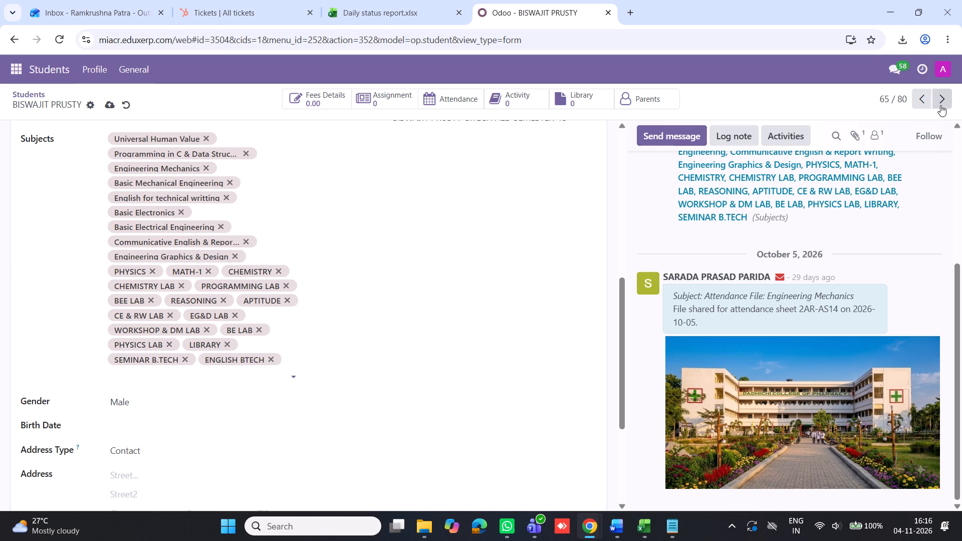
Add the copied subject ENGLISH BTECH to the subjects of student records 66, 67 and 68.
click(940, 105)
click(223, 362)
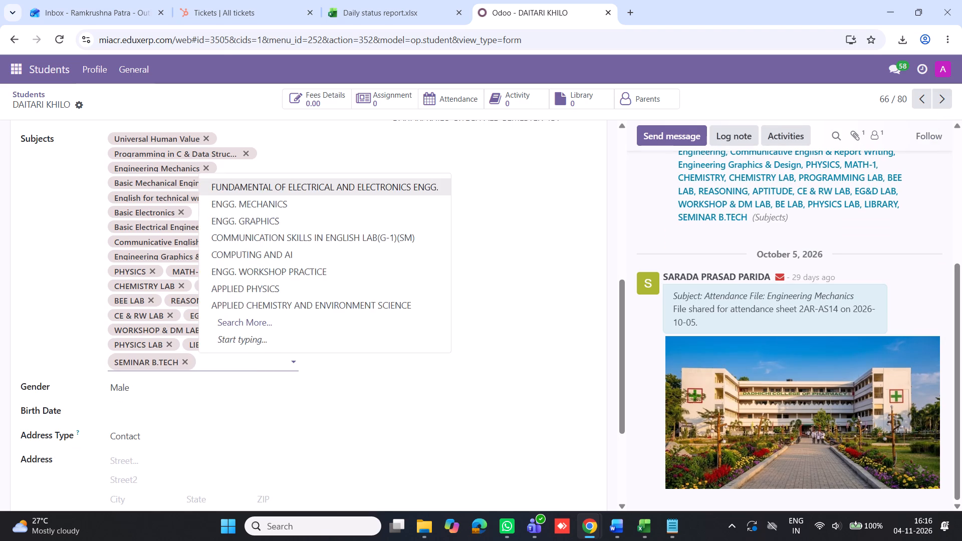
key(ctrl+v)
click(237, 378)
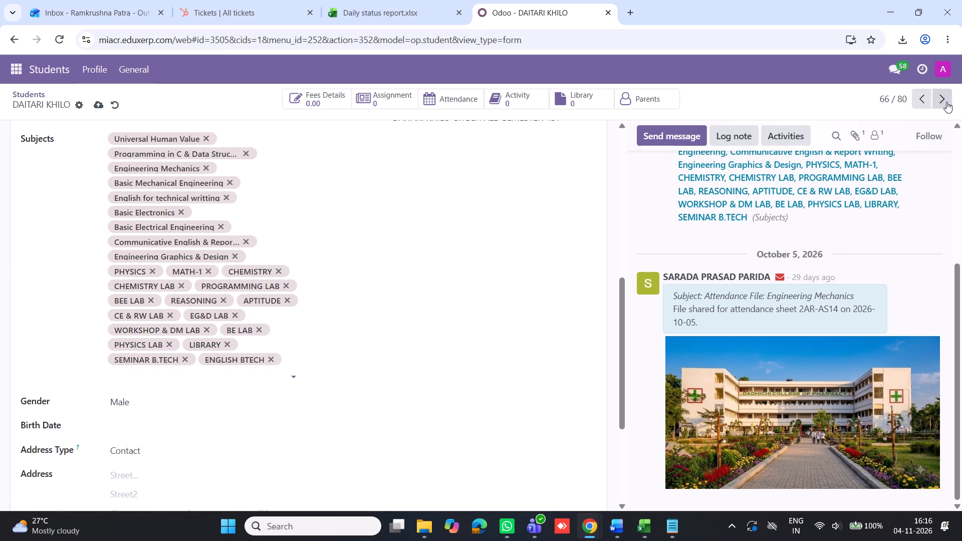
click(944, 99)
click(243, 357)
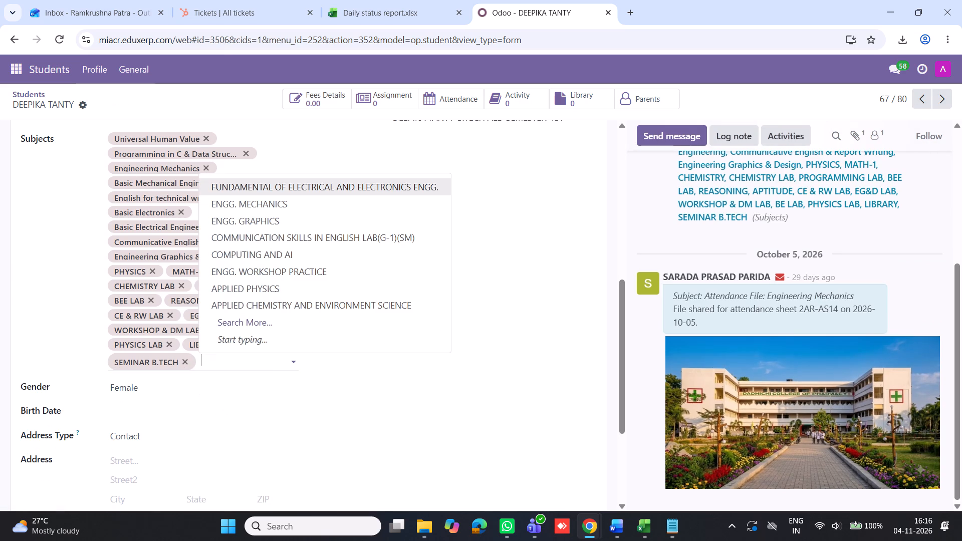
key(ctrl+v)
click(243, 382)
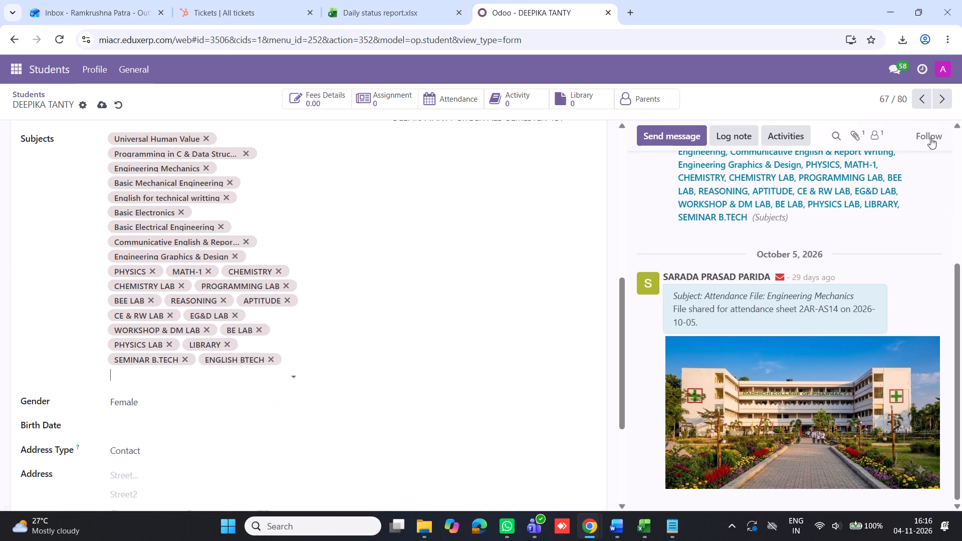
click(946, 104)
click(248, 367)
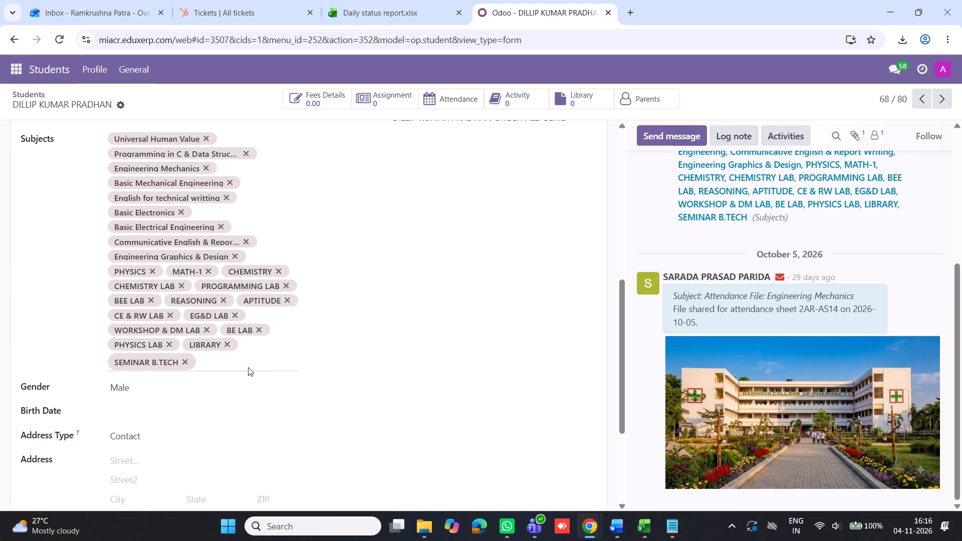
click(238, 361)
key(ctrl+v)
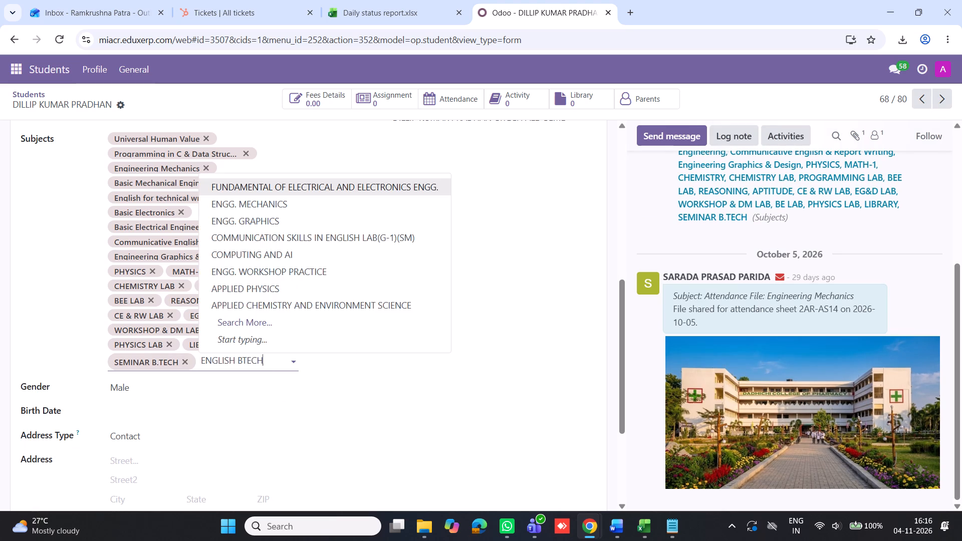
click(243, 377)
Continue through student records 69, 70 and 71, adding ENGLISH BTECH to each one's subjects.
click(944, 98)
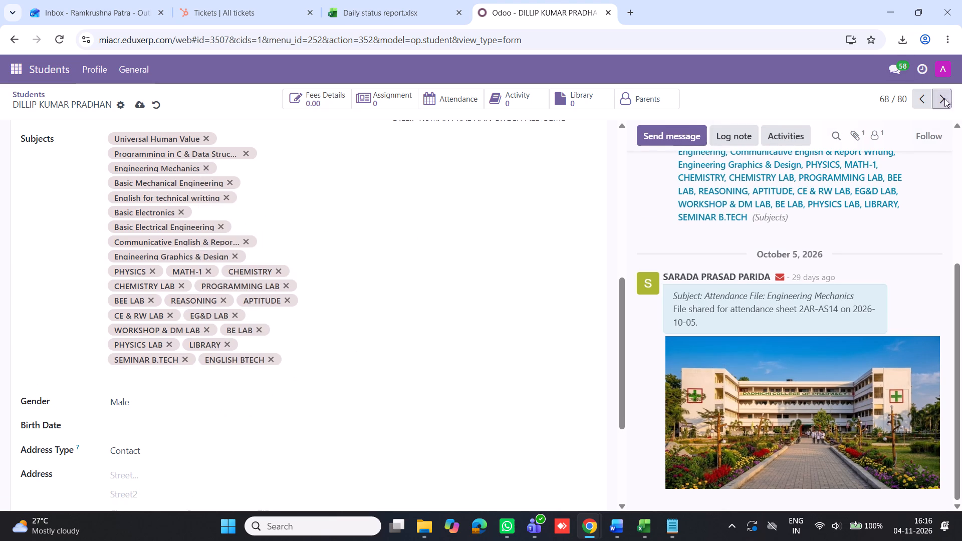
click(214, 366)
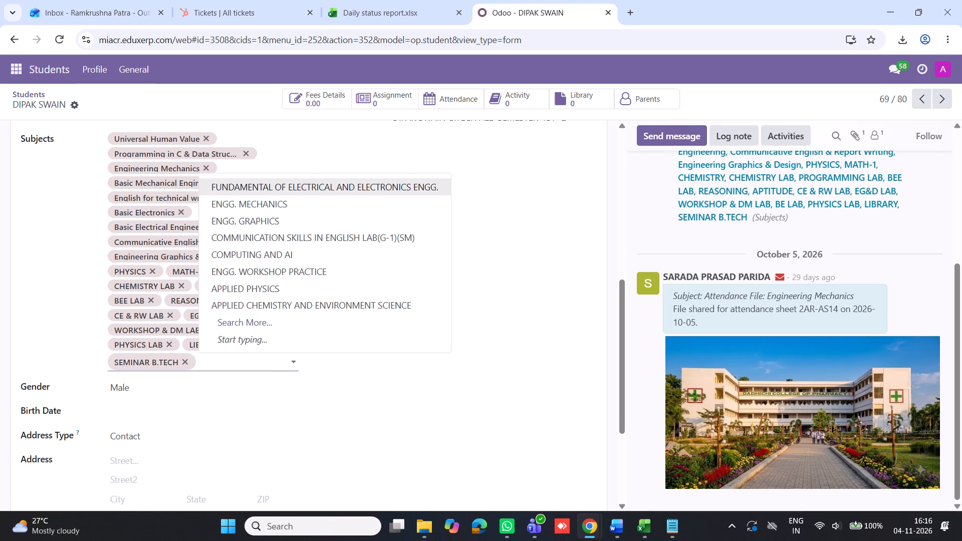
key(ctrl+v)
click(233, 377)
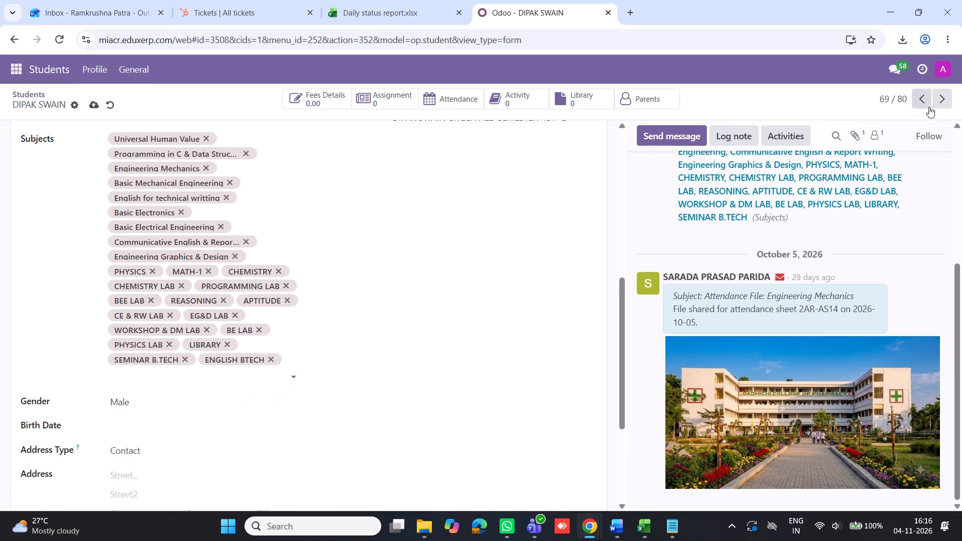
click(941, 98)
click(229, 361)
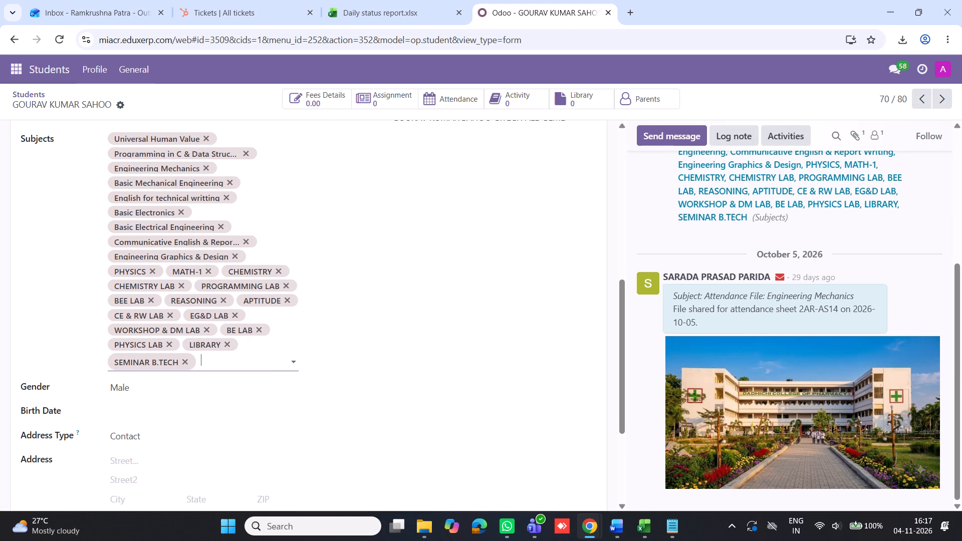
key(ctrl+v)
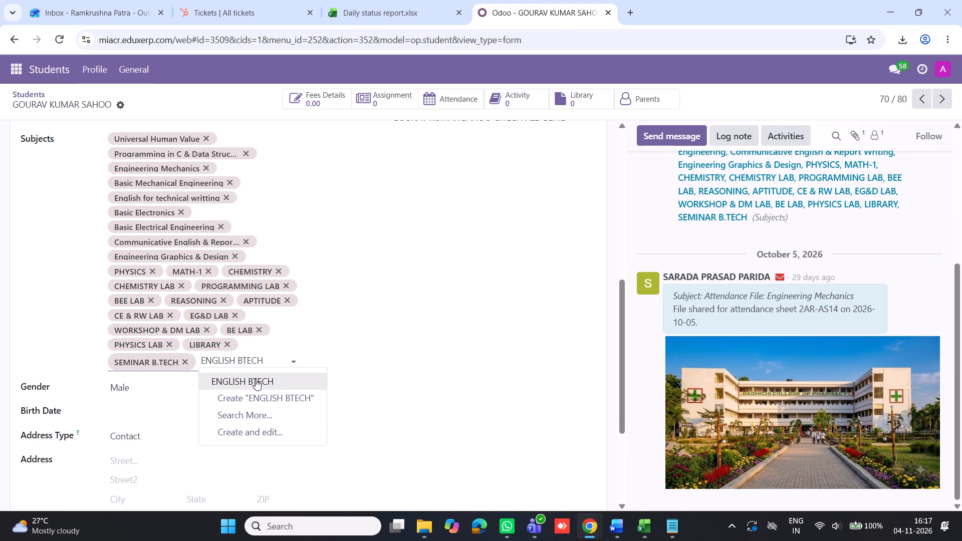
click(255, 381)
click(938, 105)
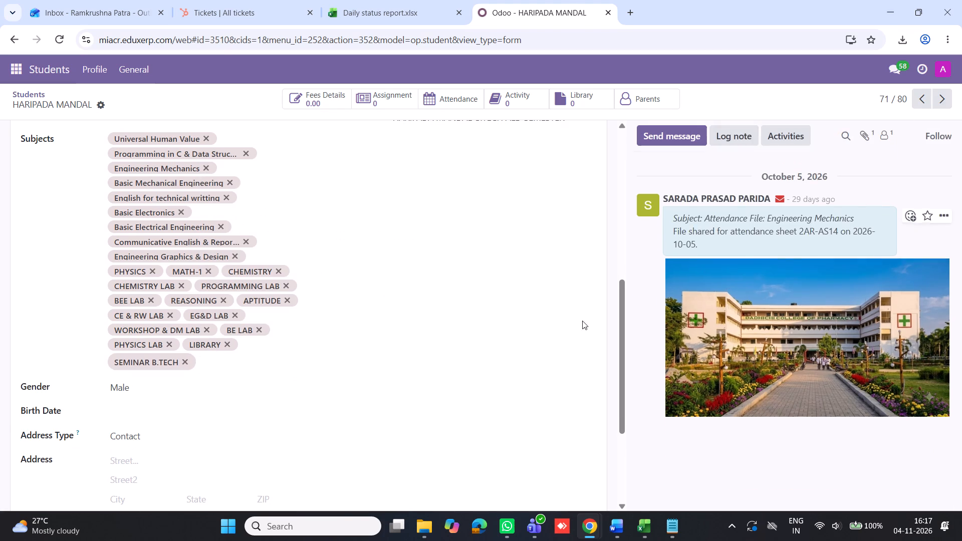
click(226, 364)
key(ctrl+v)
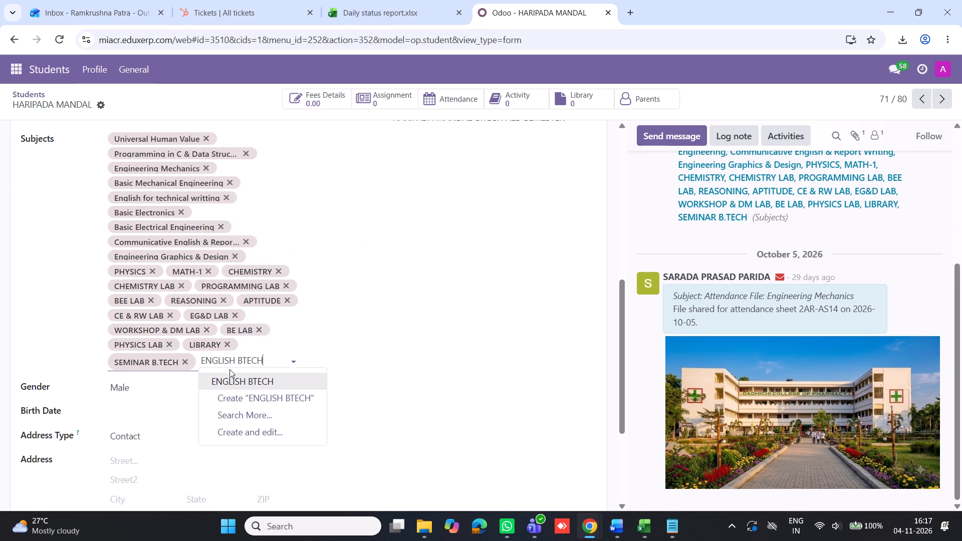
click(238, 380)
Add ENGLISH BTECH to the subjects of student records 72, 73 and 74 using the copied name.
click(945, 104)
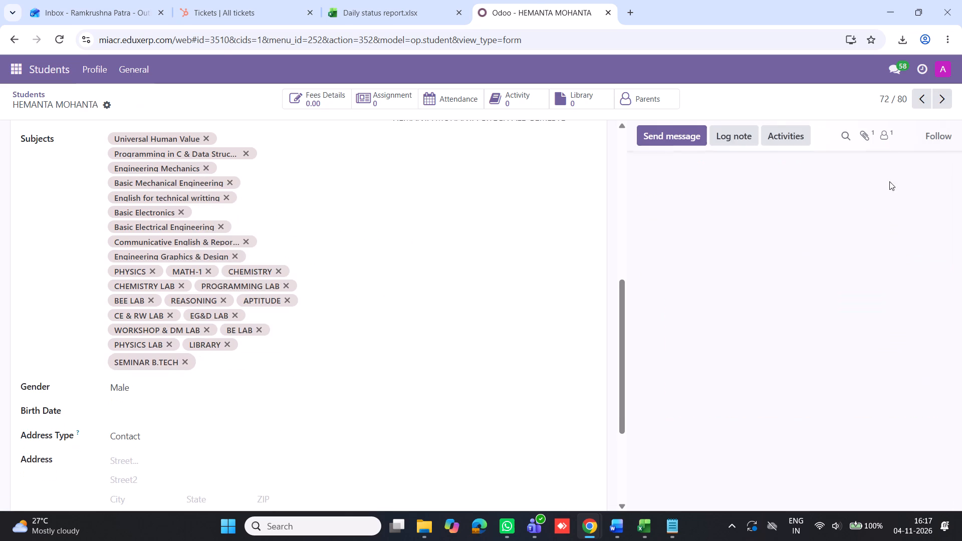
click(239, 364)
key(ctrl+v)
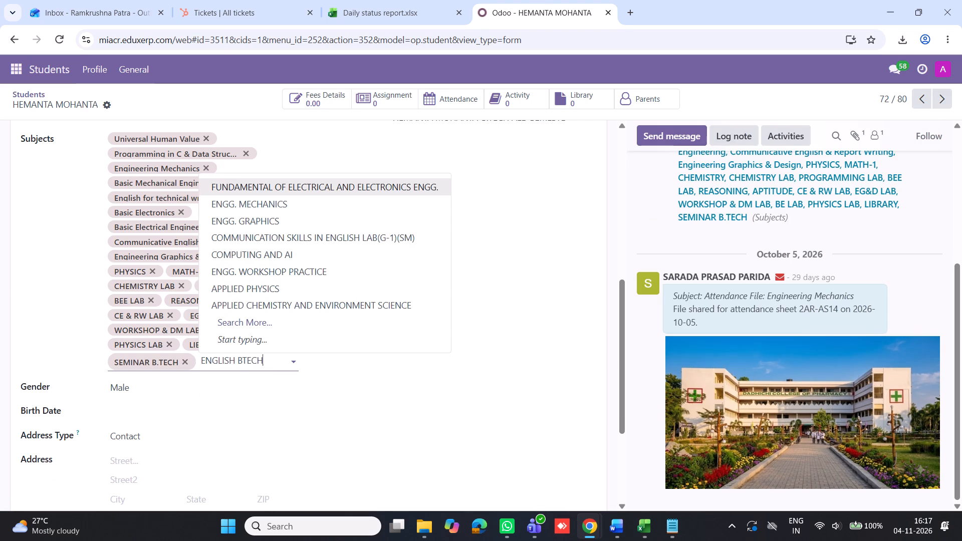
click(247, 377)
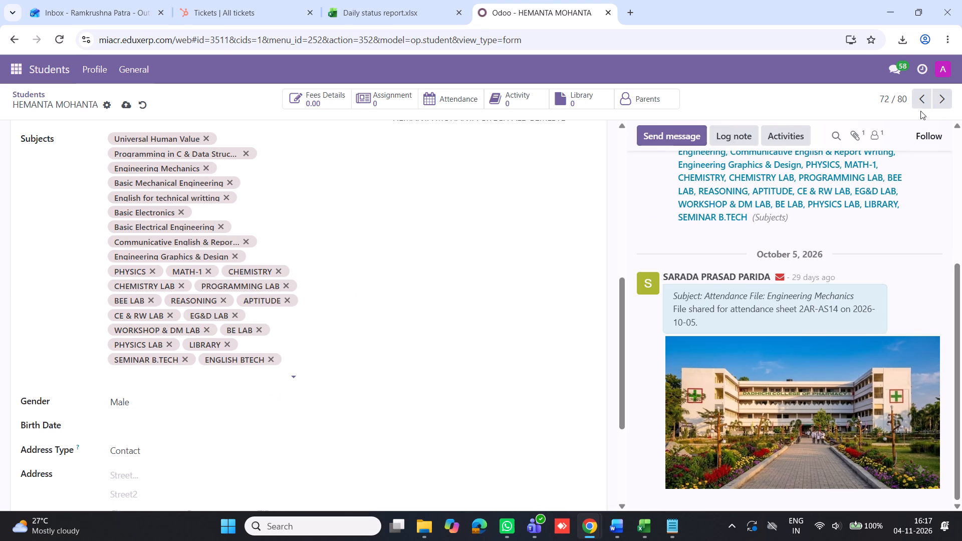
click(941, 106)
click(224, 363)
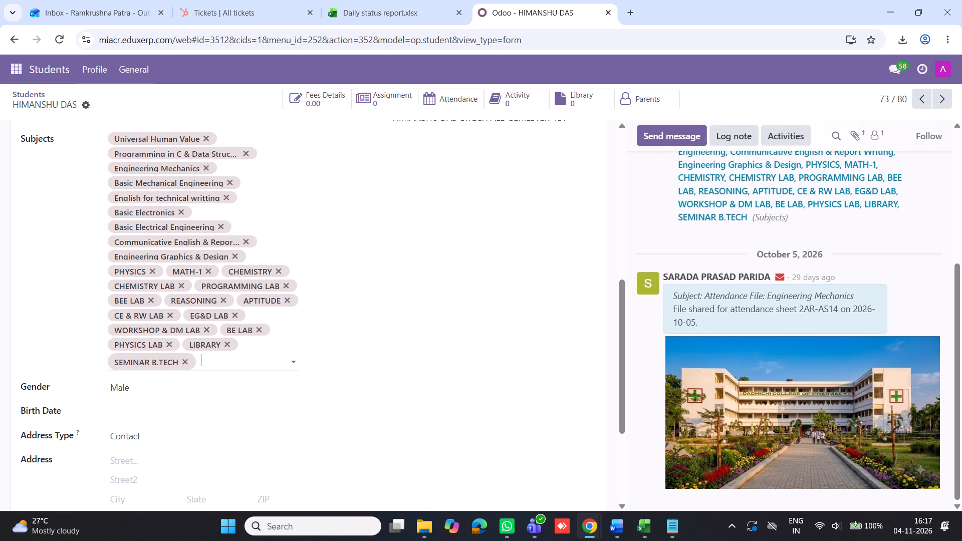
key(ctrl+v)
click(234, 383)
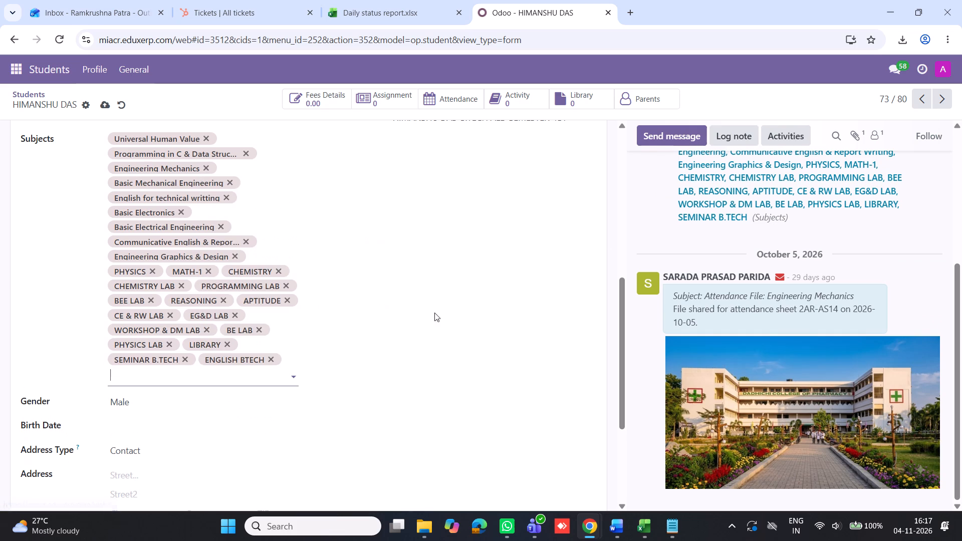
click(944, 98)
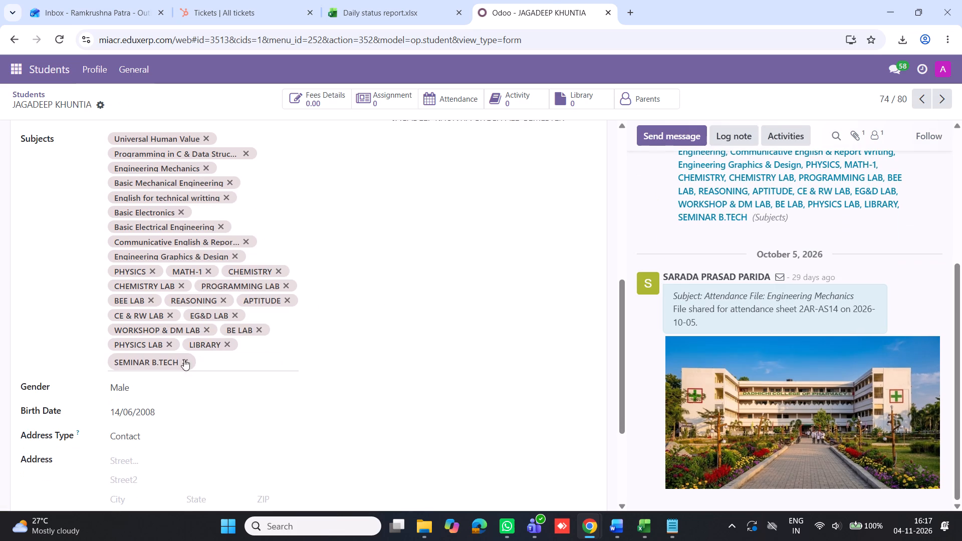
click(208, 358)
key(ctrl+v)
click(222, 382)
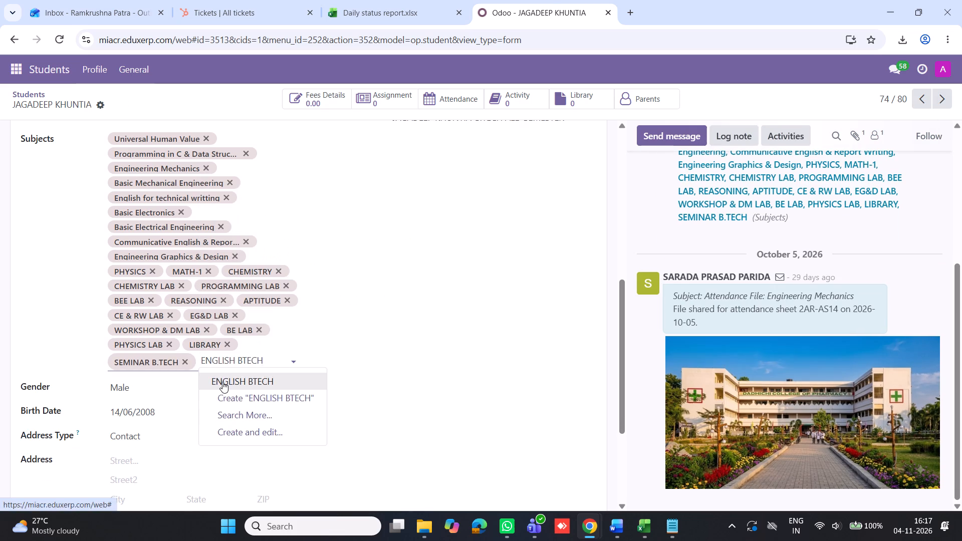
Add the copied subject ENGLISH BTECH to the subjects of student records 75, 76 and 77.
click(942, 100)
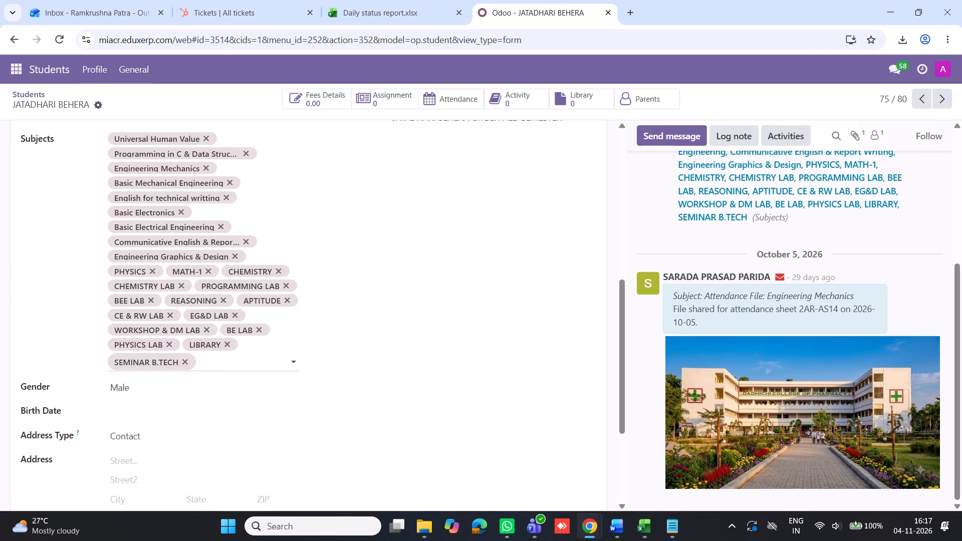
click(225, 363)
key(ctrl+v)
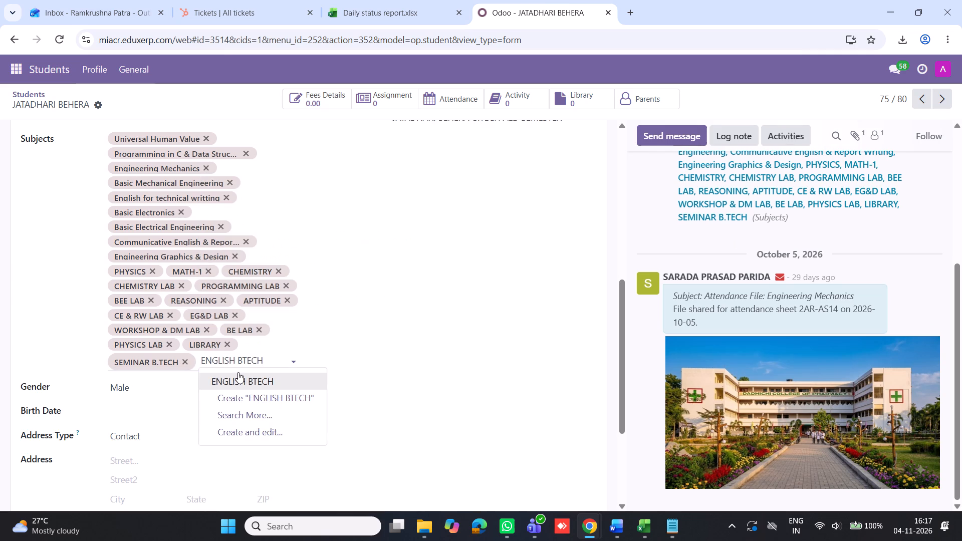
click(238, 372)
click(949, 99)
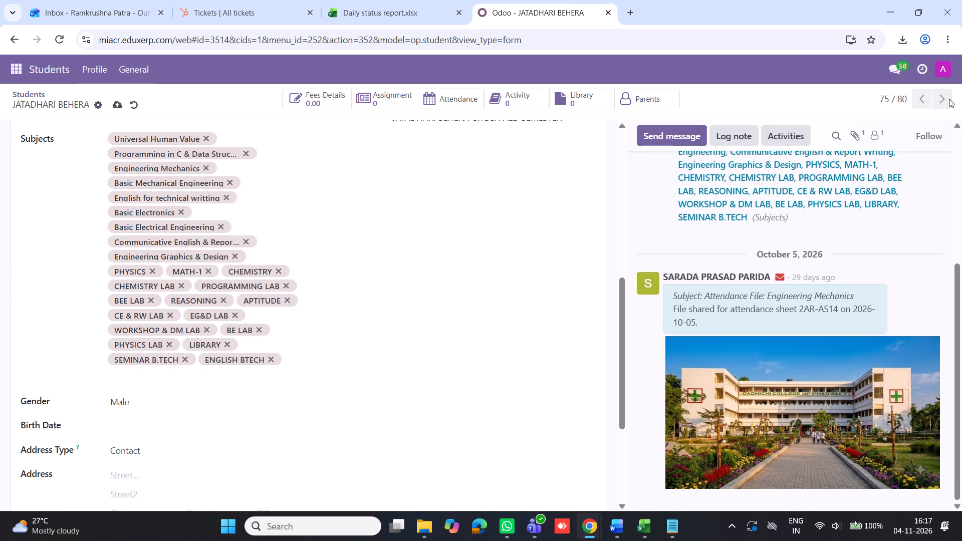
click(230, 361)
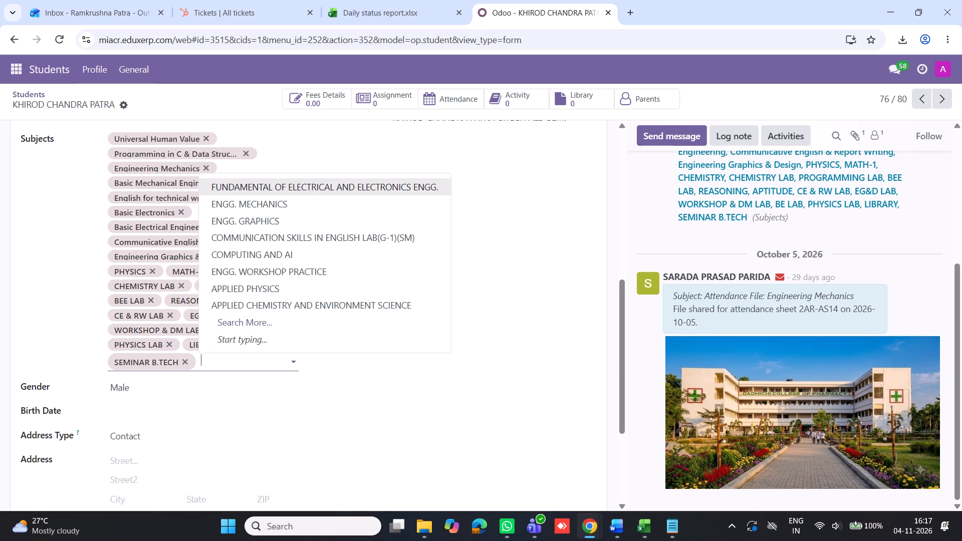
key(ctrl+v)
click(237, 377)
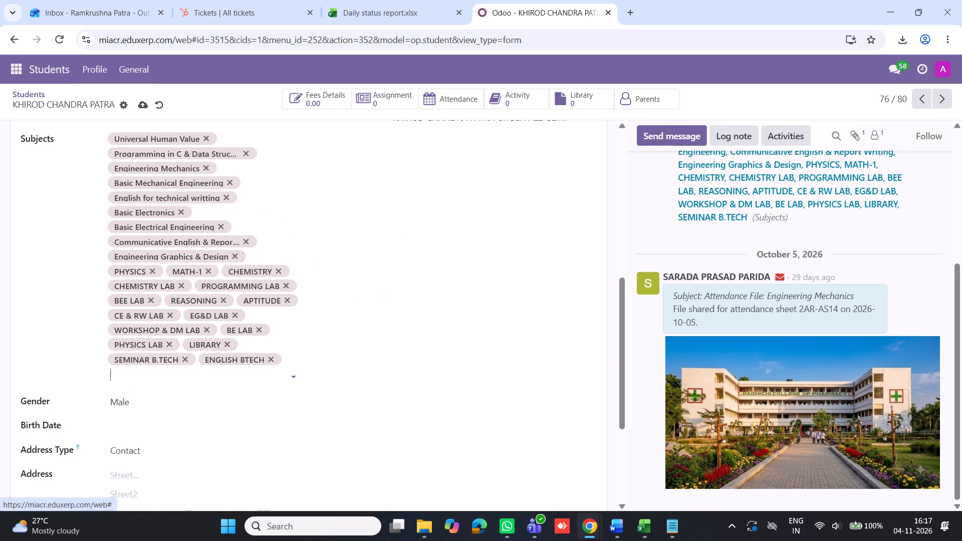
click(944, 101)
click(203, 364)
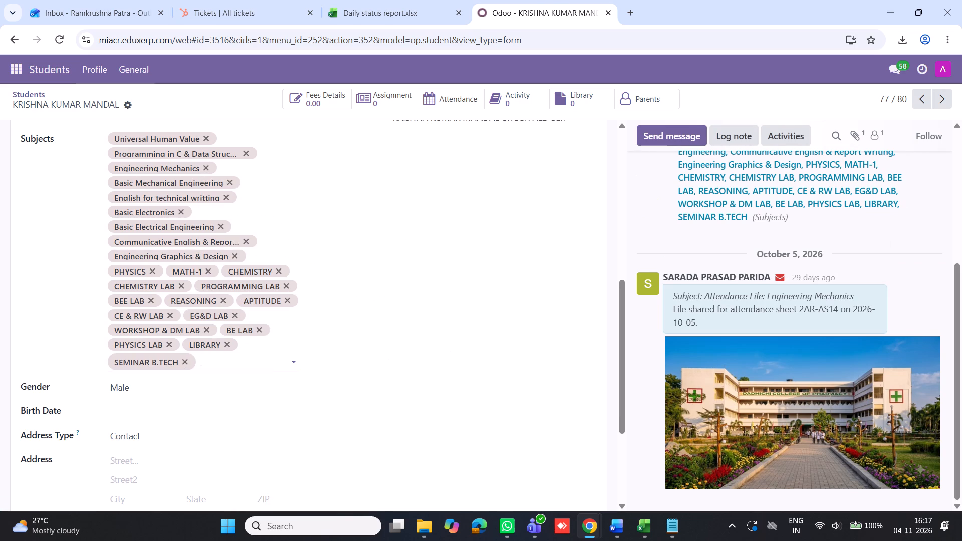
key(ctrl+v)
click(230, 381)
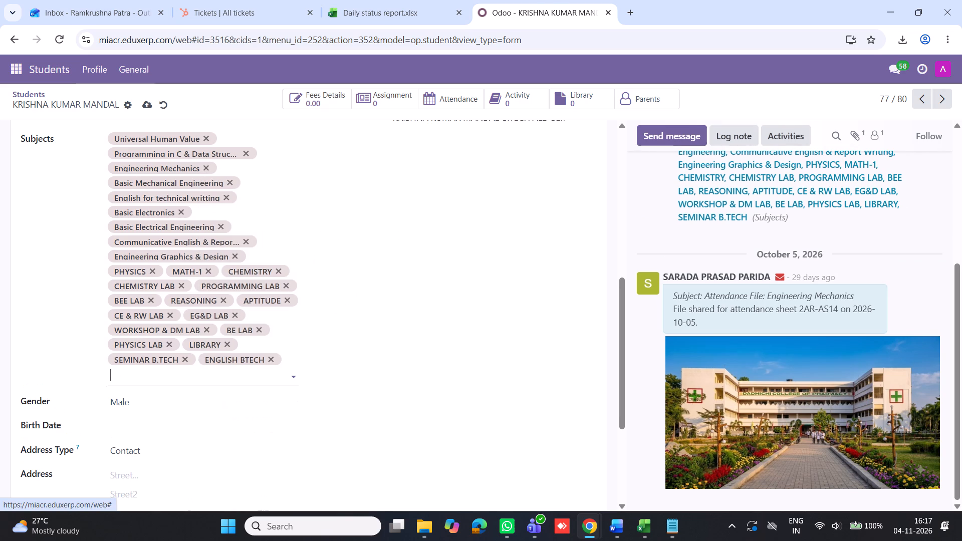
Add ENGLISH BTECH to the subjects of student records 78, 79 and 80, and return to the students list.
click(944, 104)
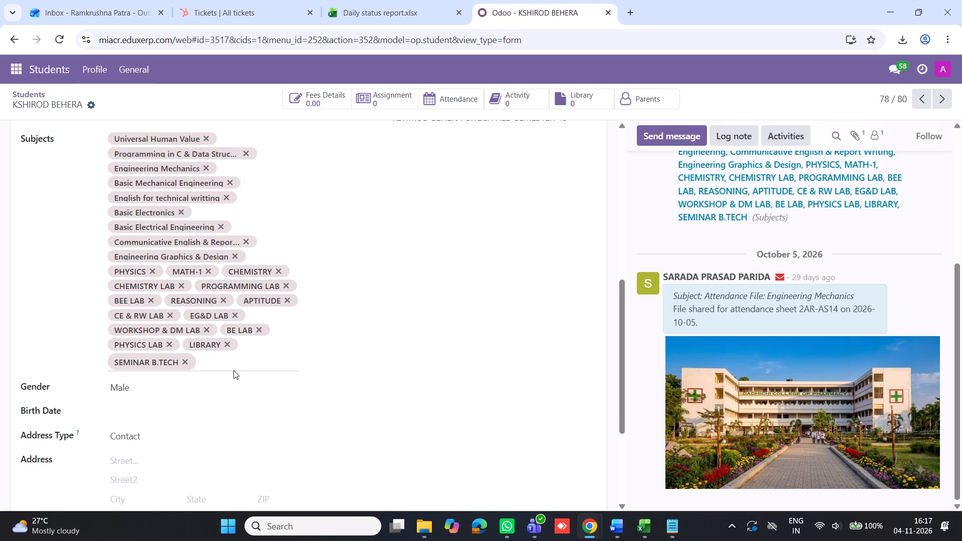
click(215, 363)
key(ctrl+v)
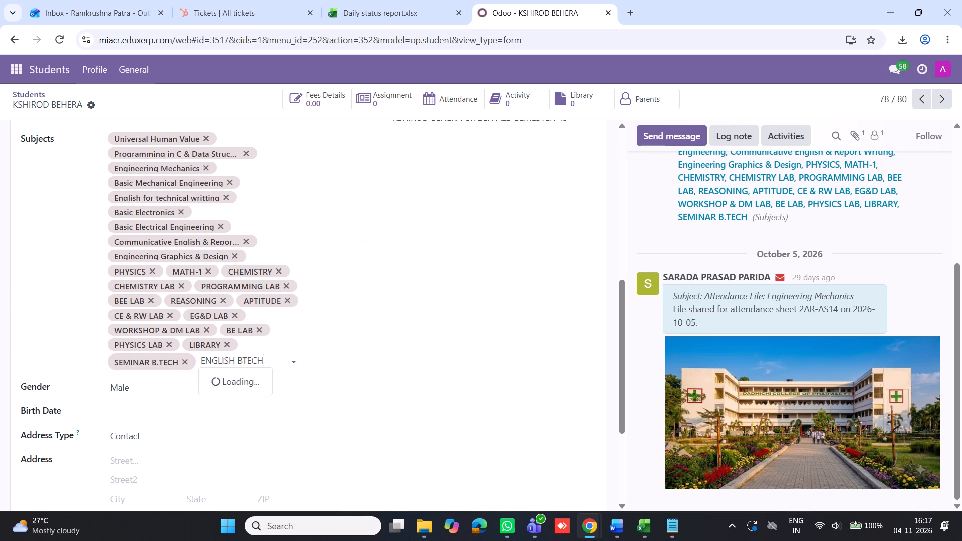
click(239, 376)
click(940, 105)
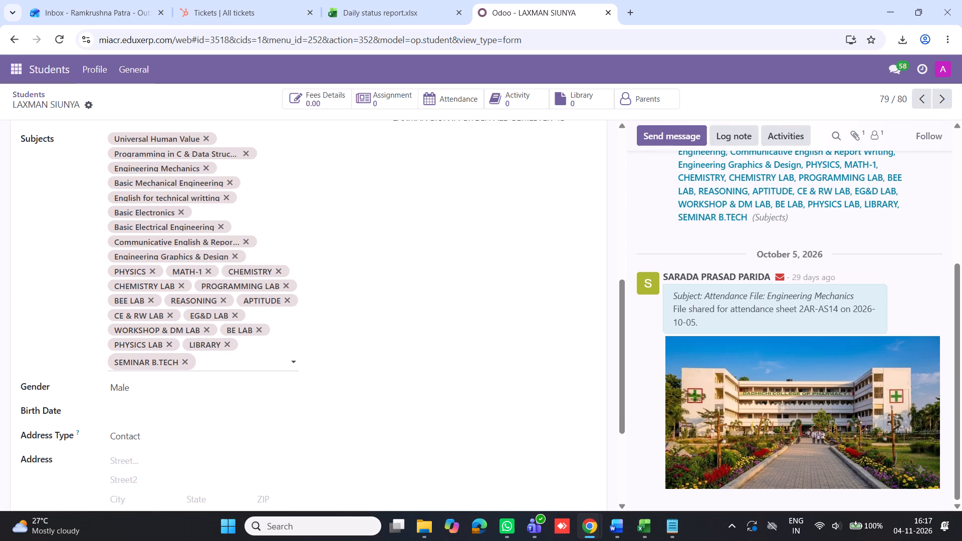
click(225, 363)
key(ctrl+v)
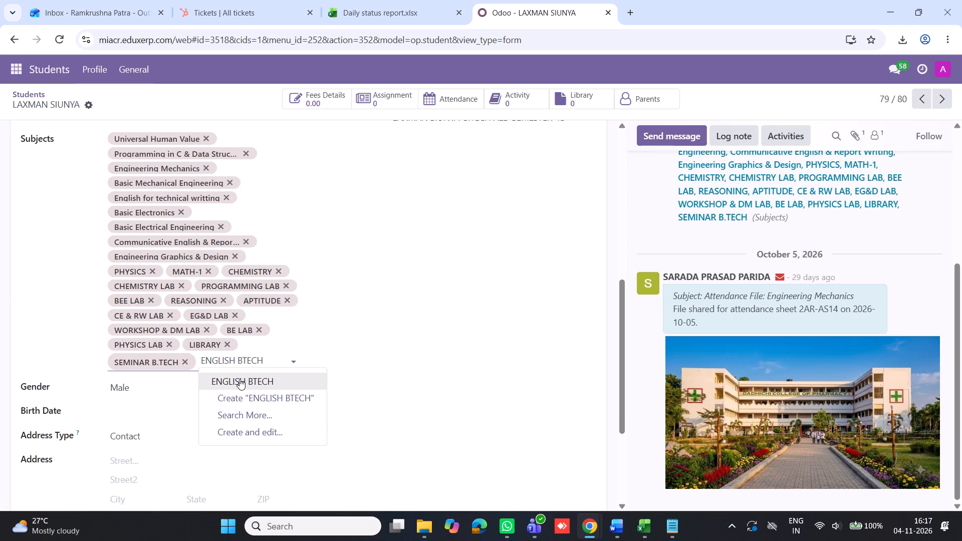
click(243, 383)
click(941, 102)
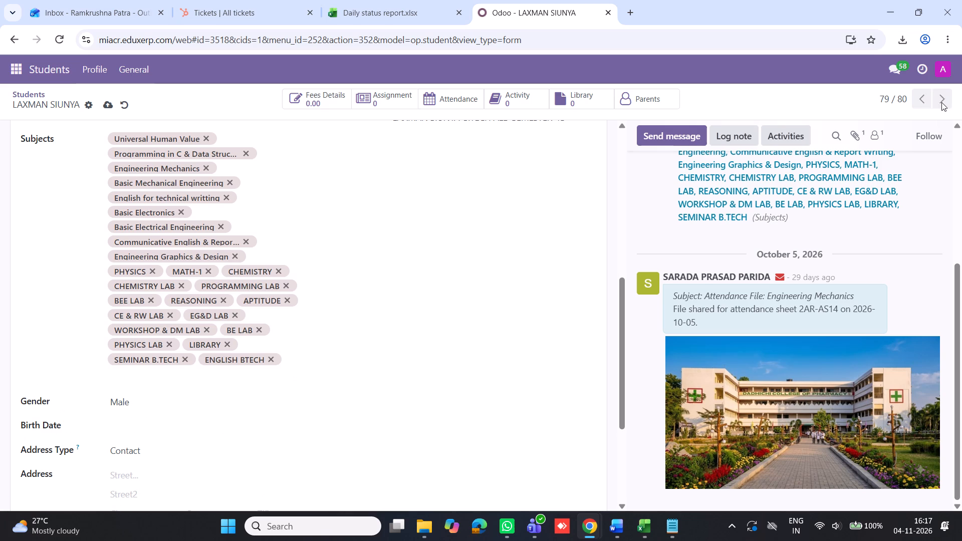
click(250, 359)
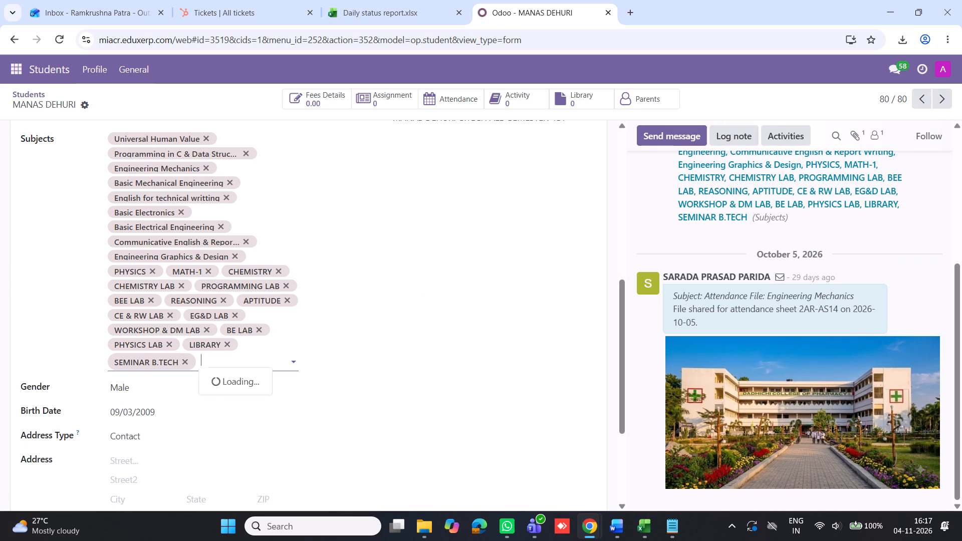
key(ctrl+v)
click(293, 378)
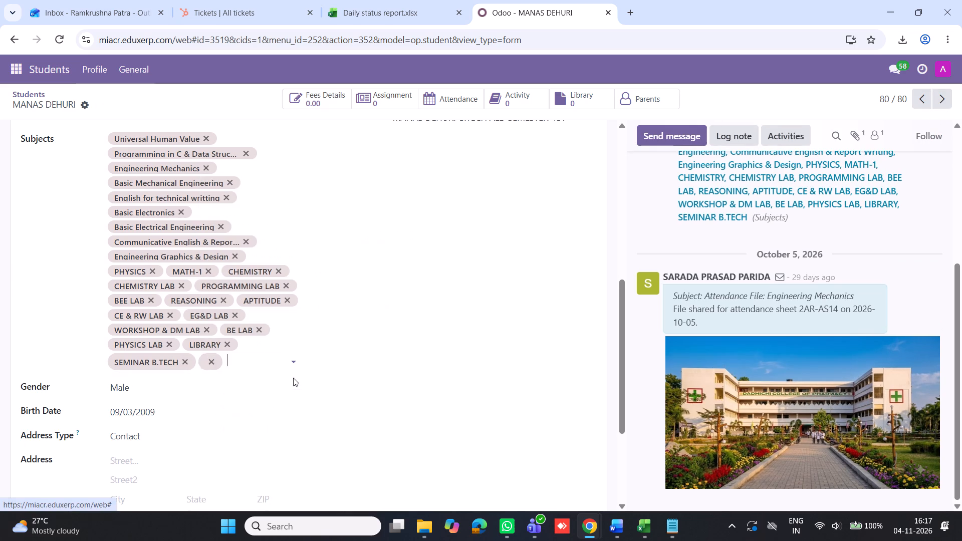
click(42, 94)
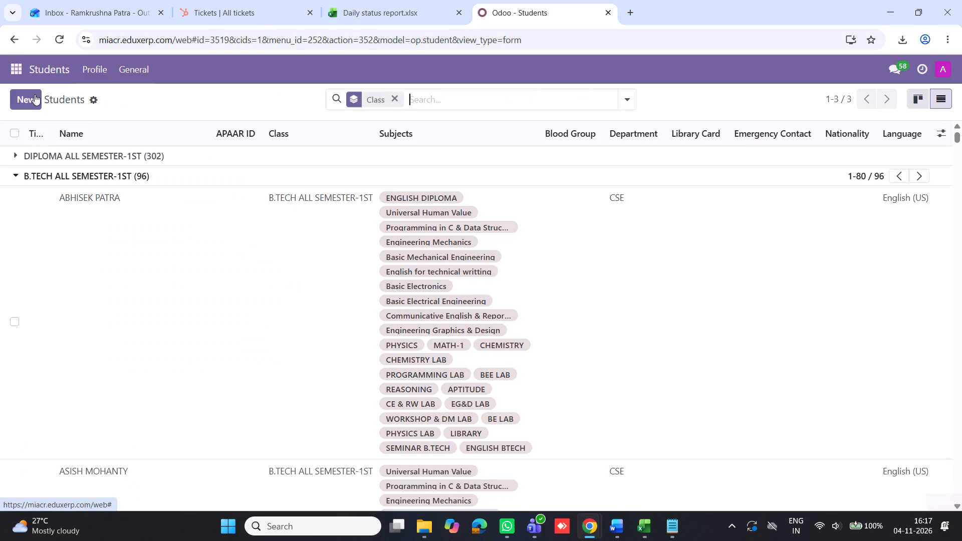
Show B.TECH ALL SEMESTER-1ST students 81-96 and add ENGLISH BTECH to the subjects of records 1 and 2 of 16.
click(919, 175)
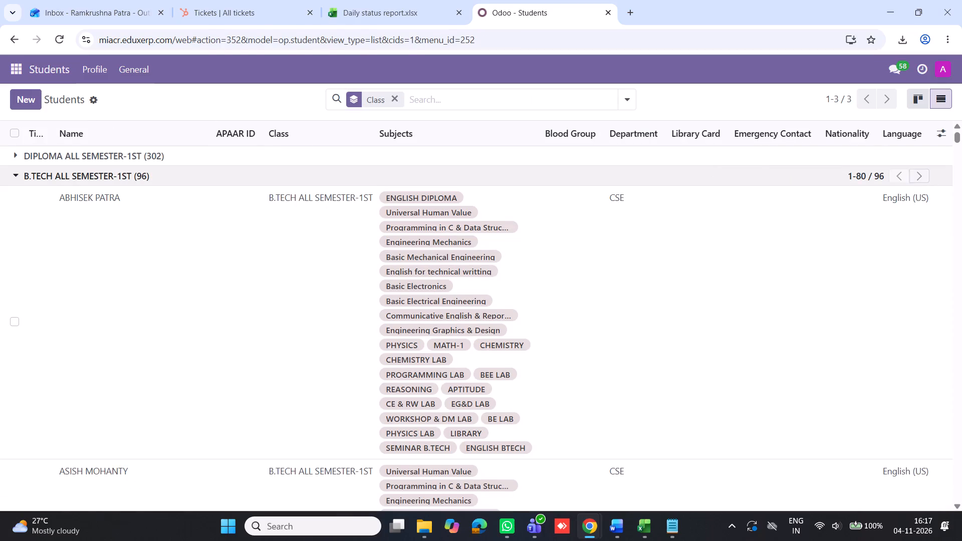
click(118, 194)
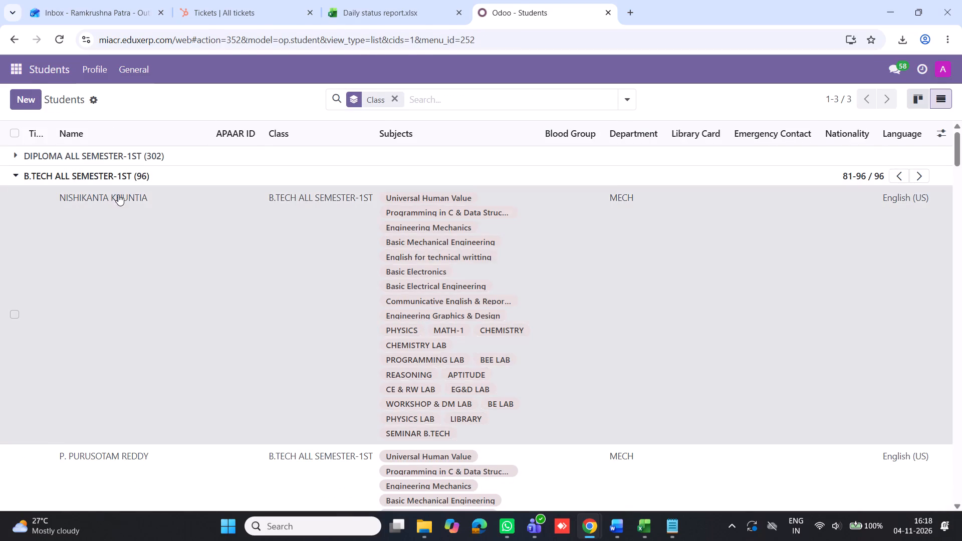
scroll(266, 258, down, 6)
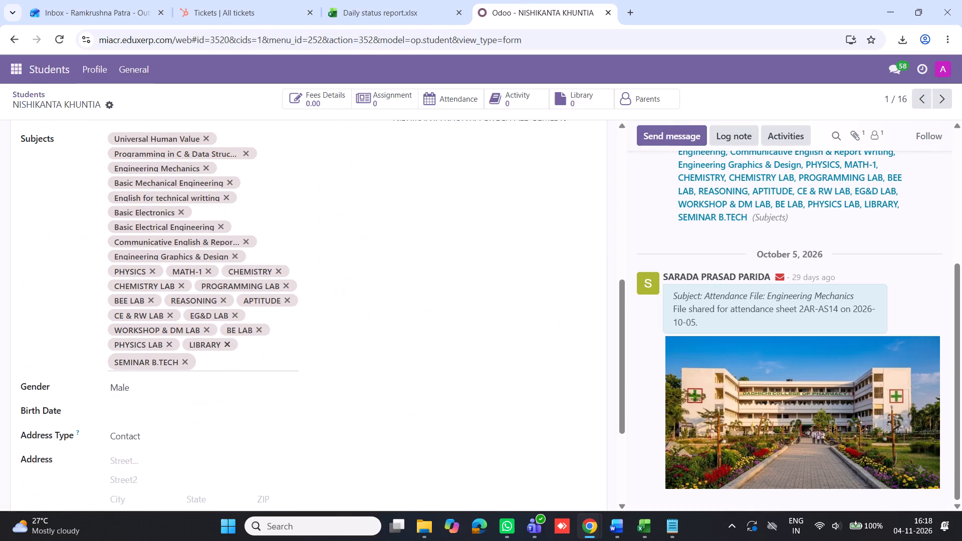
click(214, 361)
key(ctrl+v)
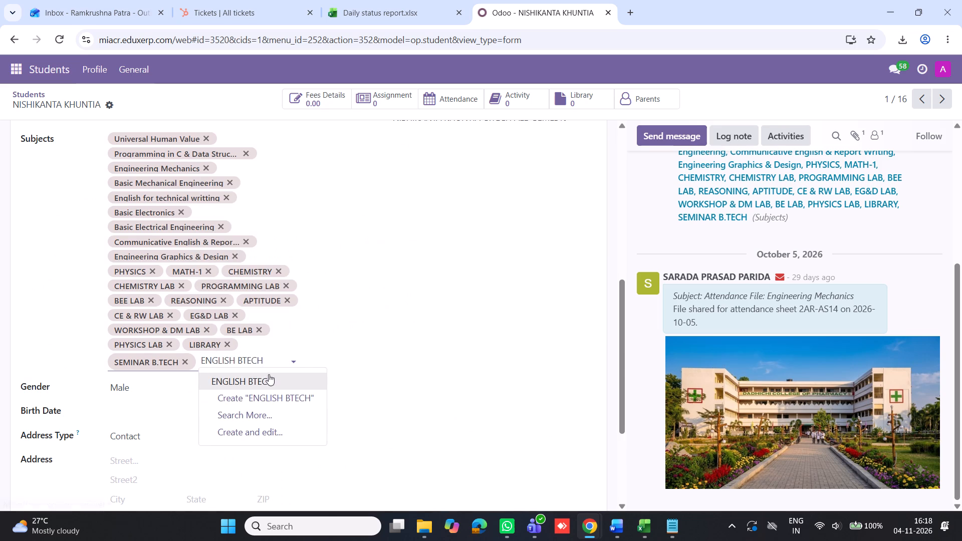
click(266, 378)
click(942, 103)
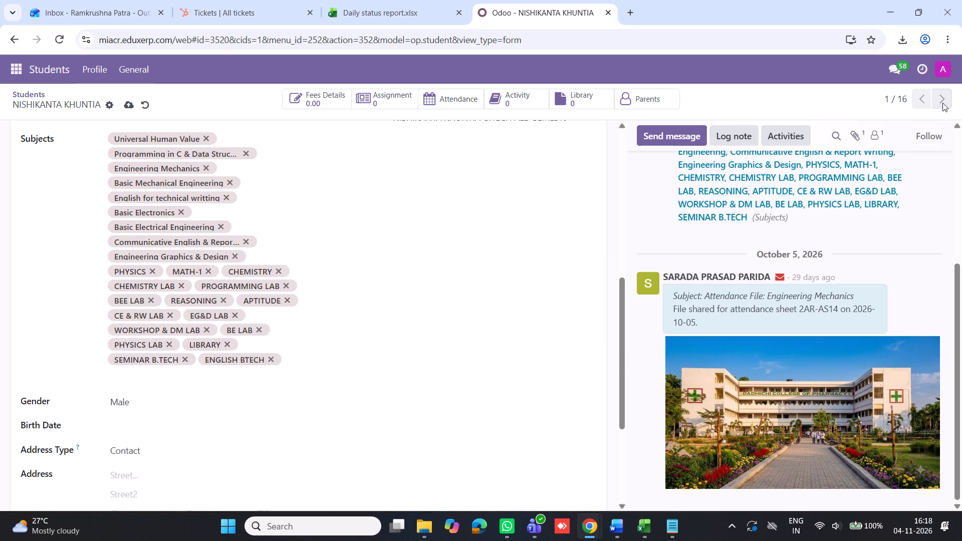
click(210, 369)
click(214, 362)
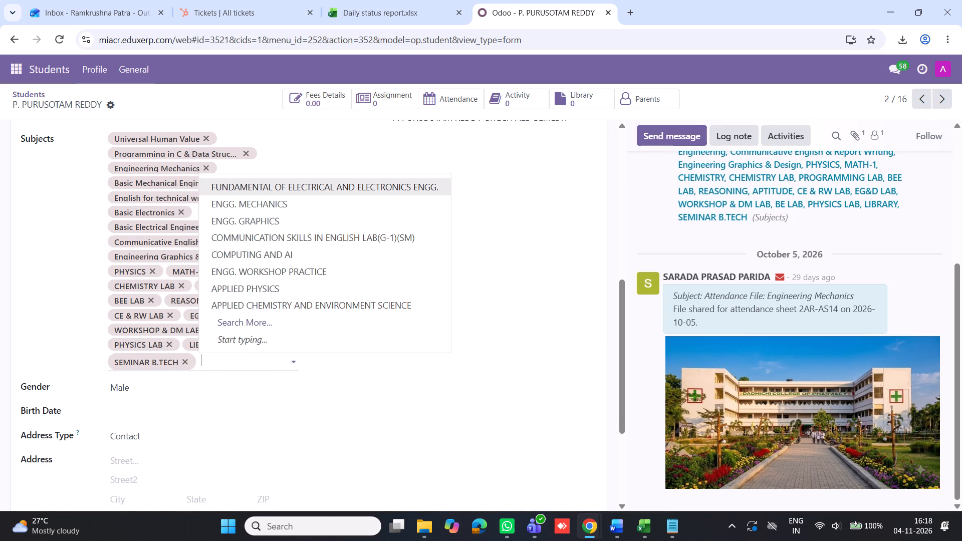
key(ctrl+v)
click(228, 381)
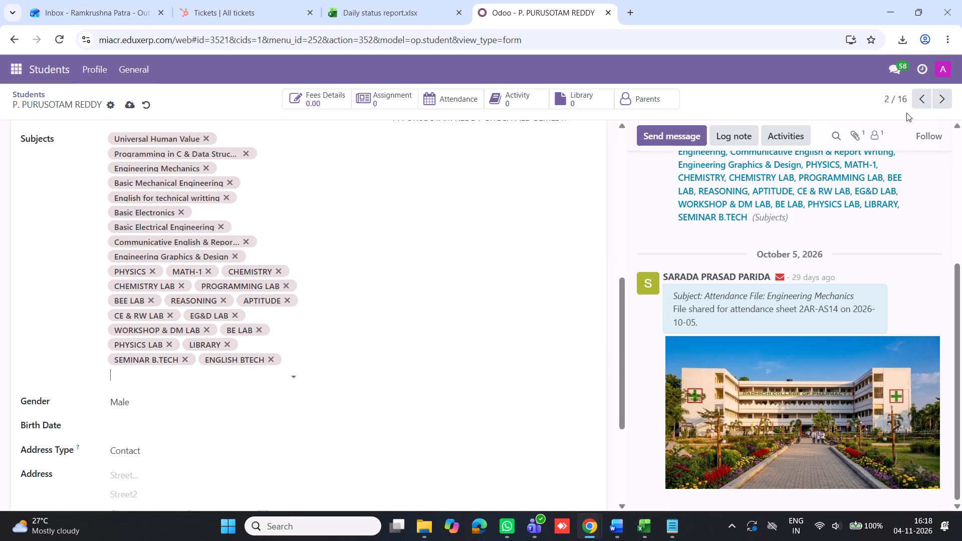
Continue through student records 3, 4 and 5 of 16, adding the copied subject ENGLISH BTECH to each one's subjects.
click(938, 103)
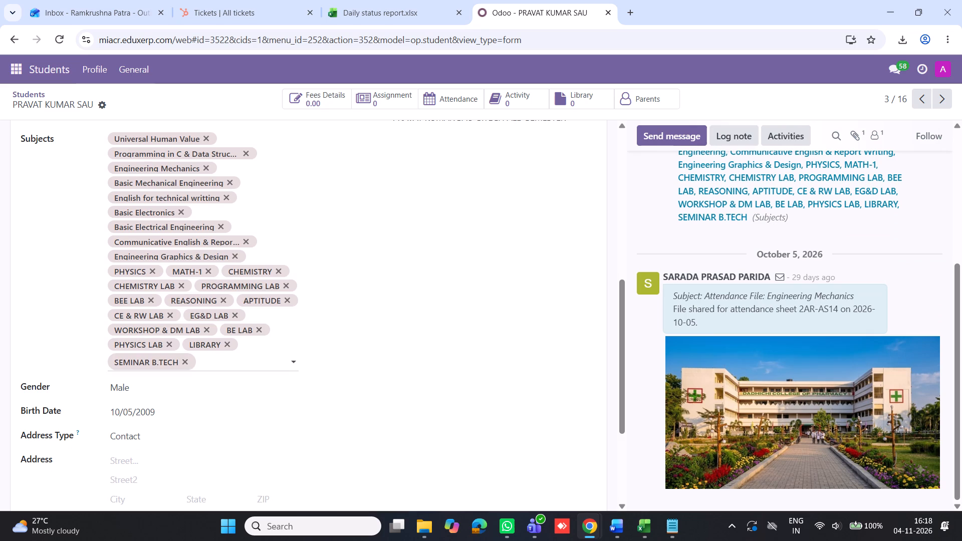
click(206, 363)
key(ctrl+v)
click(222, 382)
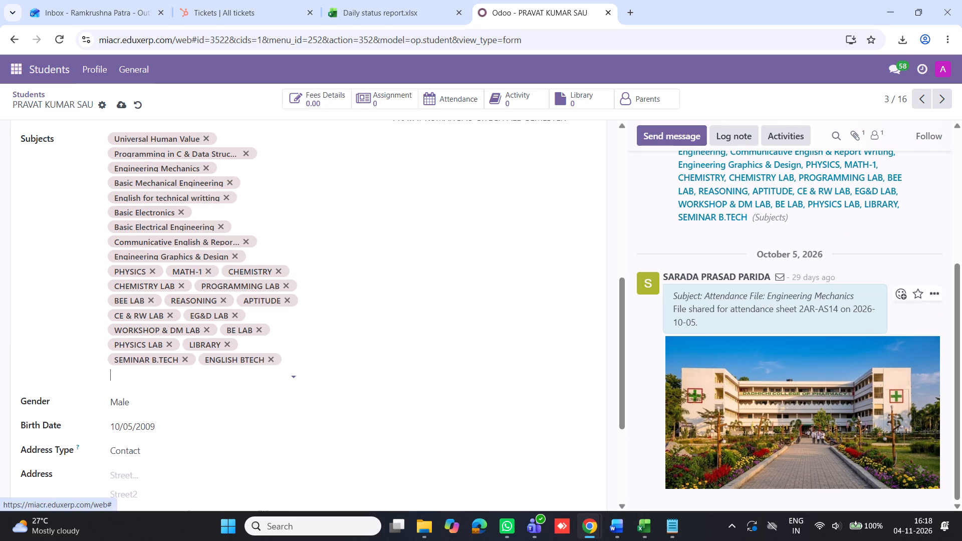
click(940, 104)
click(216, 363)
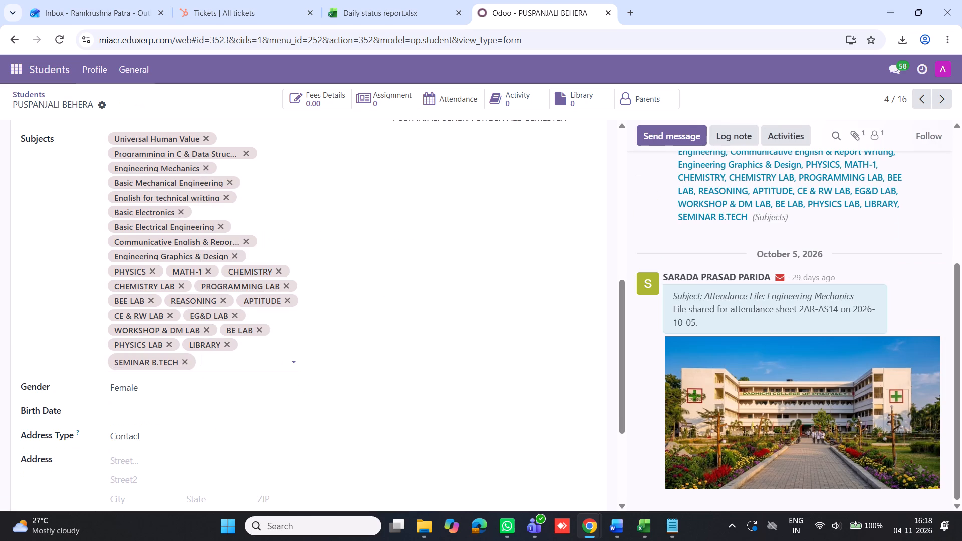
key(ctrl+v)
click(228, 380)
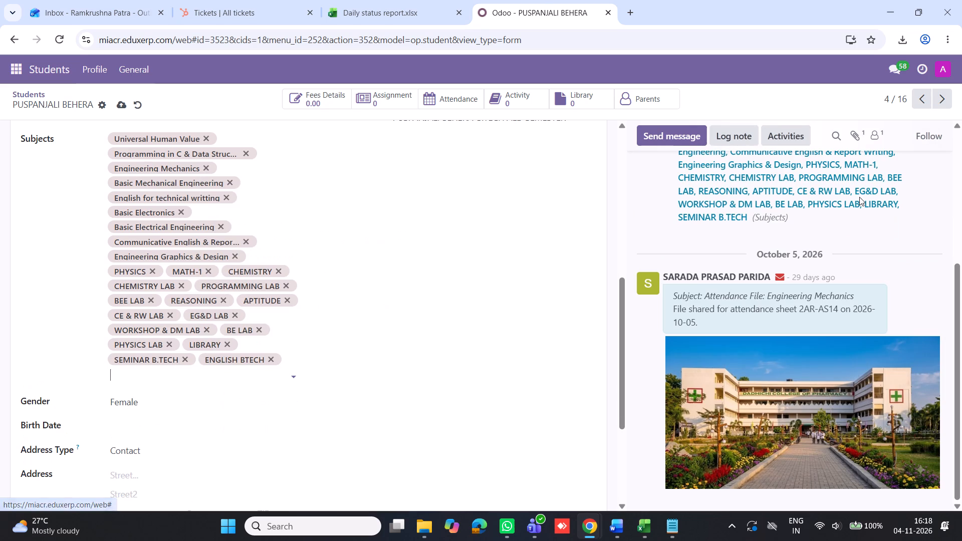
click(944, 102)
click(230, 363)
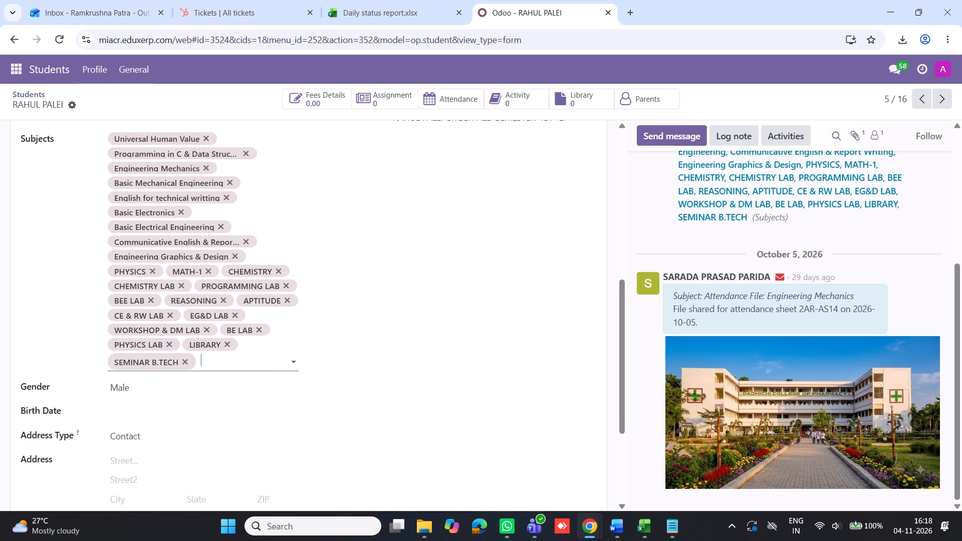
key(ctrl+v)
click(232, 378)
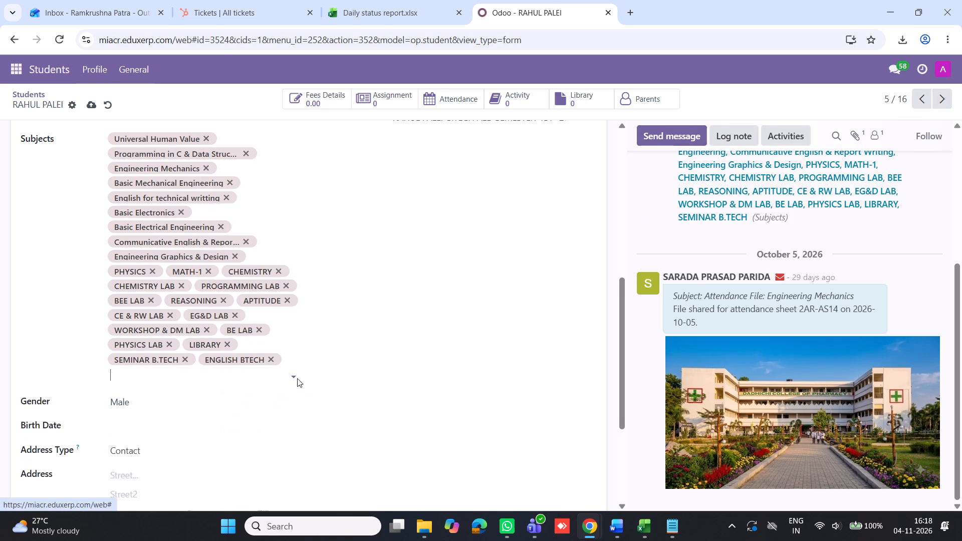
Add ENGLISH BTECH to the subjects of student records 6, 7 and 8 of 16 using the copied name.
click(936, 102)
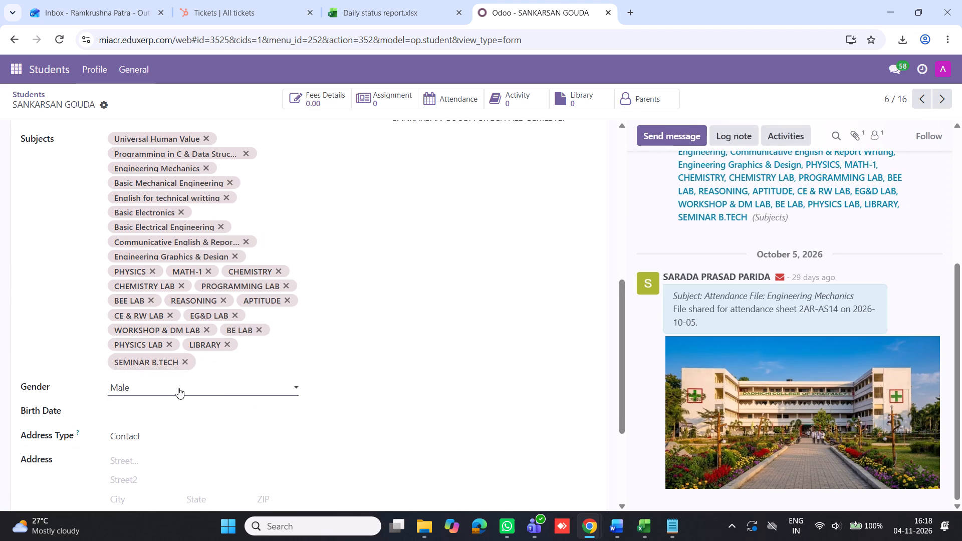
click(217, 362)
key(ctrl+v)
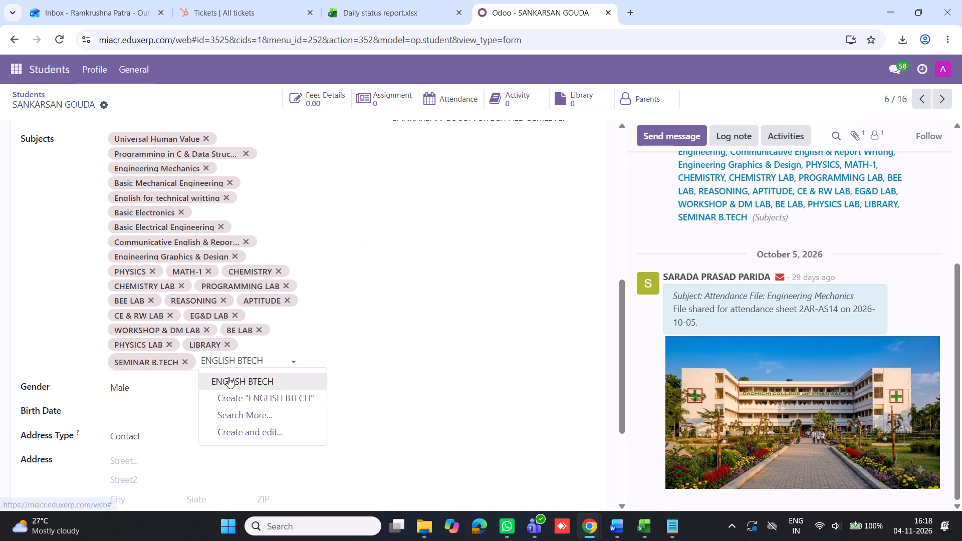
click(229, 377)
click(938, 99)
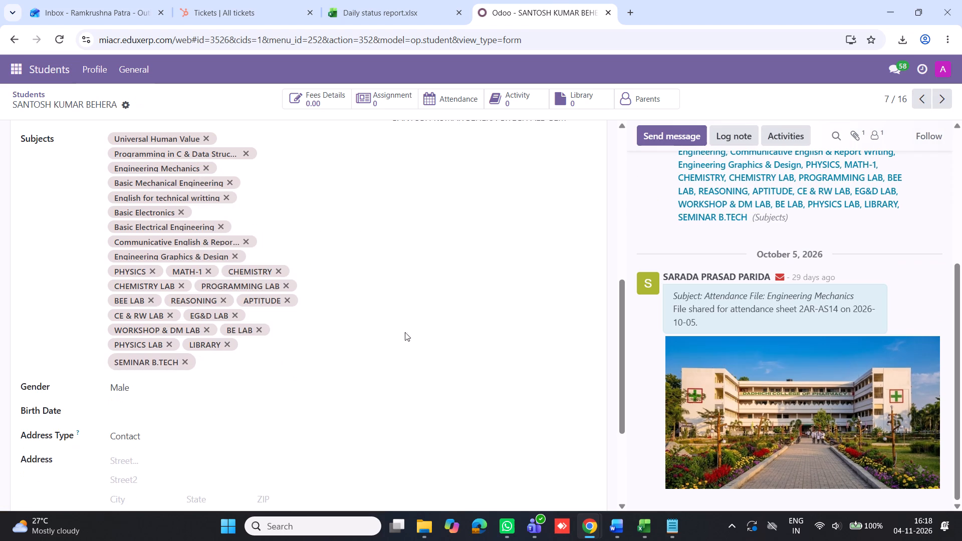
click(246, 360)
key(ctrl+v)
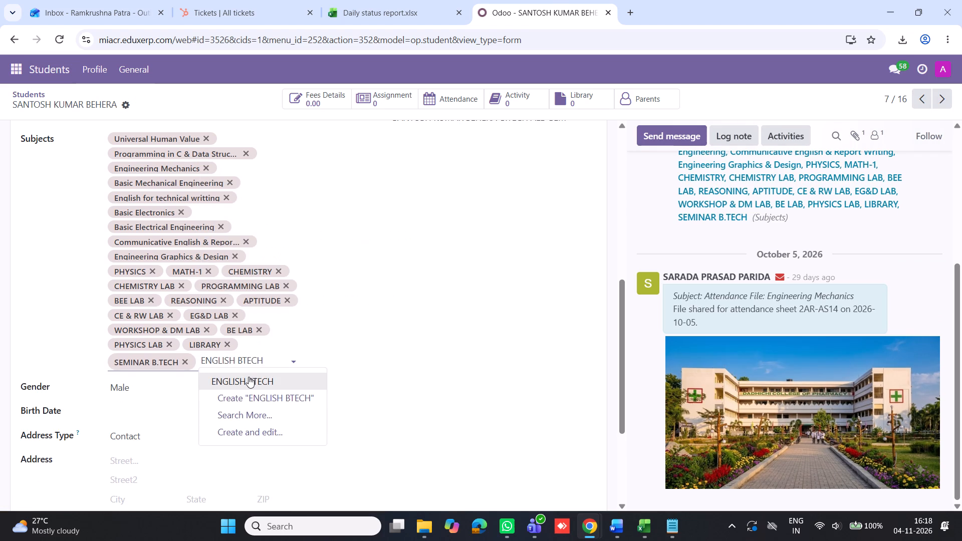
click(250, 377)
click(940, 101)
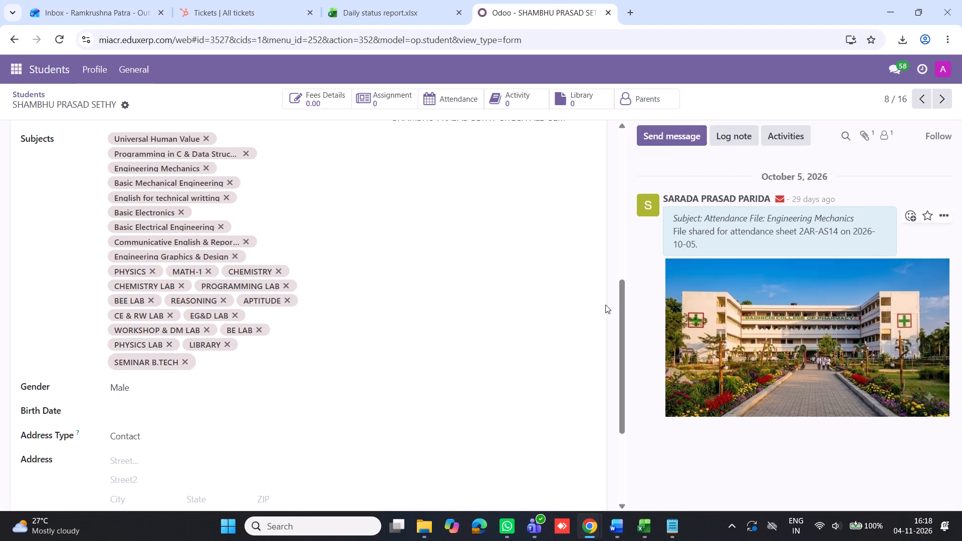
click(217, 357)
key(ctrl+v)
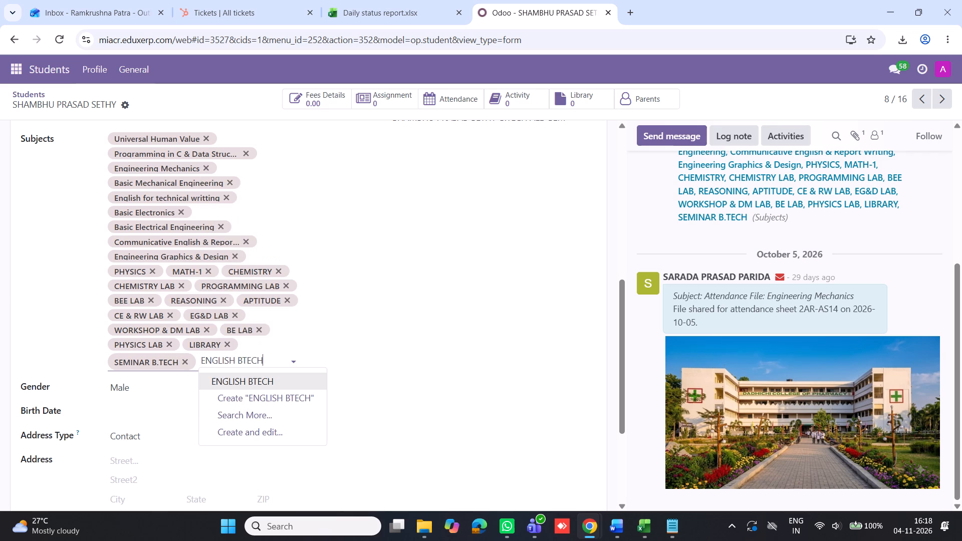
click(246, 382)
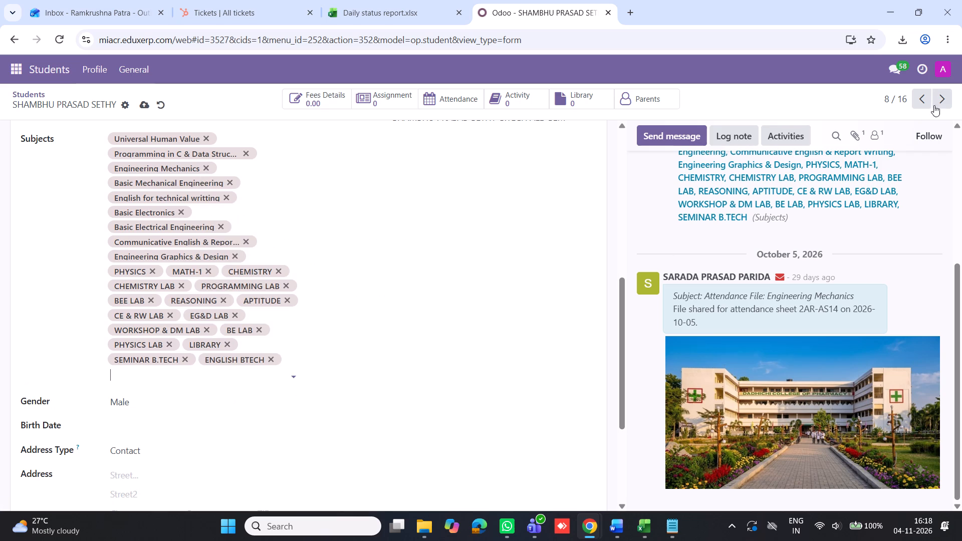
Move on to student records 9, 10 and 11 of 16 and add ENGLISH BTECH to each one's subjects.
click(943, 99)
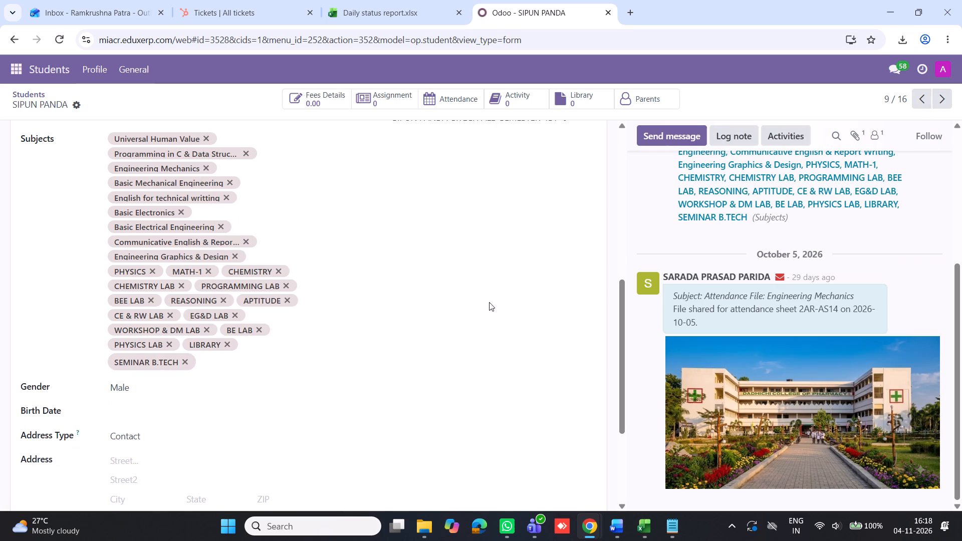
click(228, 365)
key(ctrl+v)
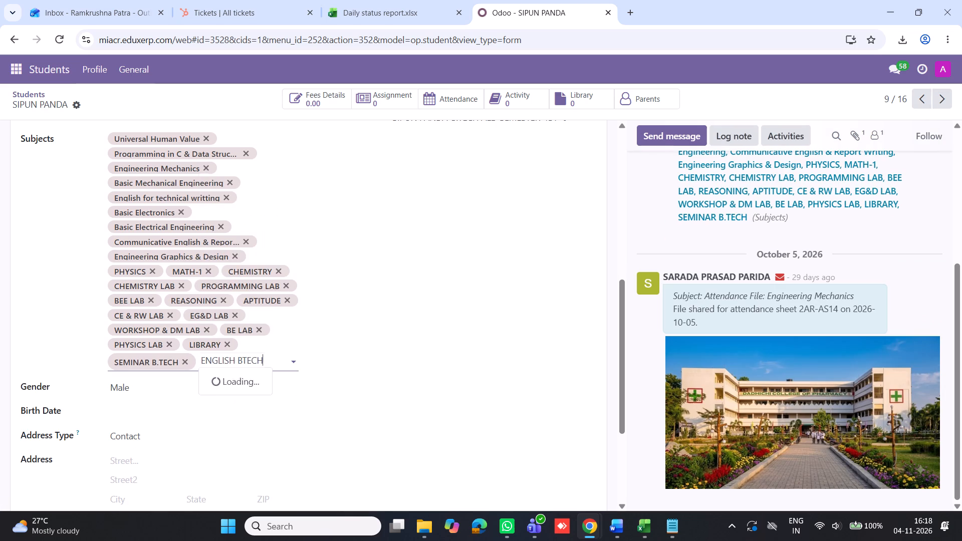
click(232, 379)
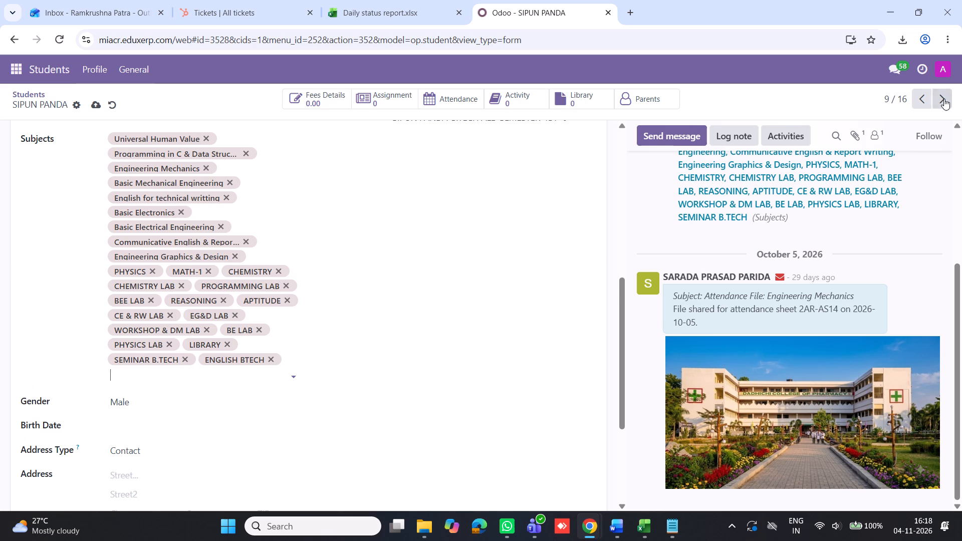
click(944, 99)
click(213, 358)
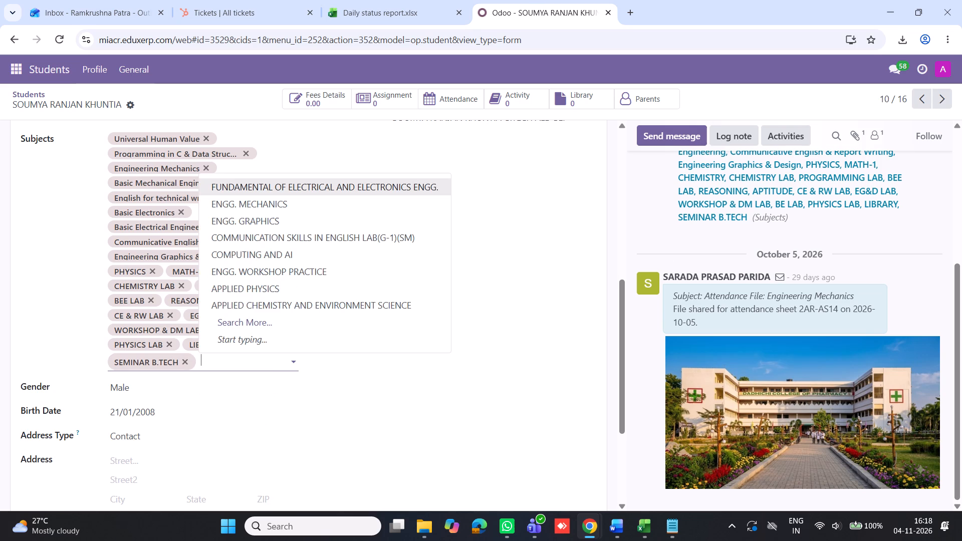
key(ctrl+v)
click(267, 383)
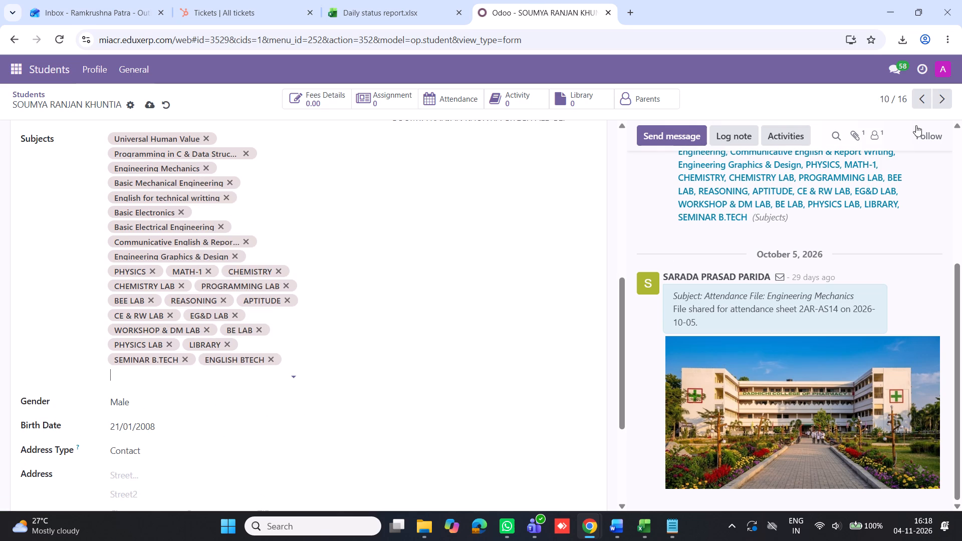
click(939, 101)
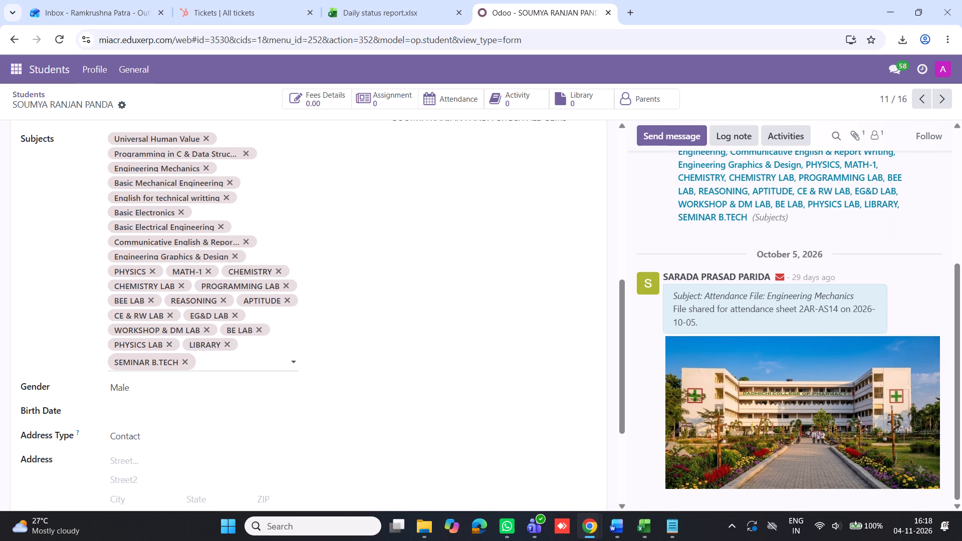
click(217, 357)
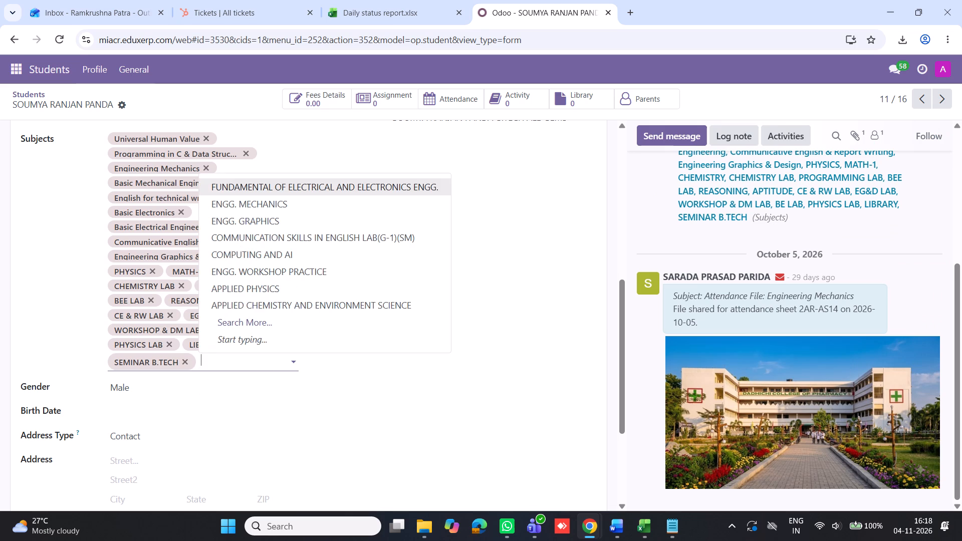
key(ctrl+v)
click(233, 383)
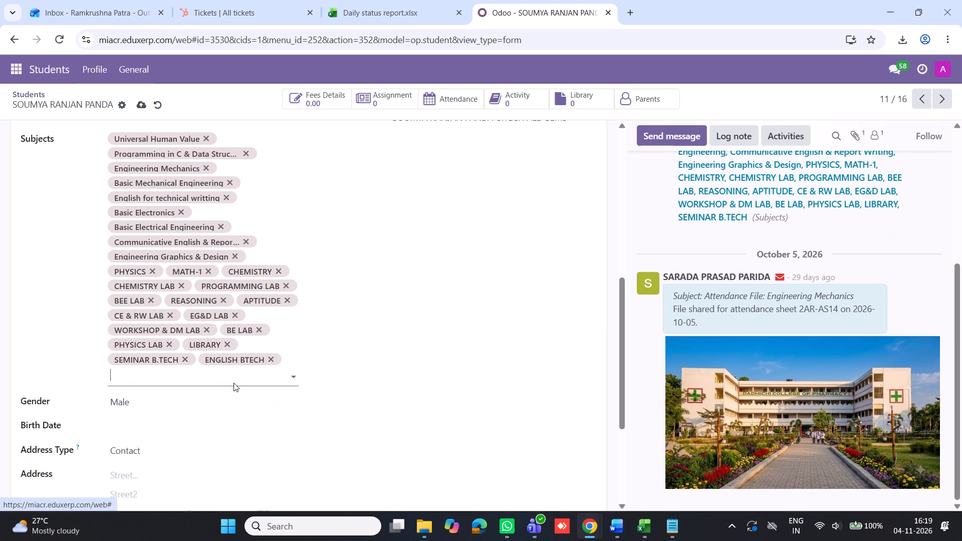
Move on to student records 12 and 13 of 16 and add the copied subject ENGLISH BTECH to each one's subjects.
click(936, 102)
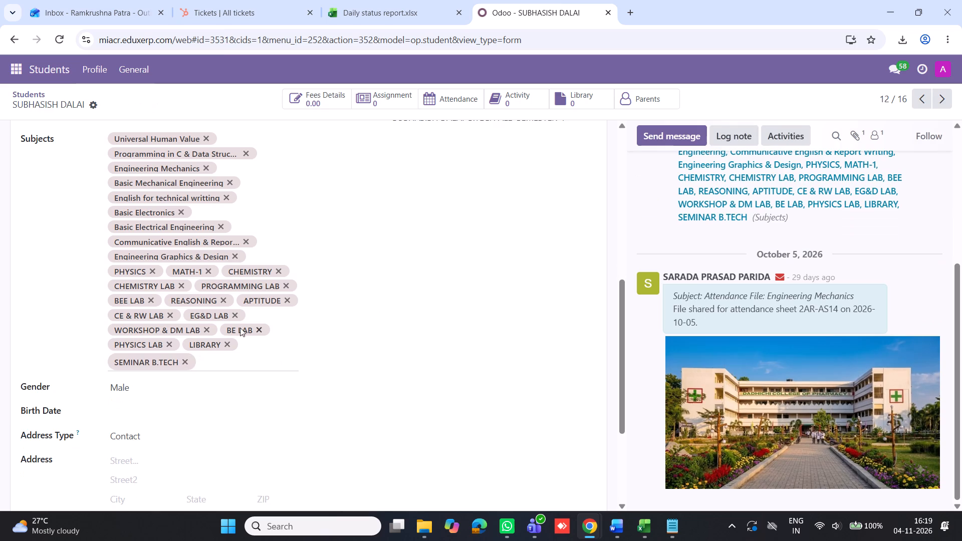
click(207, 363)
key(ctrl+v)
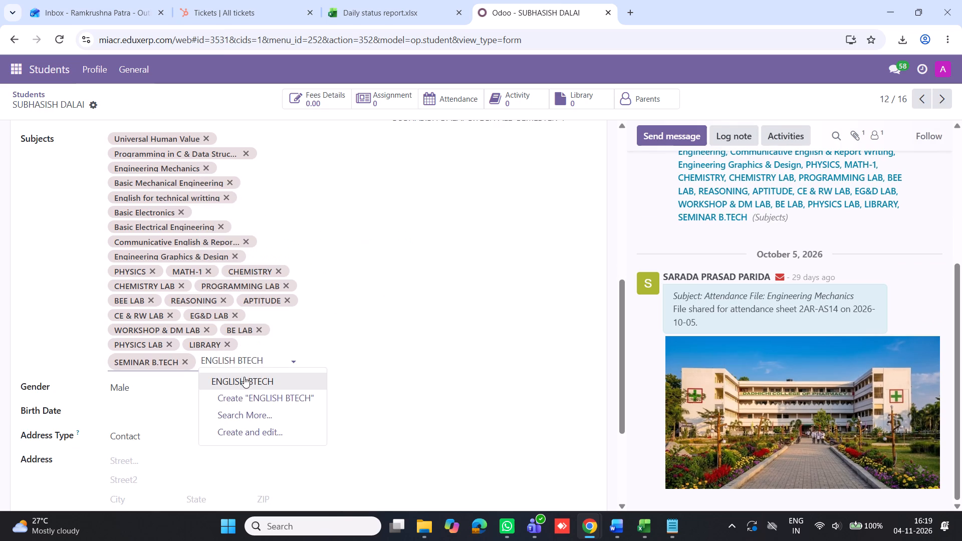
click(244, 378)
click(945, 100)
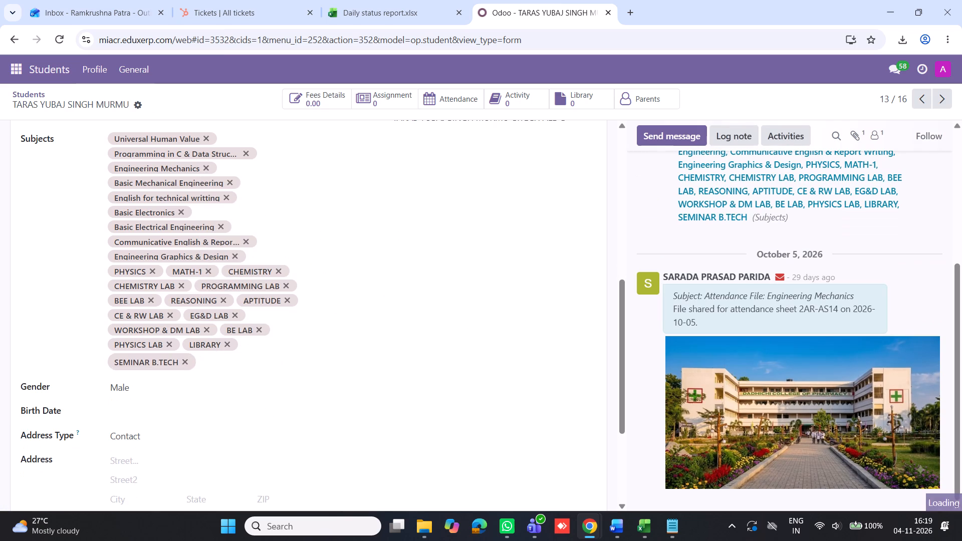
click(204, 360)
key(ctrl+v)
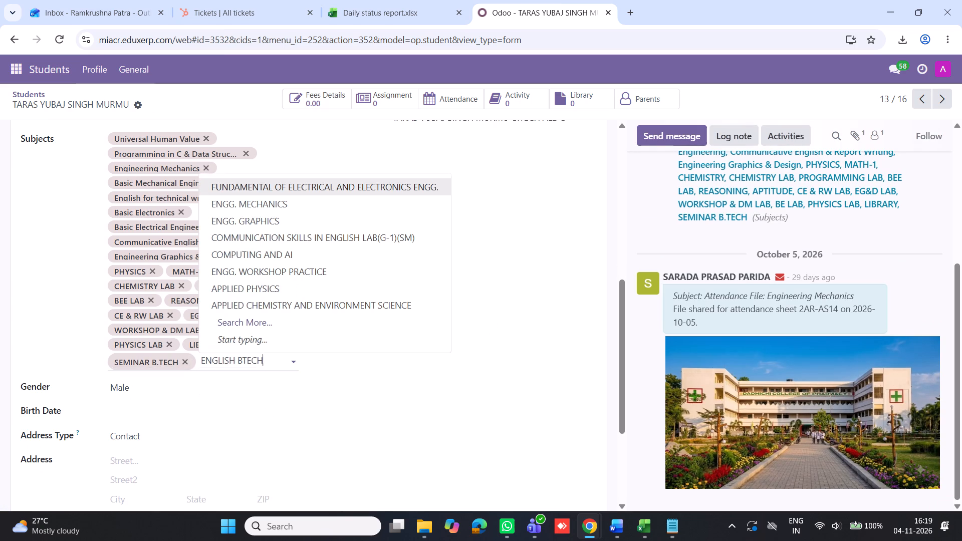
click(275, 379)
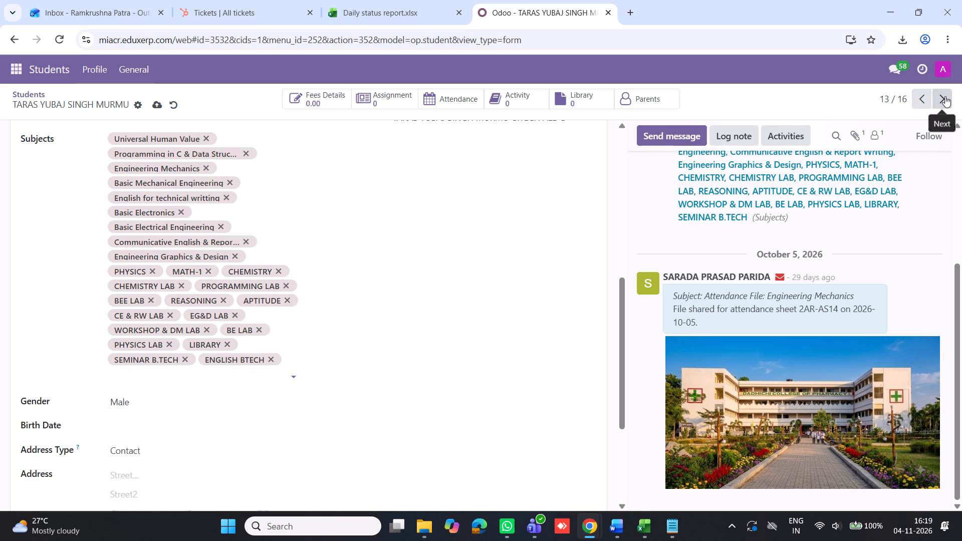
Continue through student records 14 and 15 of 16, adding ENGLISH BTECH to each one's subjects.
drag(945, 96, 941, 89)
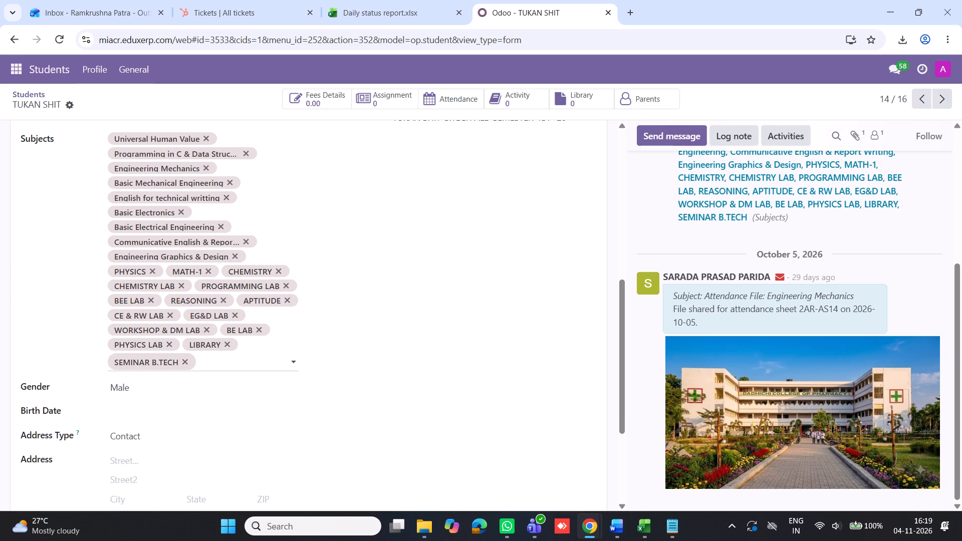
click(217, 360)
key(ctrl+v)
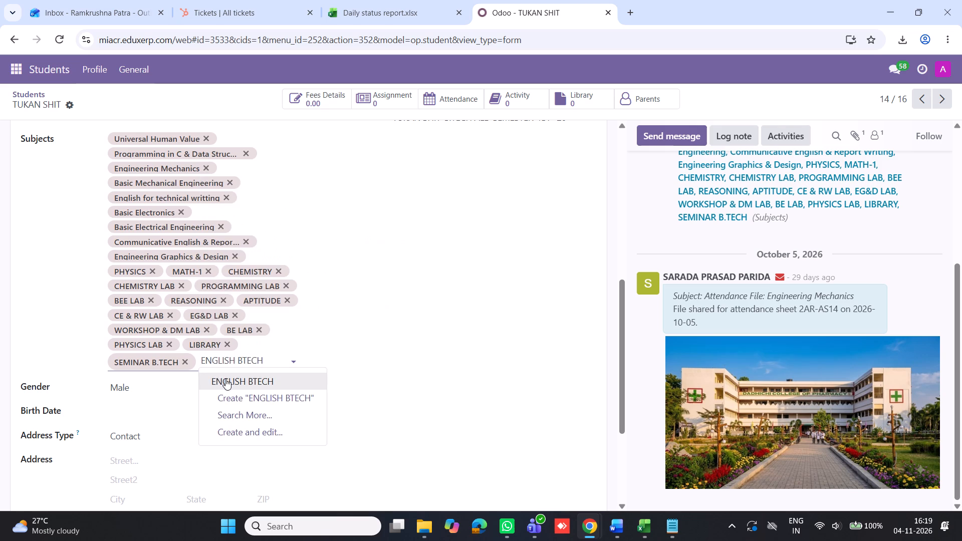
click(225, 379)
click(944, 99)
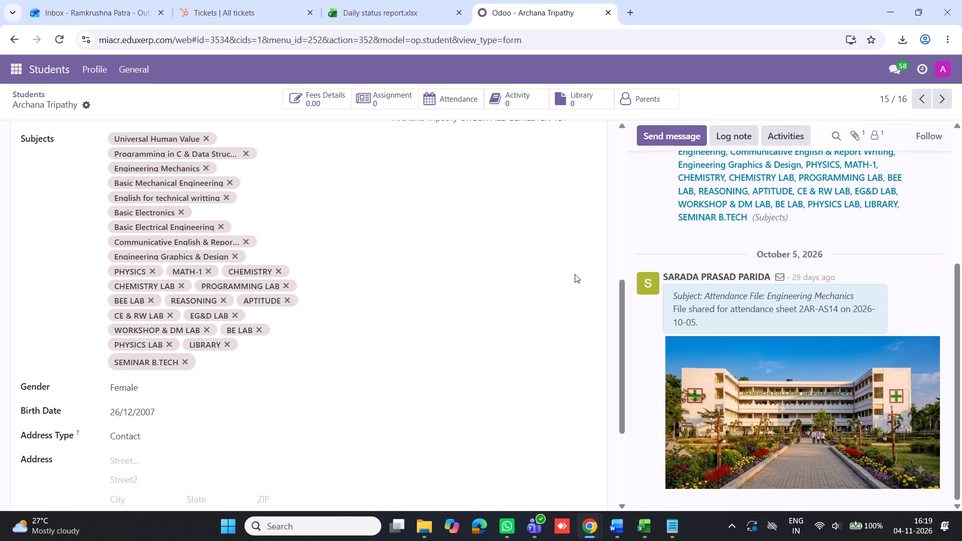
click(209, 358)
key(ctrl+v)
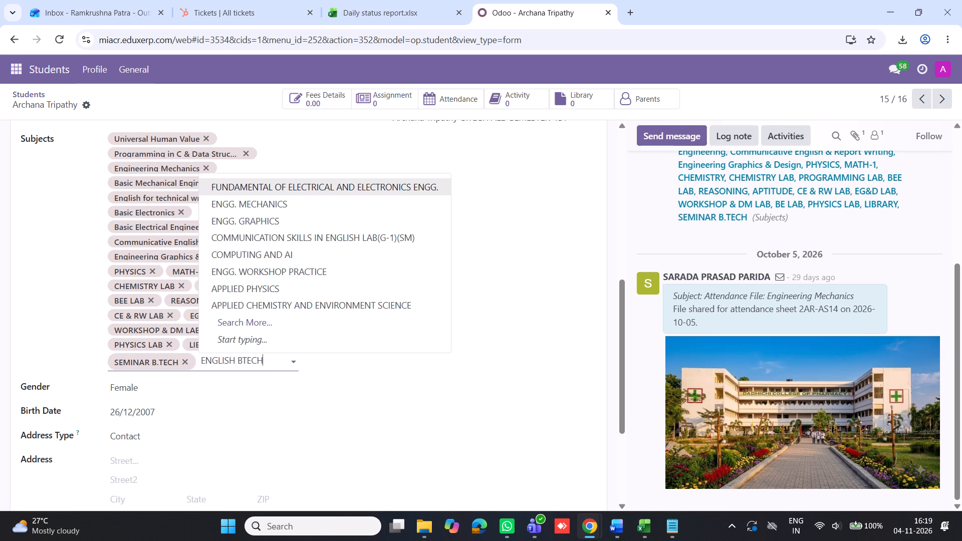
click(225, 378)
Add ENGLISH BTECH to the subjects of student record 16 of 16 and save it by moving on to the next record.
click(941, 102)
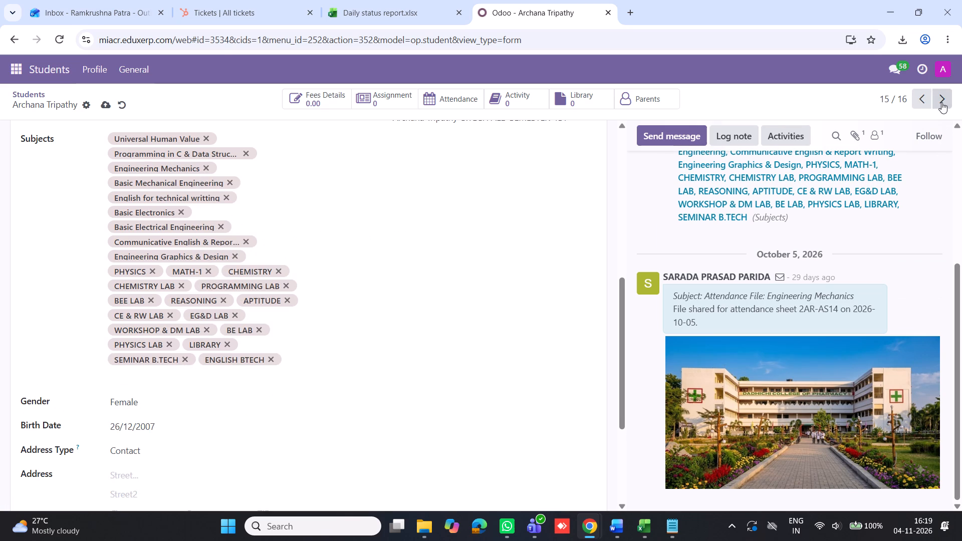
click(230, 360)
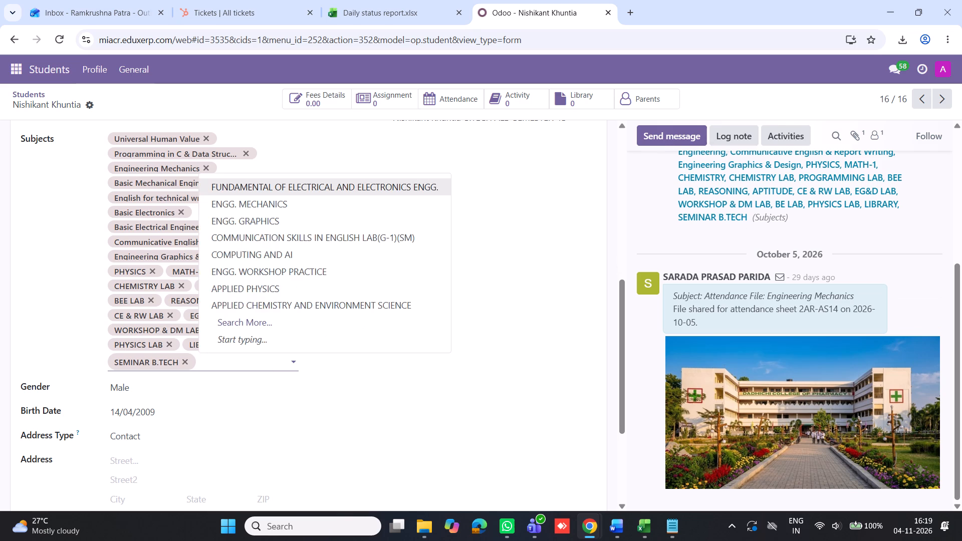
key(ctrl+v)
click(245, 380)
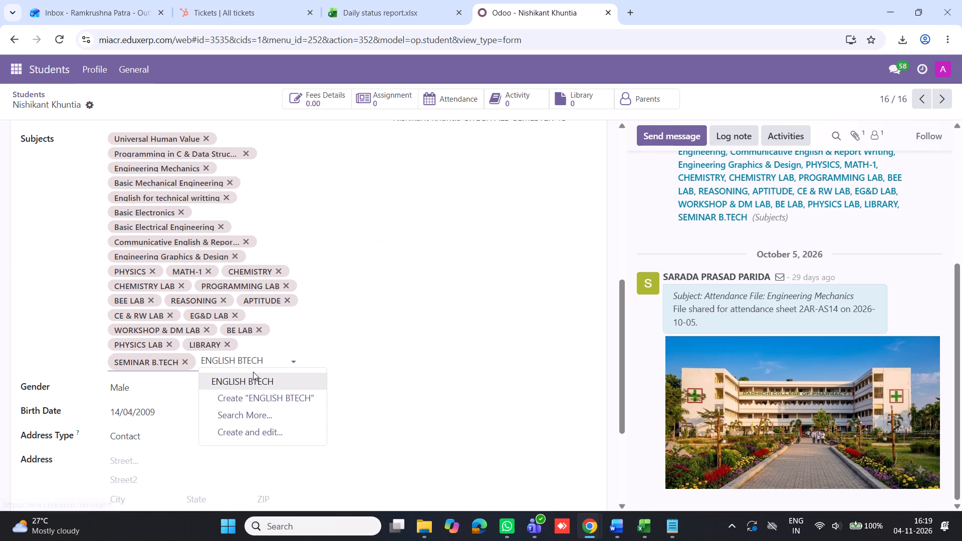
click(253, 379)
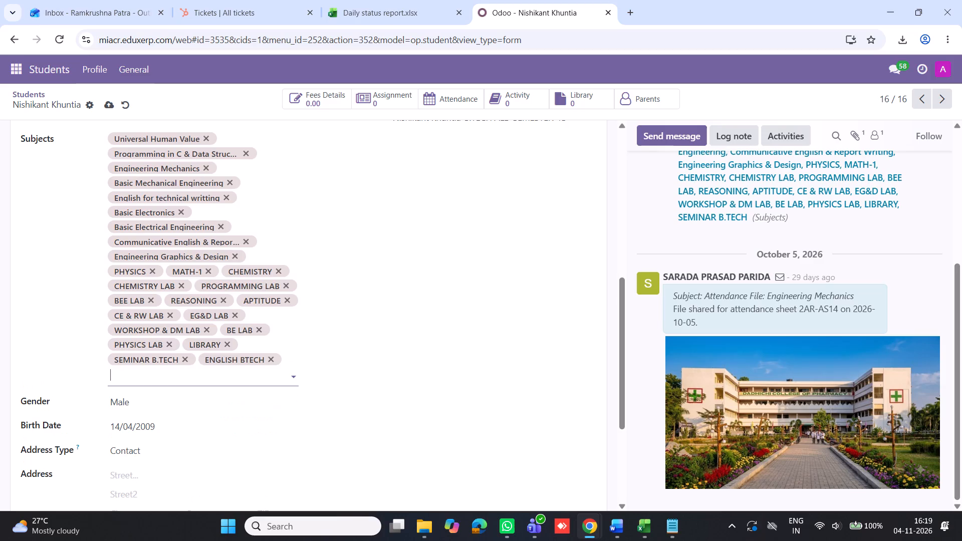
scroll(436, 226, up, 3)
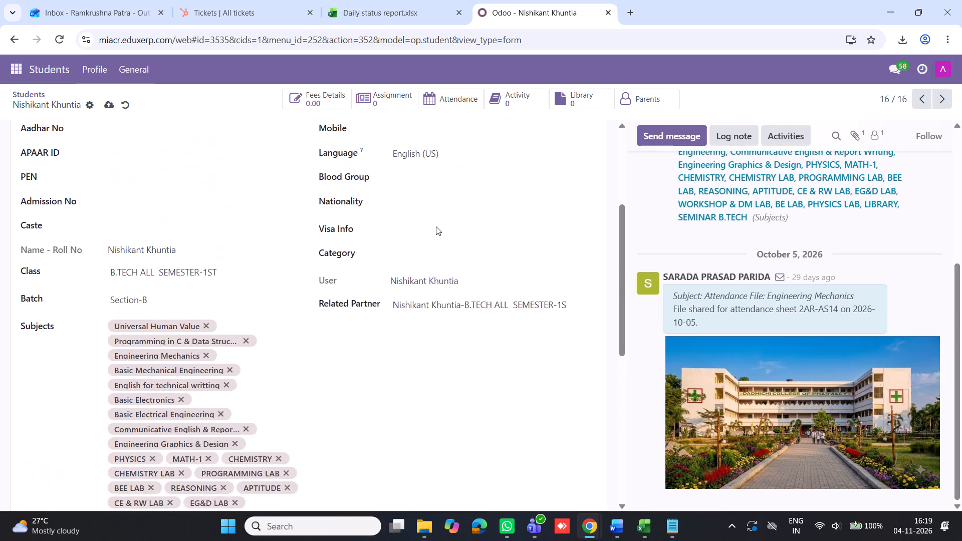
scroll(436, 226, up, 8)
click(941, 99)
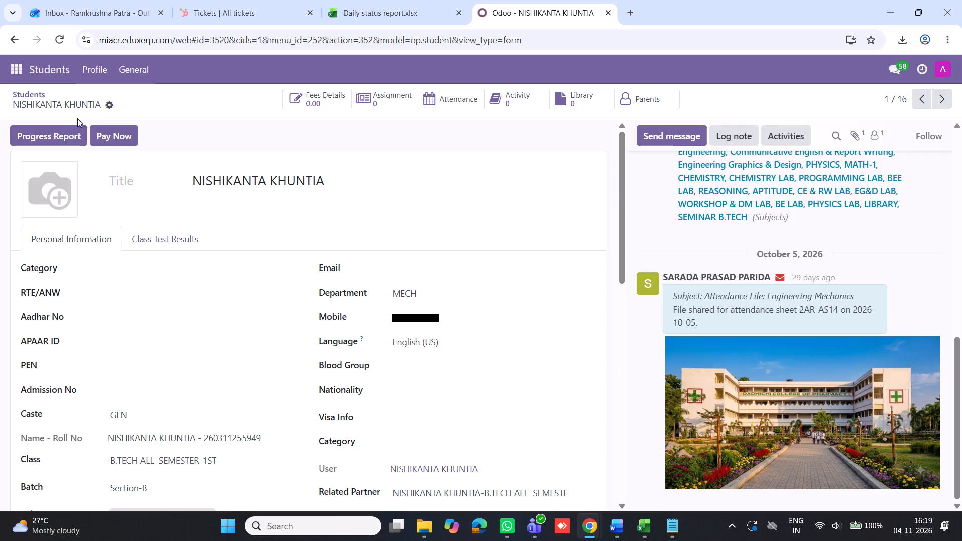
Return to the student list, collapse the B.TECH ALL SEMESTER-1ST group and go back to the overview of all students.
click(39, 96)
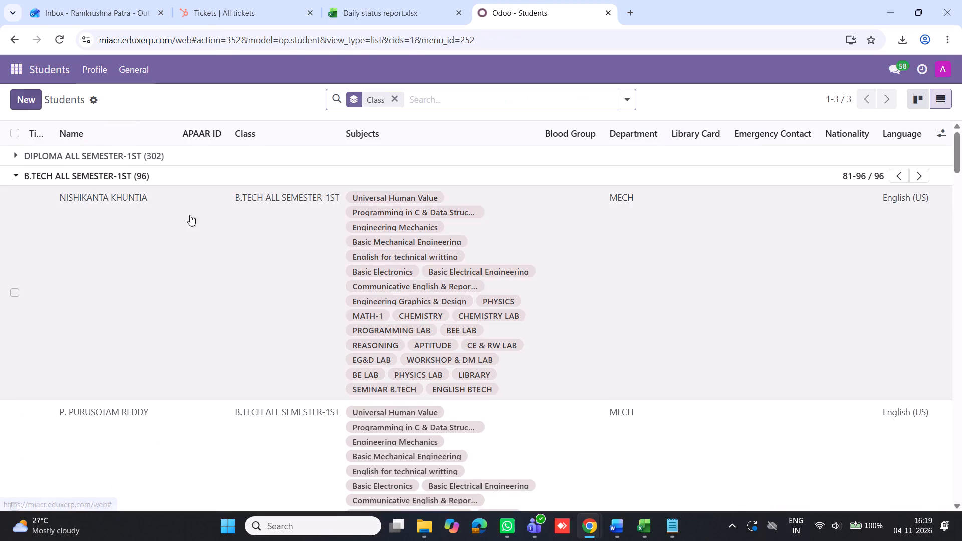
click(16, 176)
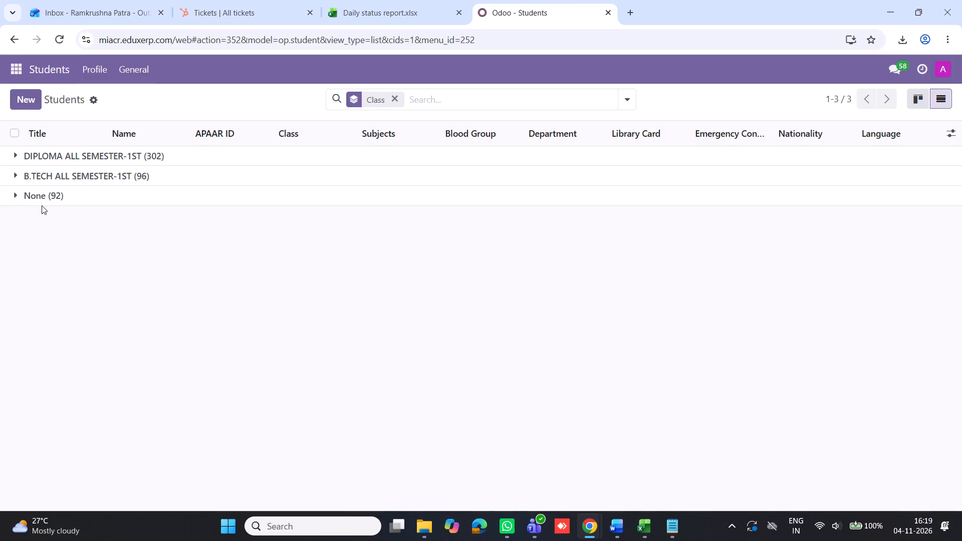
click(39, 71)
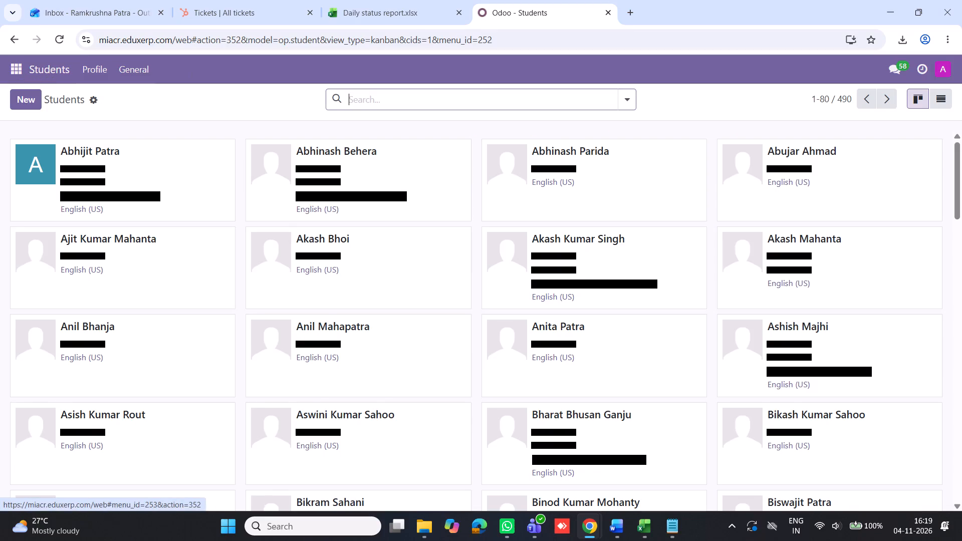
click(15, 66)
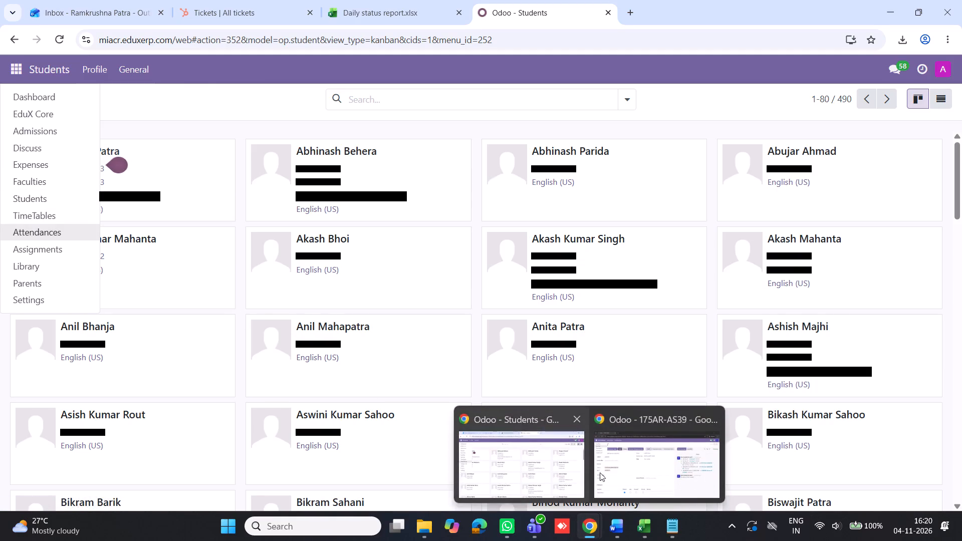
Switch to the incognito browser window and reload attendance sheet 175AR-AS39.
click(632, 467)
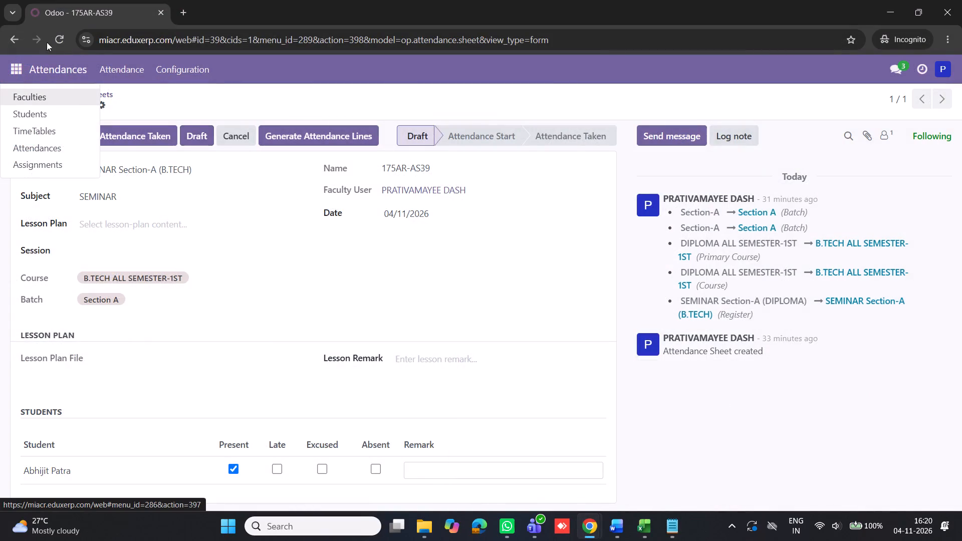
click(58, 36)
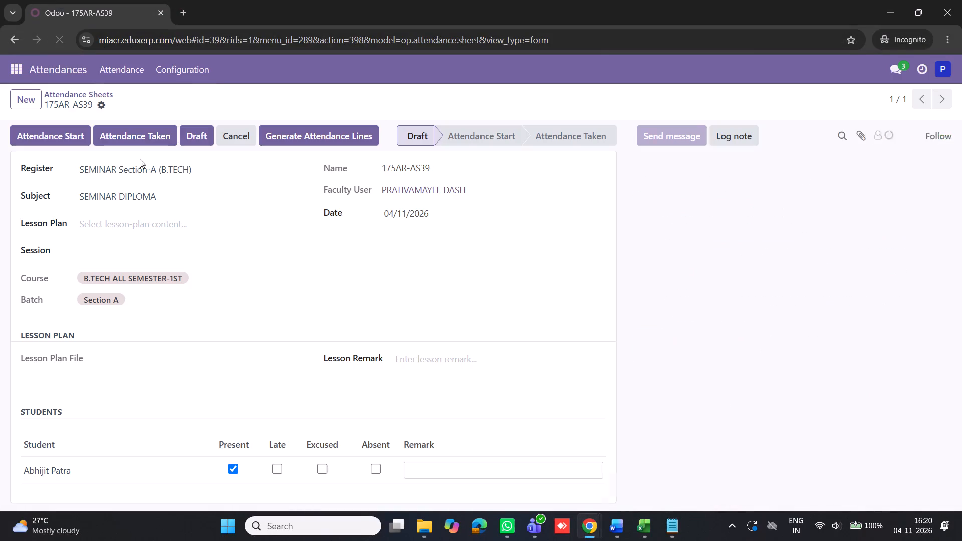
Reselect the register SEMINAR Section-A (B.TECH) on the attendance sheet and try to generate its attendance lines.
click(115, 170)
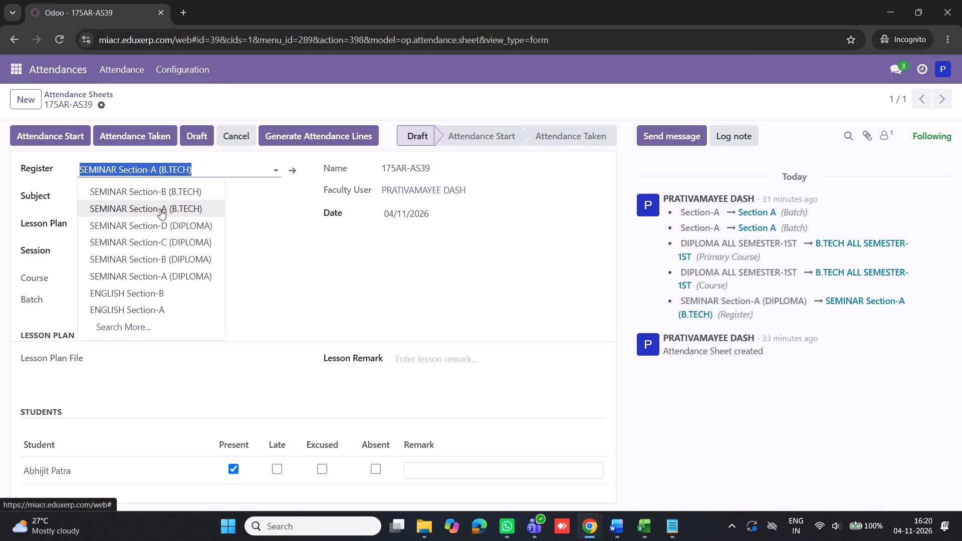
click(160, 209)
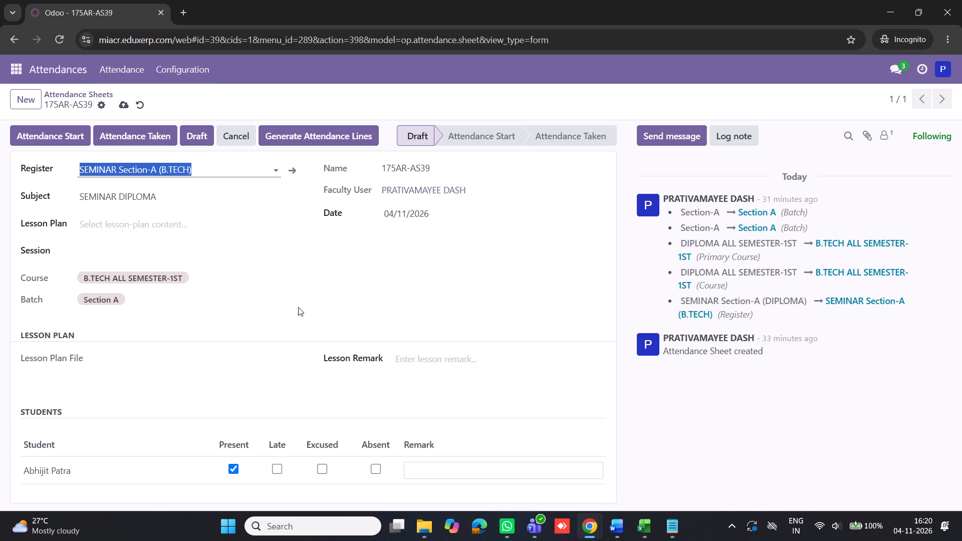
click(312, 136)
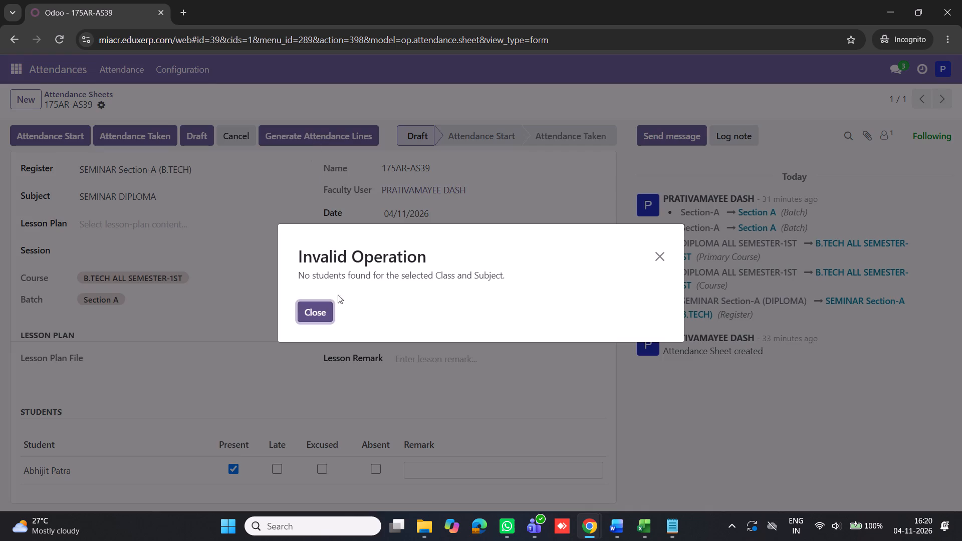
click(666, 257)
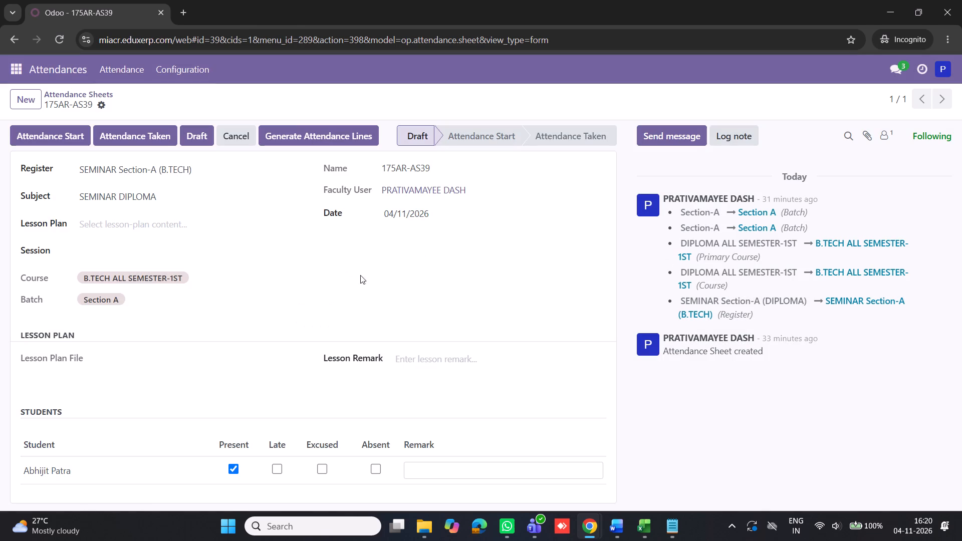
Set the attendance sheet's subject to ENGLISH BTECH and generate the attendance lines.
click(164, 196)
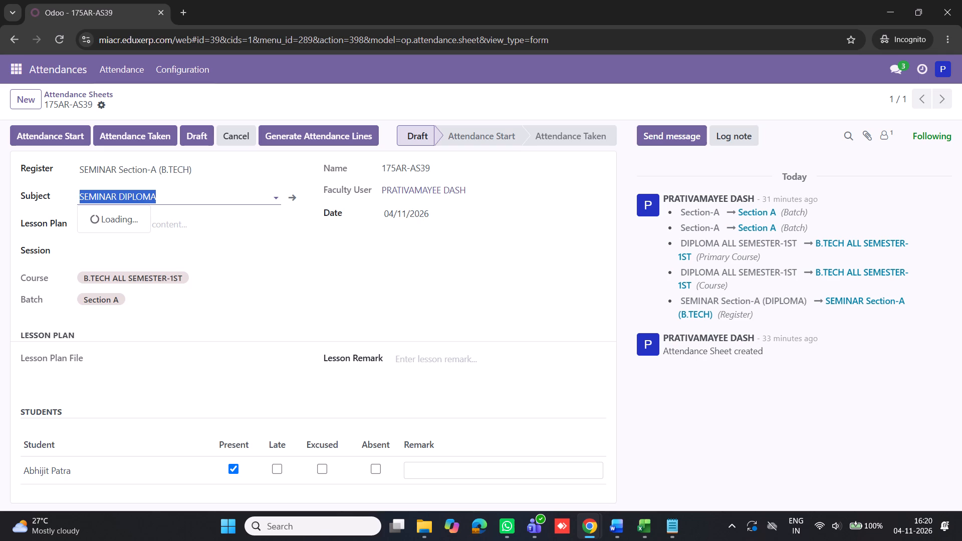
key(ctrl+v)
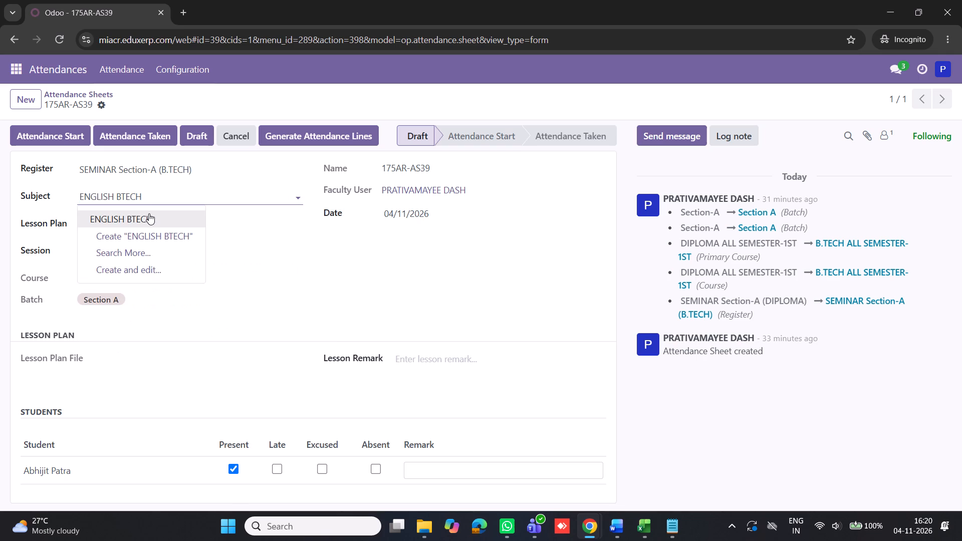
click(147, 216)
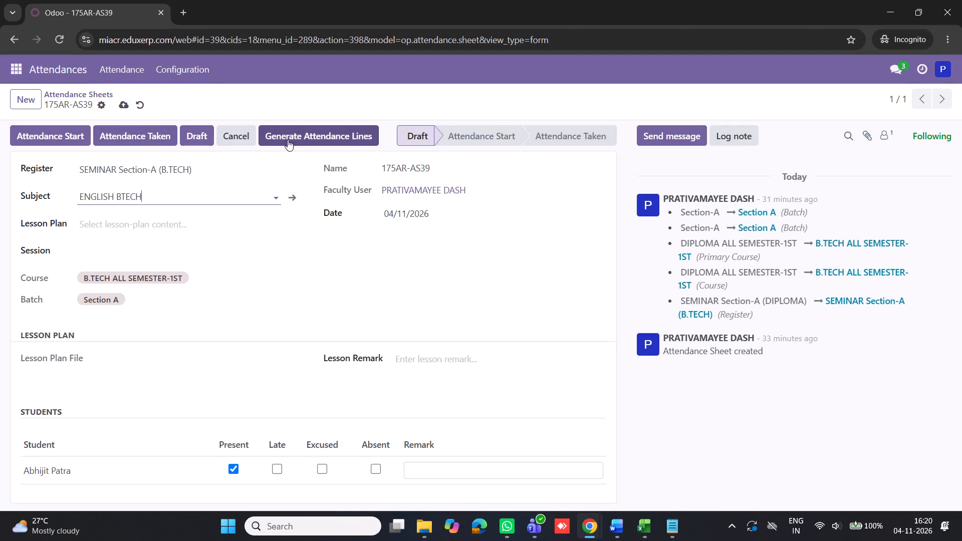
click(338, 137)
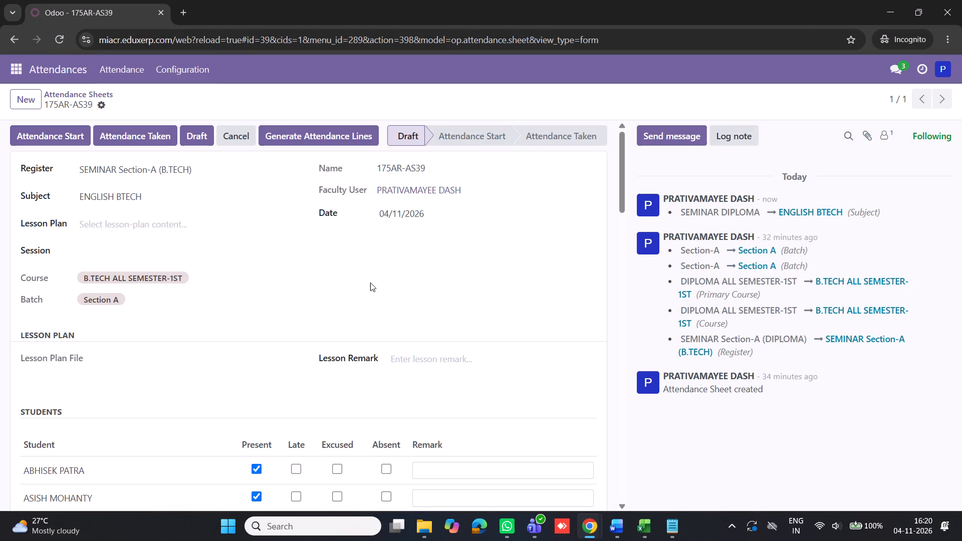
Examine the generated student list on attendance sheet 175AR-AS39 along with its register, subject, course and batch.
scroll(383, 329, down, 20)
scroll(383, 329, down, 12)
scroll(397, 319, up, 3)
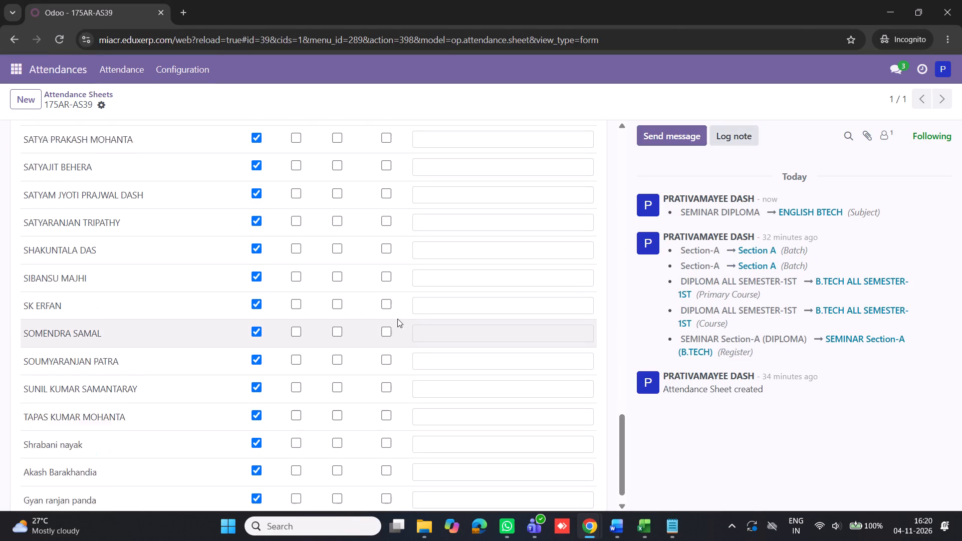
scroll(397, 319, up, 9)
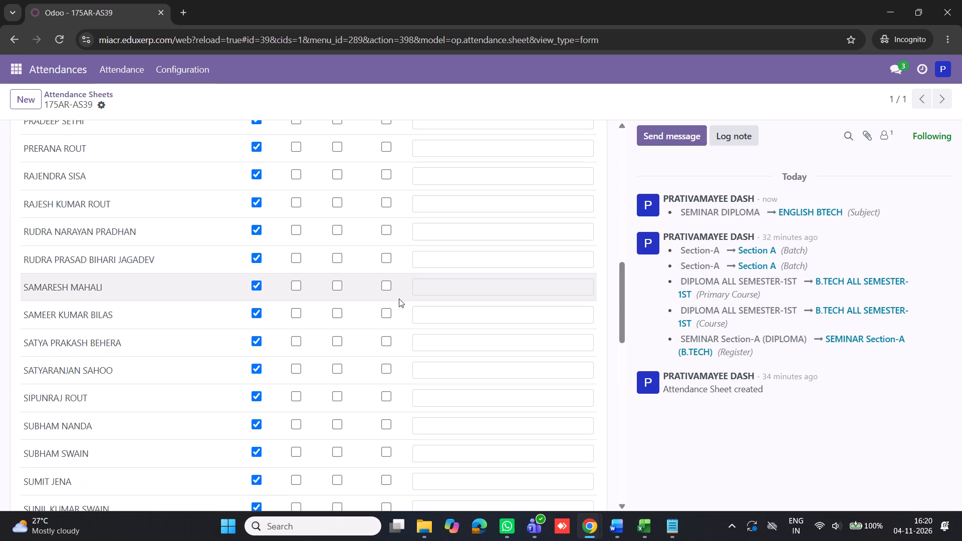
scroll(265, 302, up, 5)
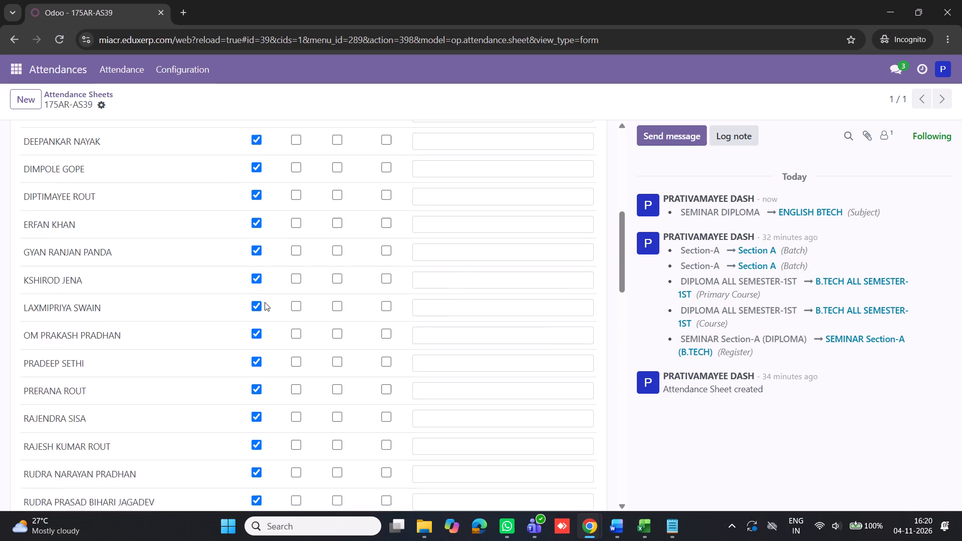
scroll(265, 302, up, 17)
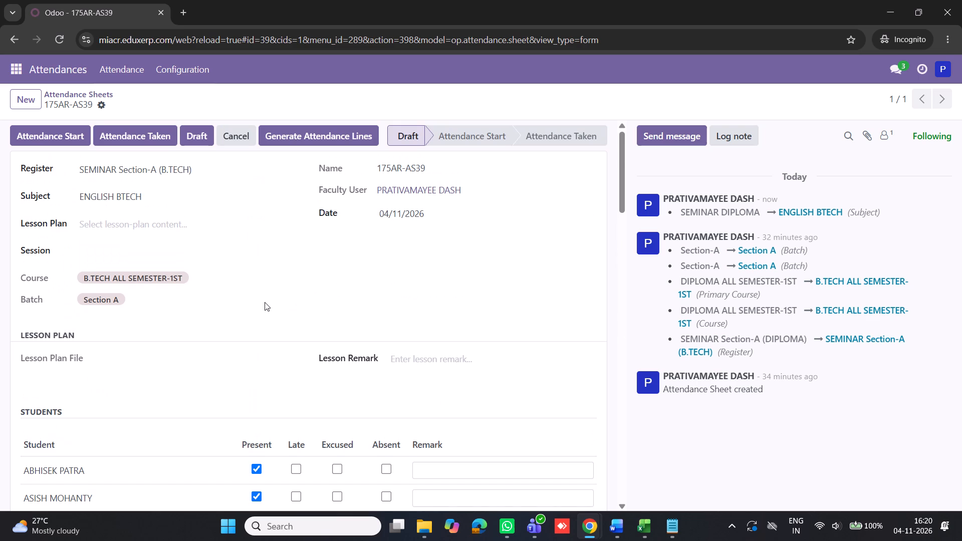
scroll(265, 302, up, 5)
scroll(280, 260, down, 8)
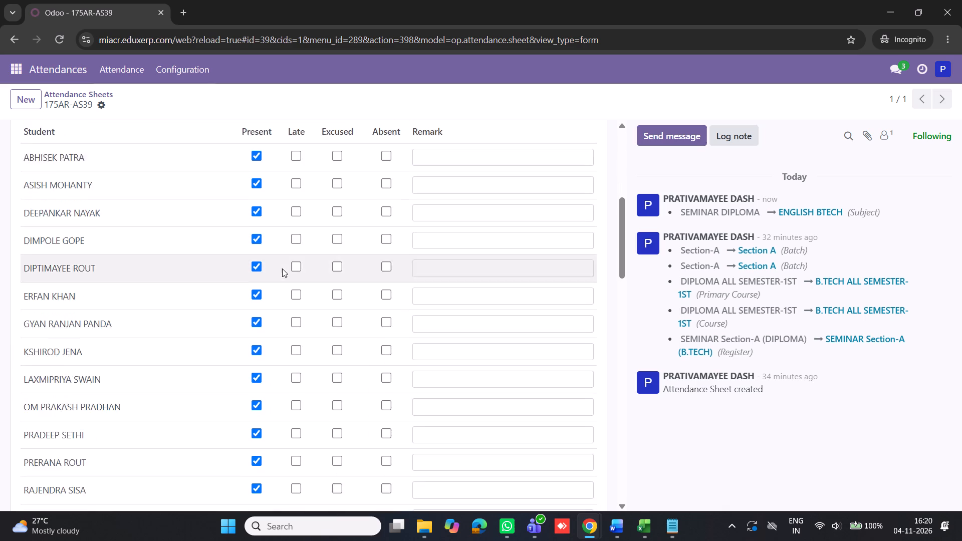
Change the subject of attendance sheet 175AR-AS39 to SEMINAR B.TECH and generate the attendance lines again.
scroll(282, 268, down, 2)
scroll(283, 275, down, 20)
scroll(283, 275, down, 4)
scroll(259, 325, up, 9)
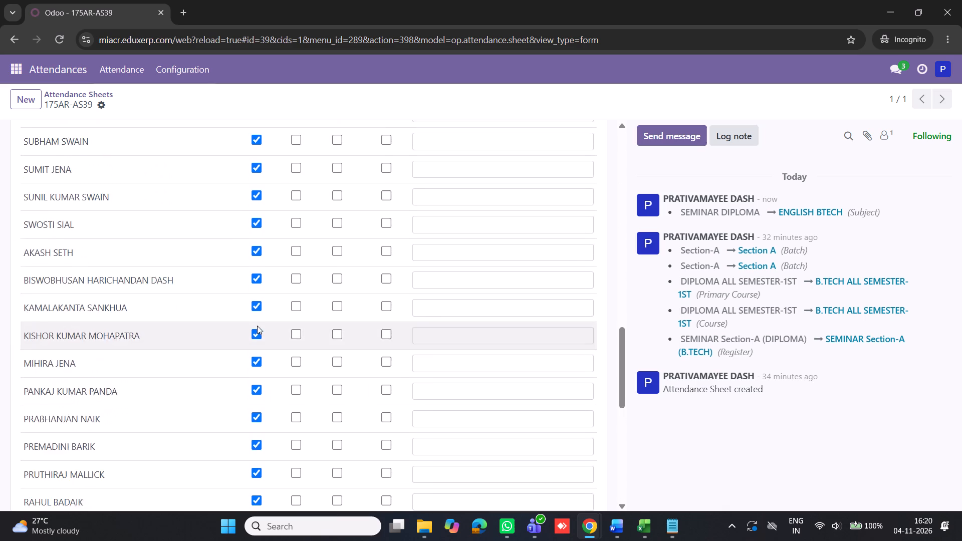
scroll(257, 326, up, 20)
scroll(257, 326, up, 1)
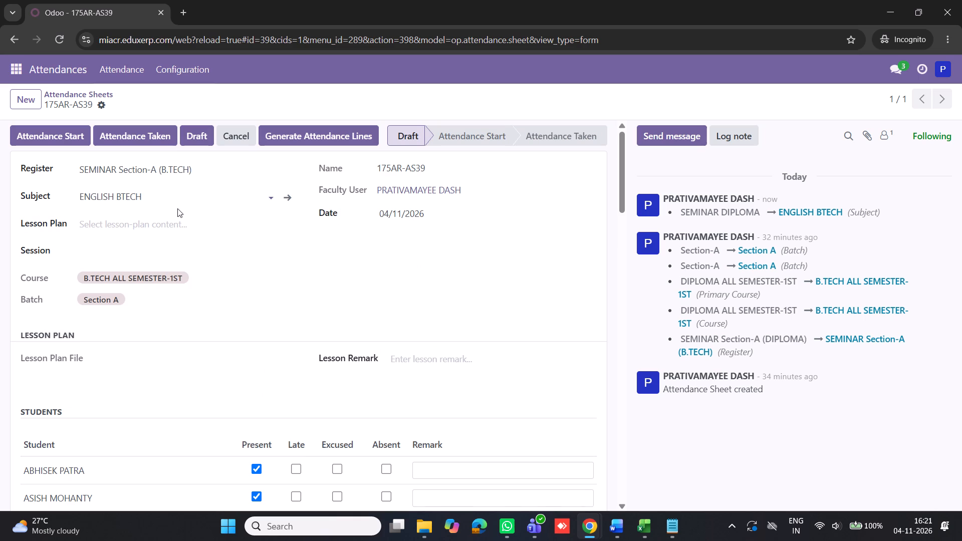
scroll(177, 208, up, 4)
click(151, 197)
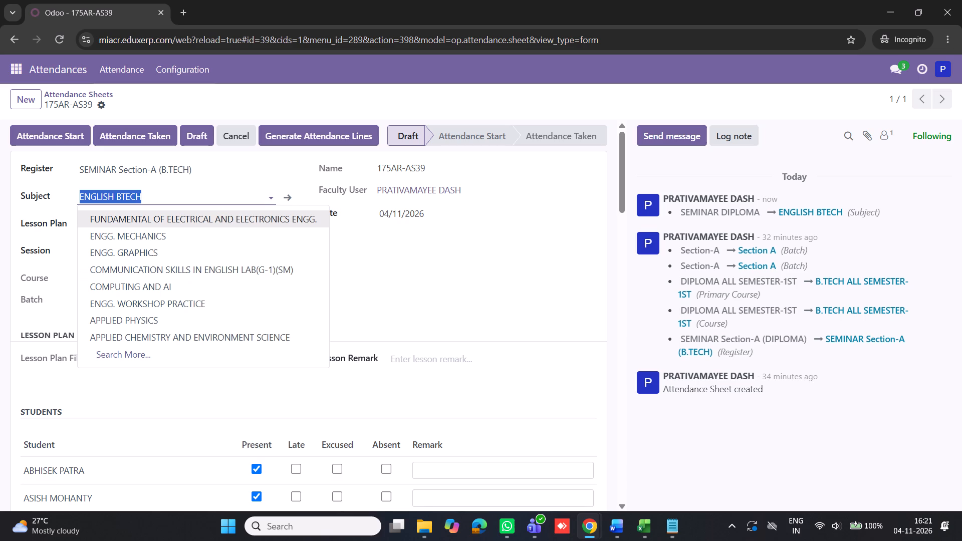
key(BackSpace)
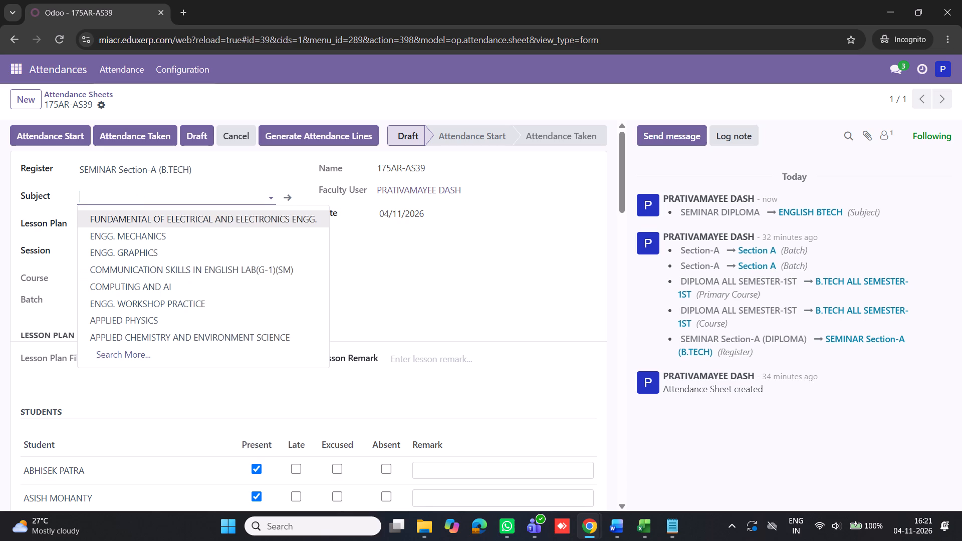
key(BackSpace)
key(s)
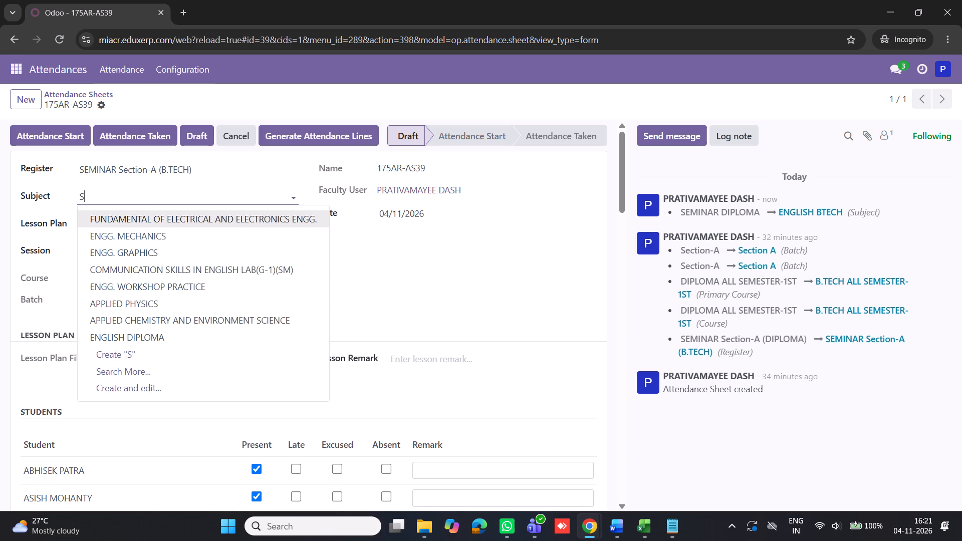
text(EM)
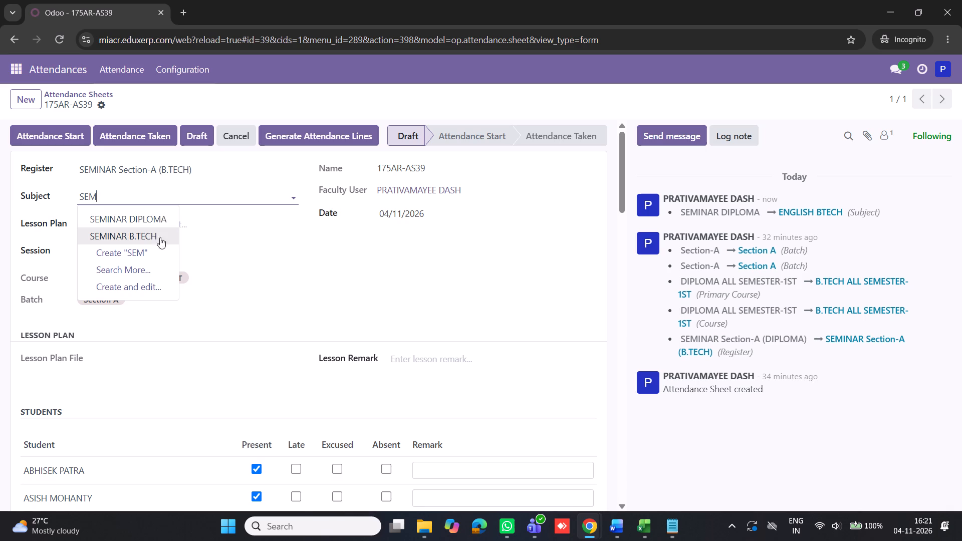
click(147, 240)
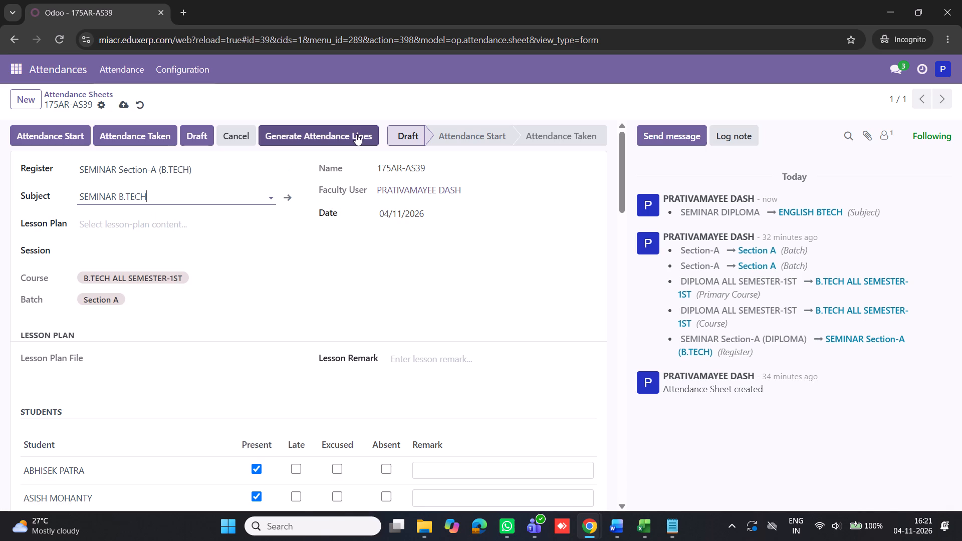
click(356, 134)
Examine the student list generated for SEMINAR B.TECH and the registers available for the attendance sheet.
scroll(451, 312, down, 4)
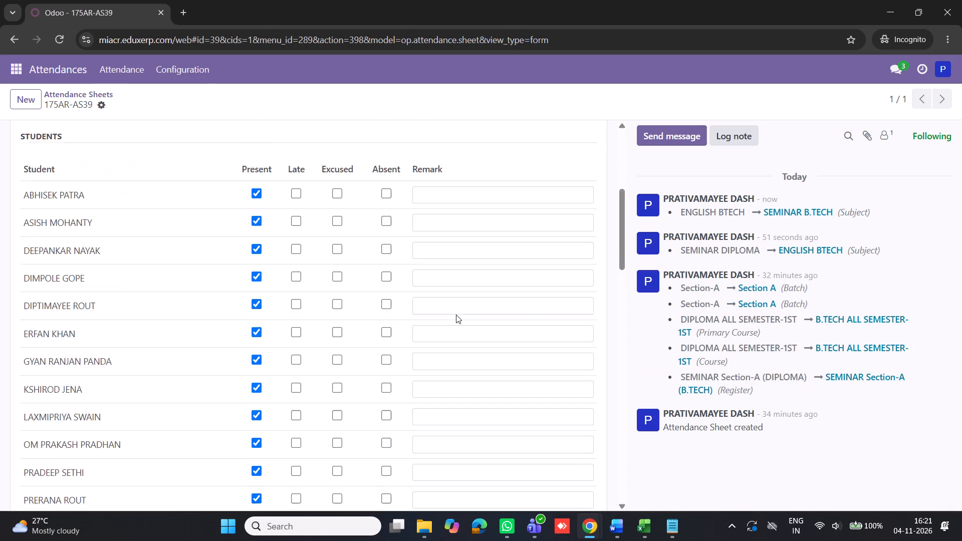
scroll(456, 315, down, 20)
scroll(456, 315, down, 8)
scroll(448, 334, up, 13)
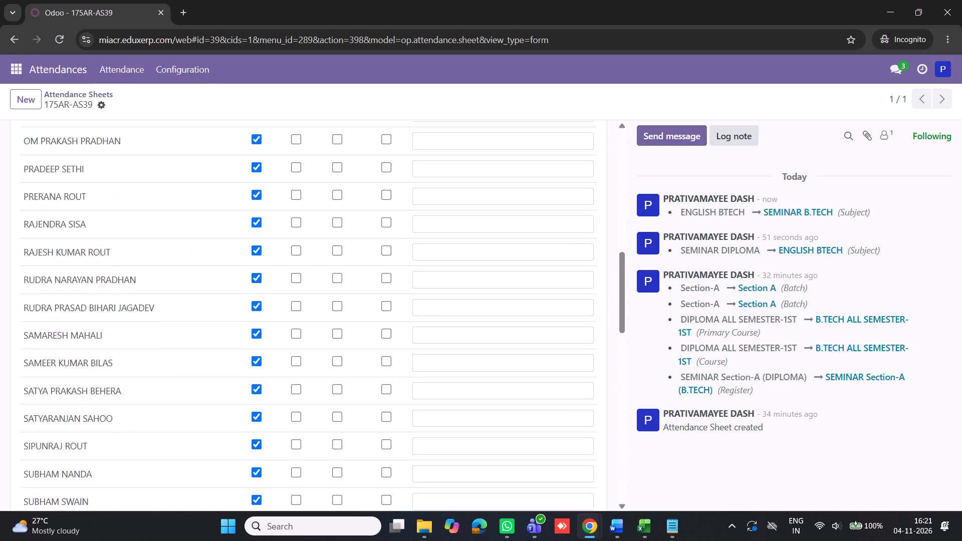
scroll(447, 335, up, 15)
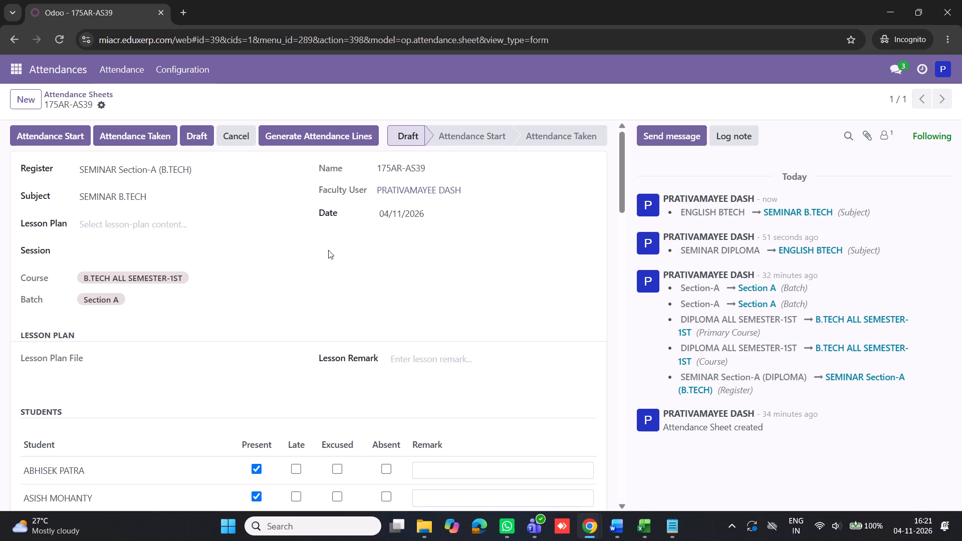
scroll(328, 250, up, 5)
click(116, 169)
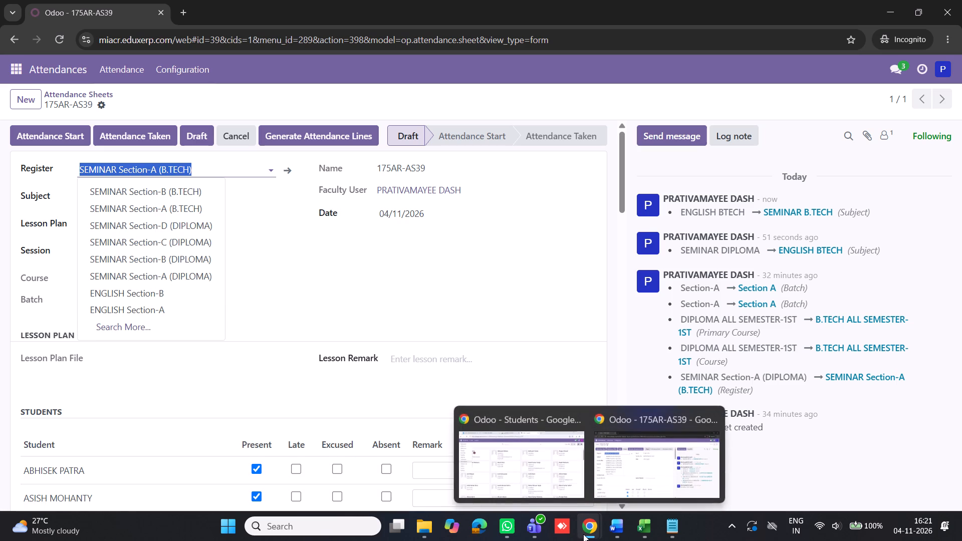
Switch to the administrator's browser window and open the attendance registers list.
click(538, 483)
click(19, 66)
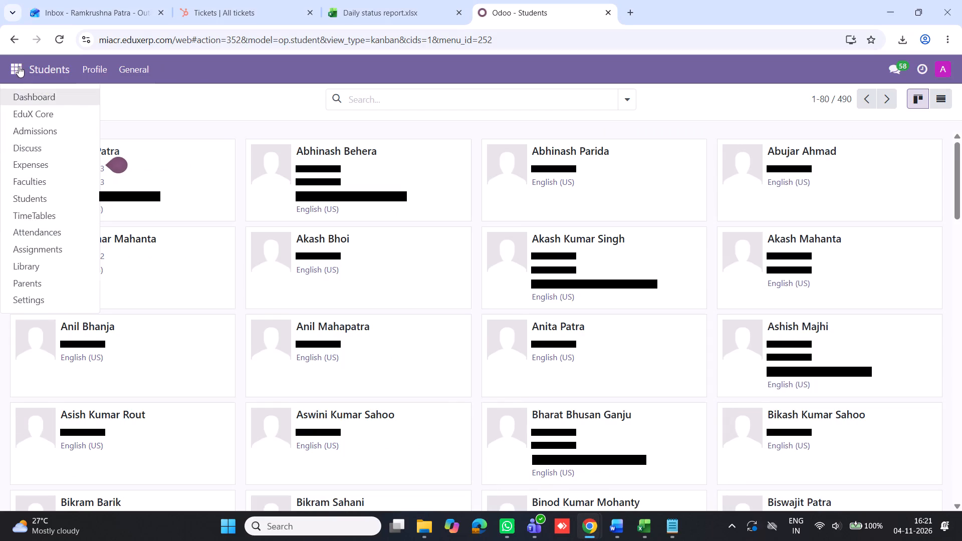
click(19, 73)
click(42, 236)
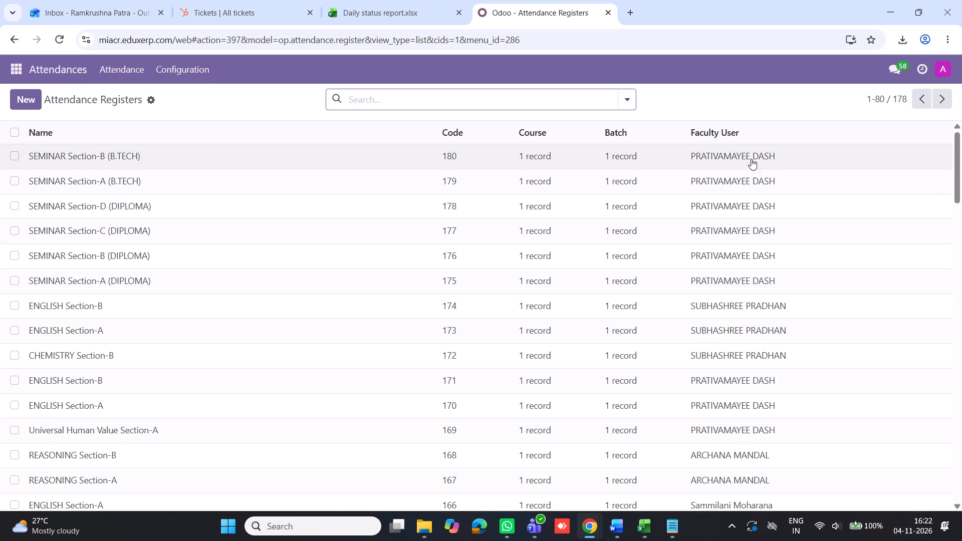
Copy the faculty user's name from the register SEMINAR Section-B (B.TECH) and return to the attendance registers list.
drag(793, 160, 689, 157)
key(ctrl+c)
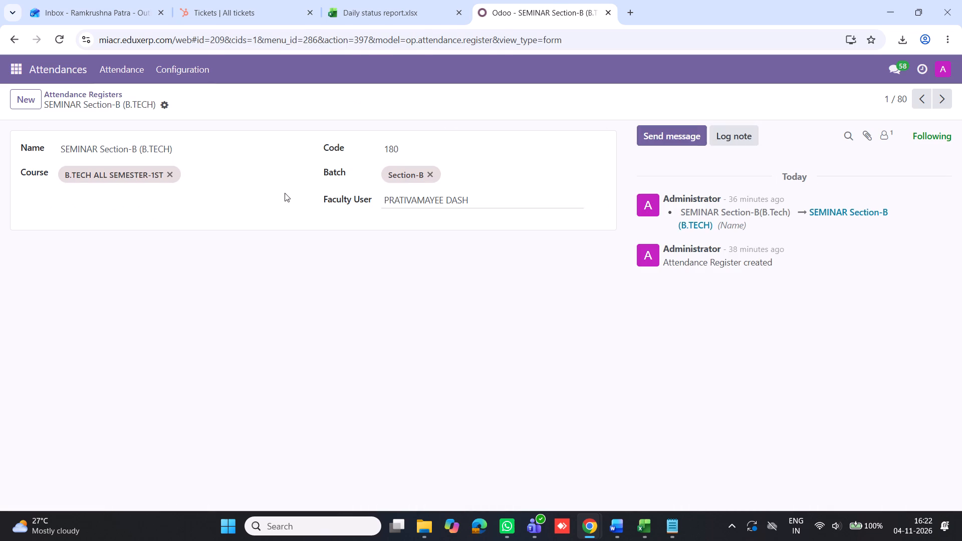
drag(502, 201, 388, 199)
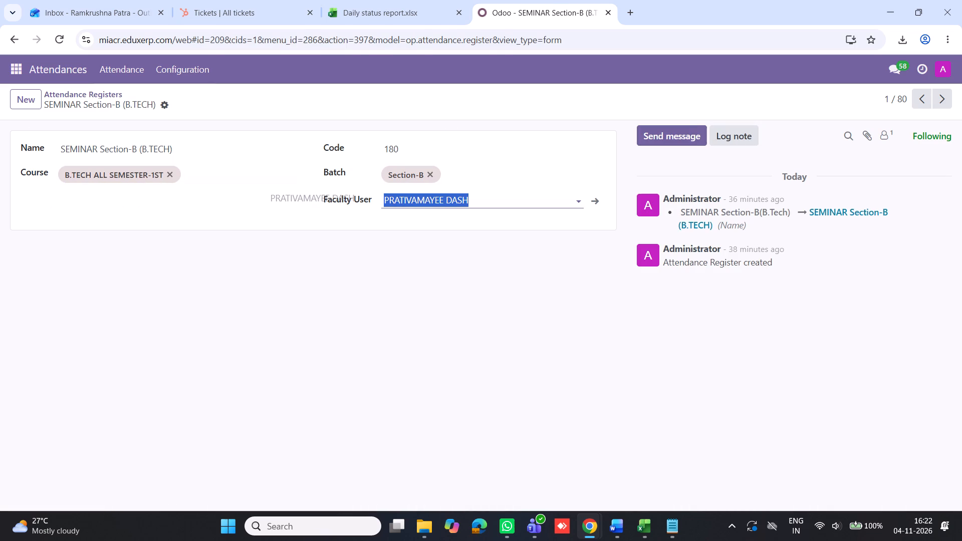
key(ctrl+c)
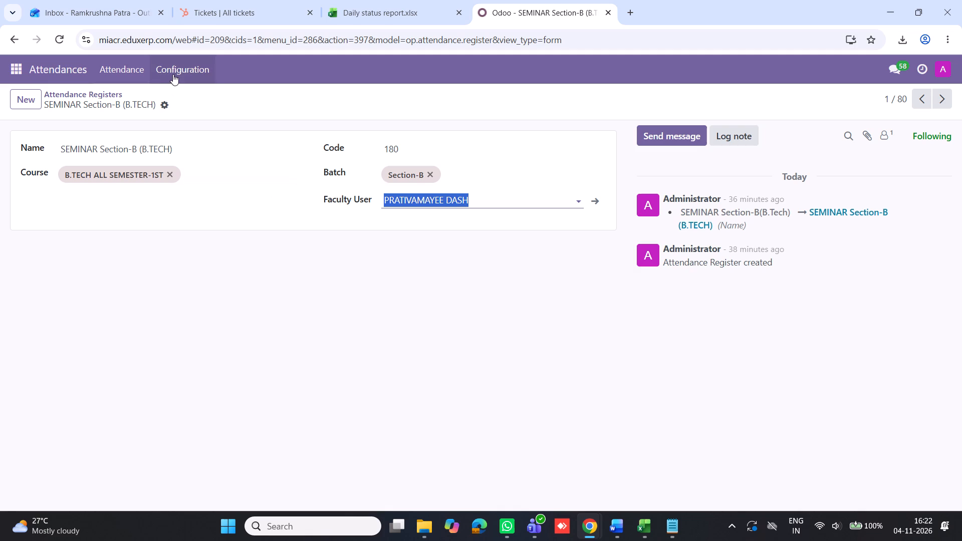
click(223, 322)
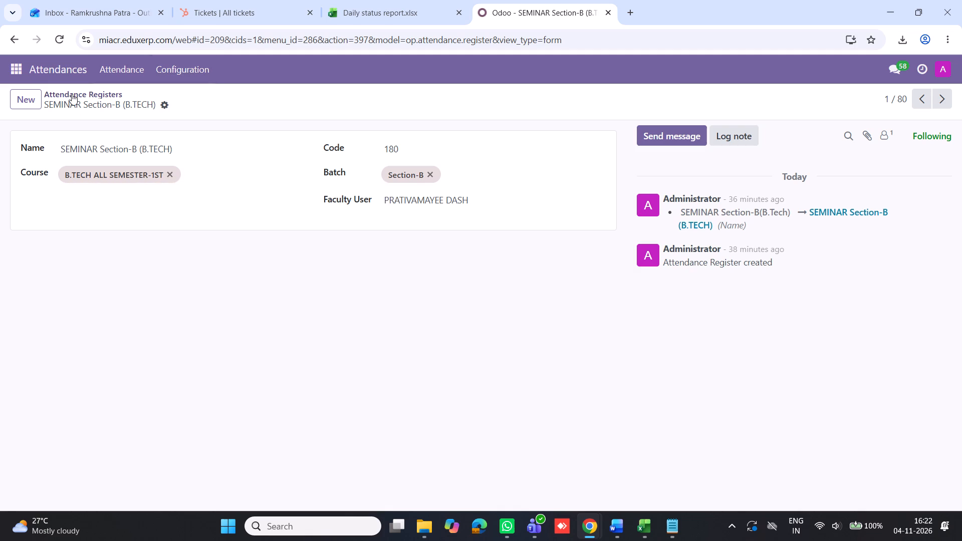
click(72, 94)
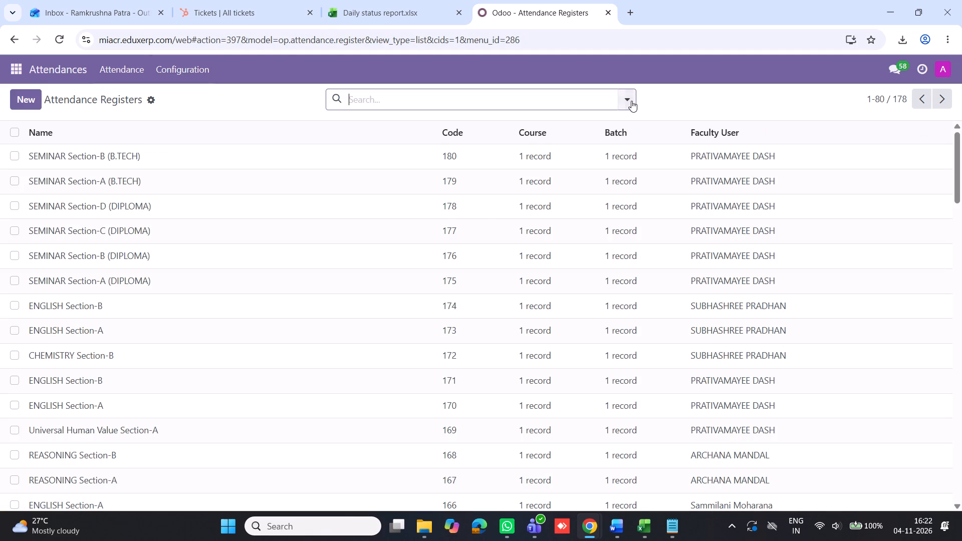
Group the attendance registers by Faculty User and expand the group of the faculty member who holds the SEMINAR registers.
click(631, 101)
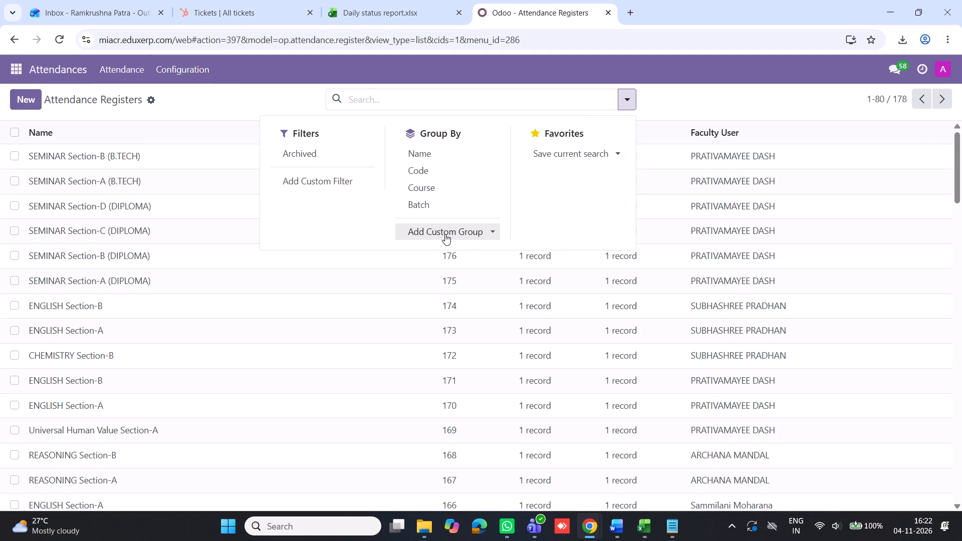
click(445, 234)
click(448, 351)
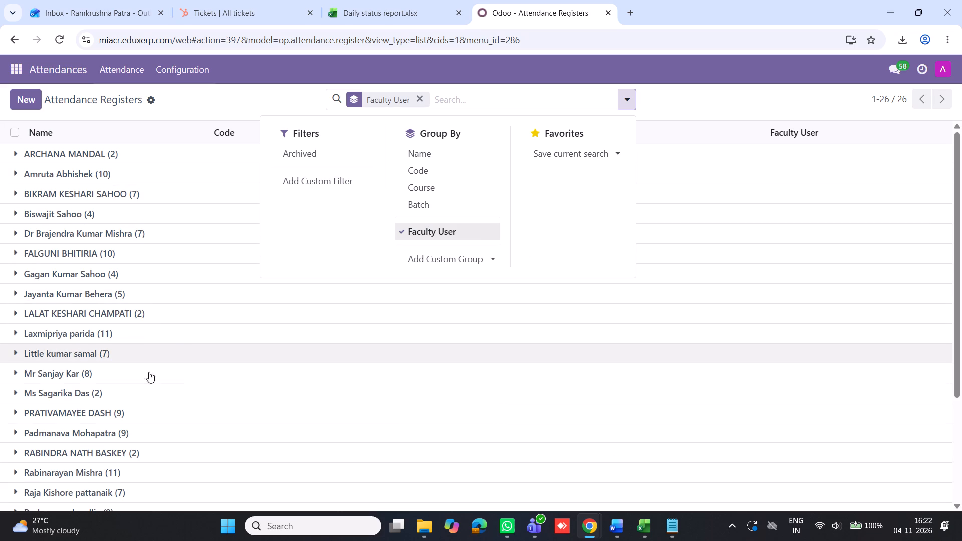
click(14, 411)
scroll(195, 372, down, 2)
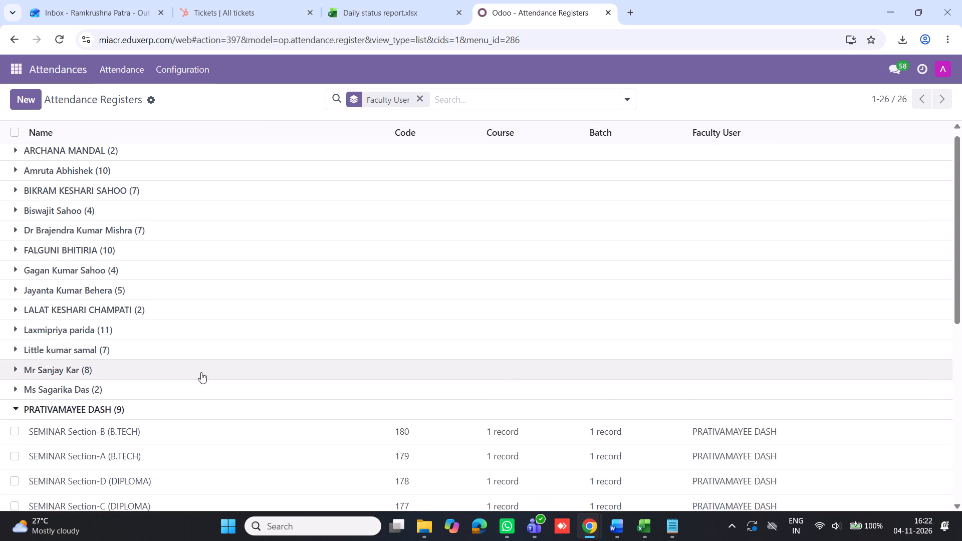
scroll(262, 337, down, 1)
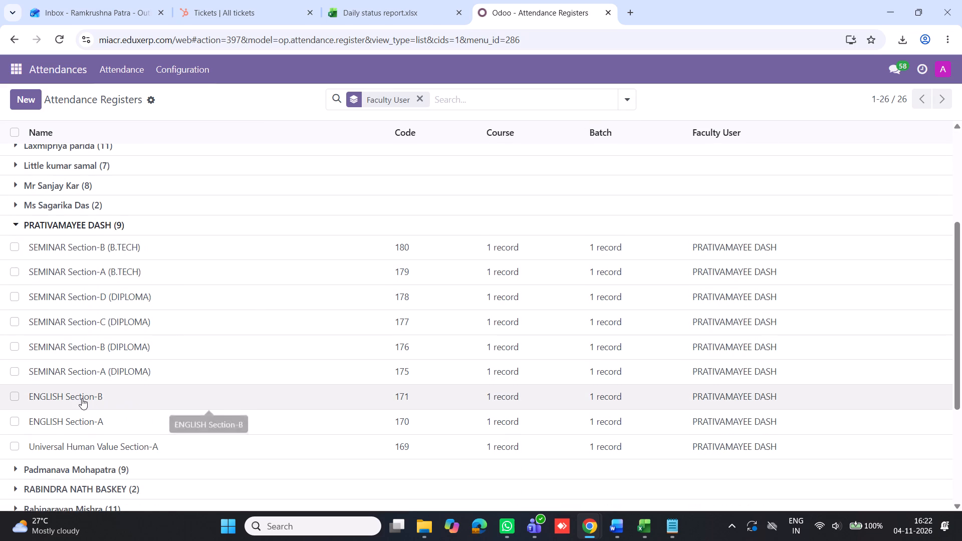
Rename that faculty member's register ENGLISH Section-B as ENGLISH Section-B (B.TECH), save it and return to the registers list.
click(82, 398)
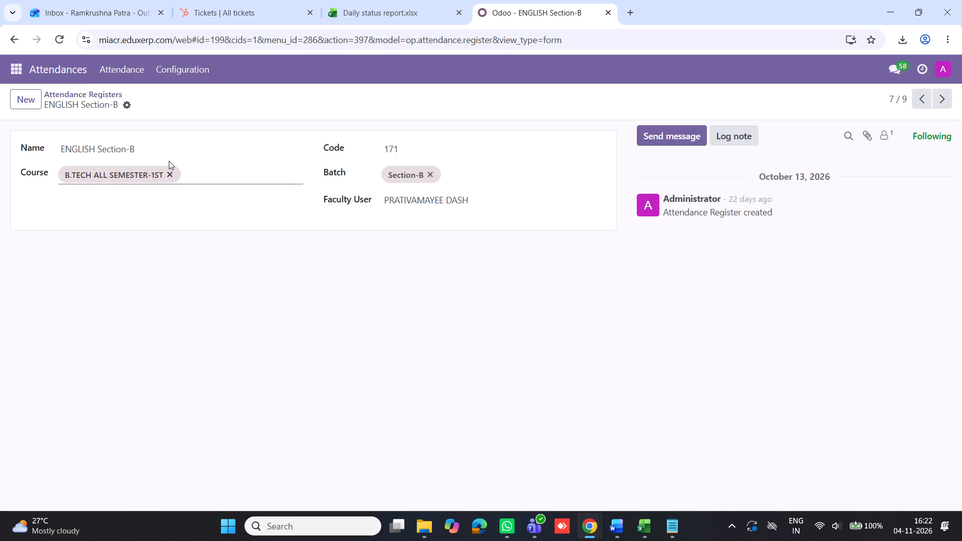
click(157, 147)
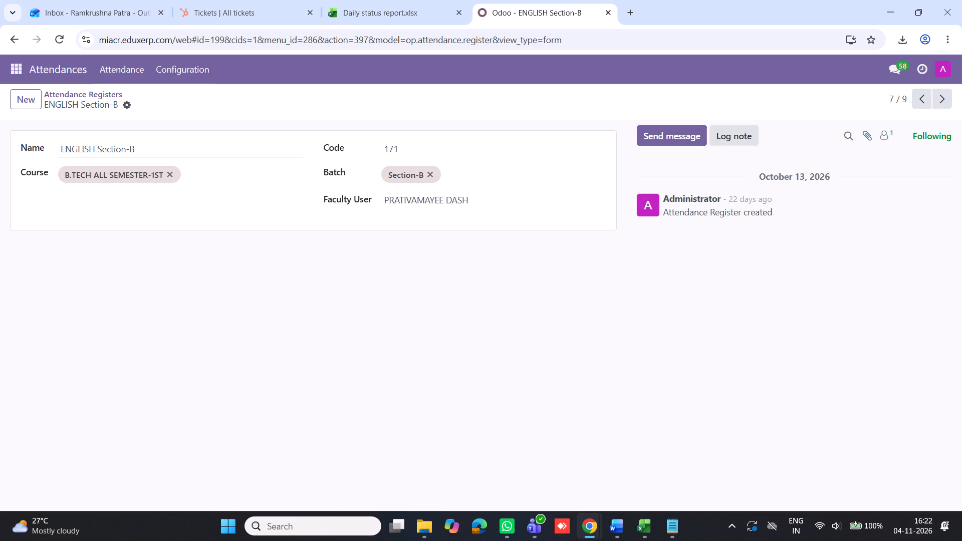
key(space)
text(())
key(Left)
key(b)
key(period)
key(t)
text(ECH)
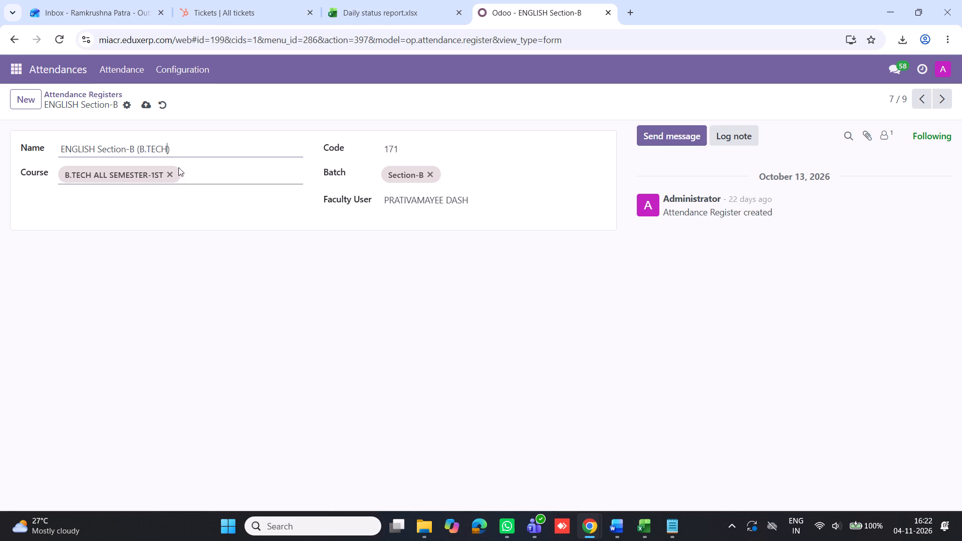
click(146, 104)
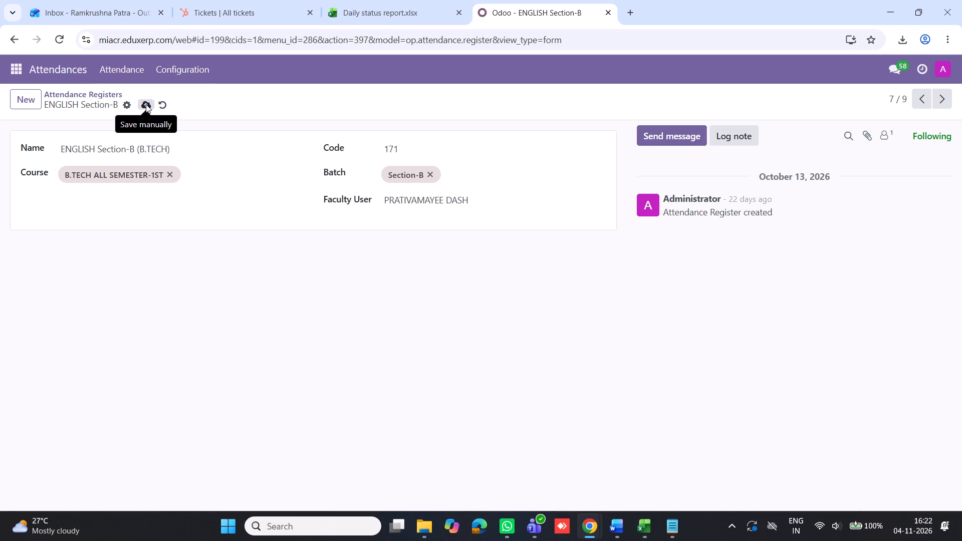
click(93, 95)
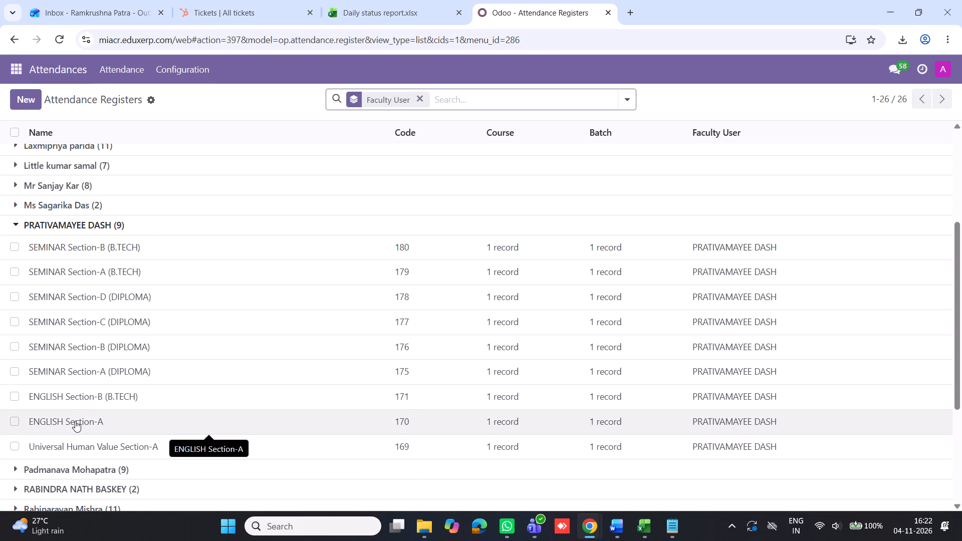
Rename the register ENGLISH Section-A as ENGLISH Section-A (B.TECH), save it and return to the attendance registers list.
click(75, 421)
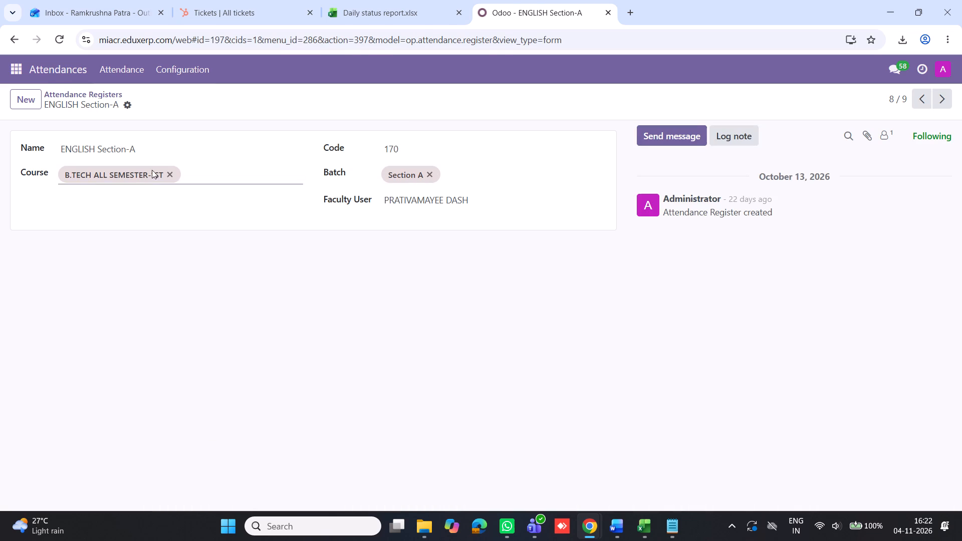
click(143, 150)
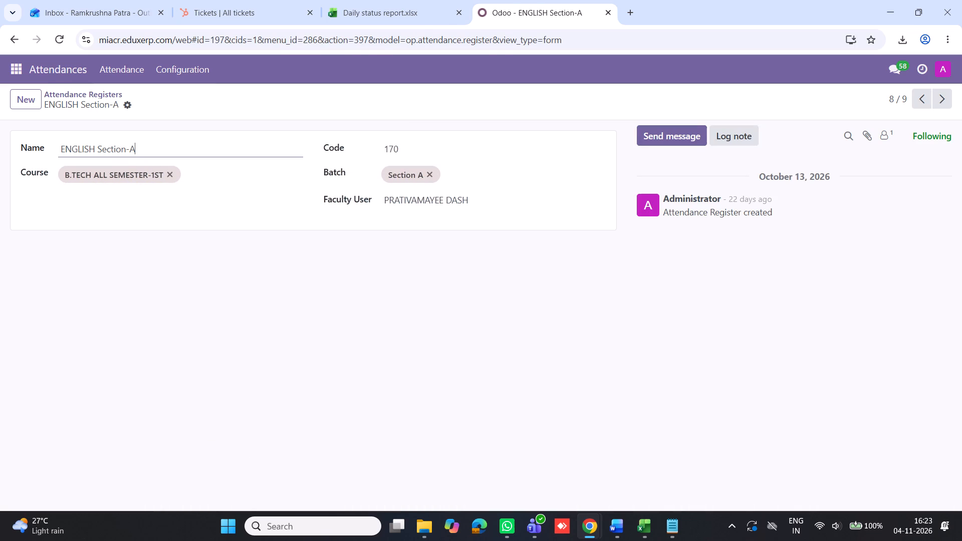
key(space)
text(())
key(Left)
key(b)
text(.T)
text(ECH)
click(147, 107)
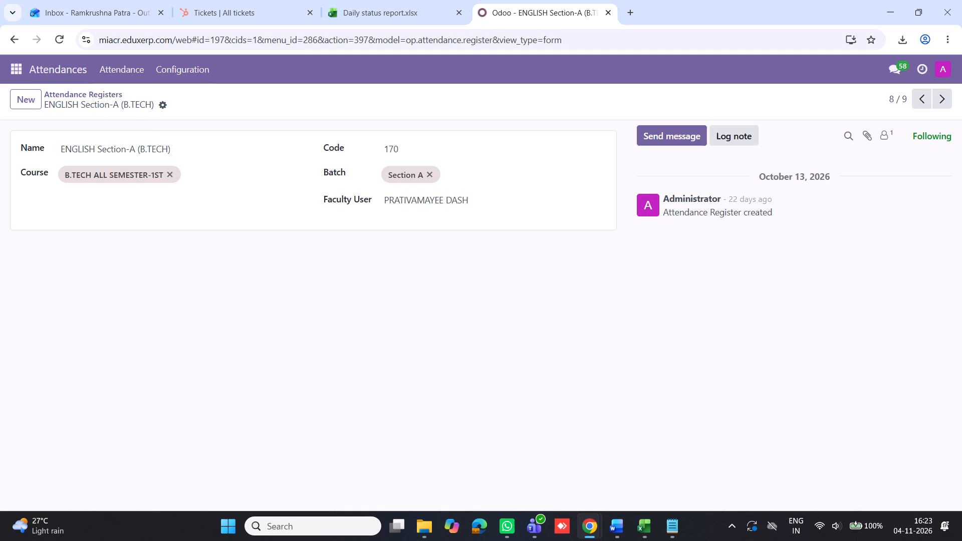
click(74, 93)
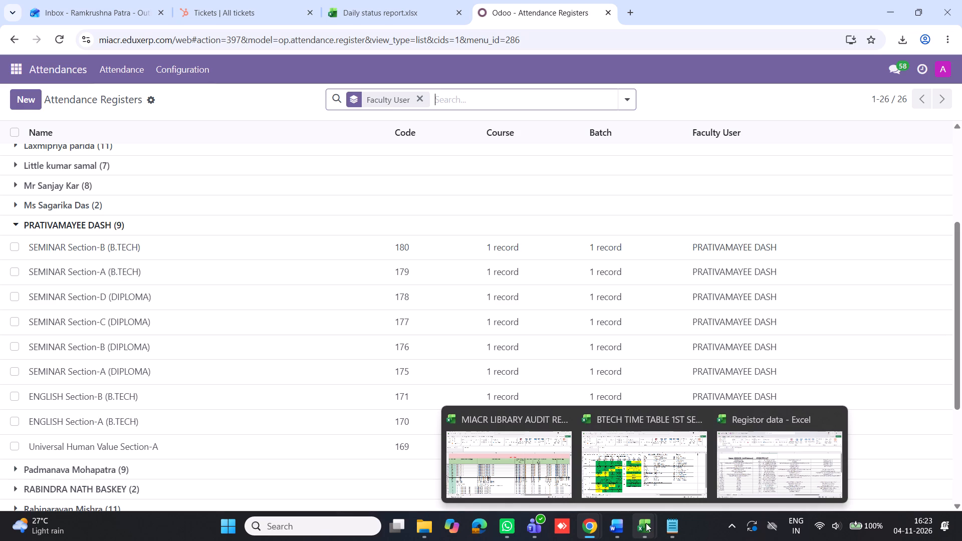
Open the register Universal Human Value Section-A, and switch to the B.TECH 1st-semester timetable workbook in Excel to check it.
click(118, 444)
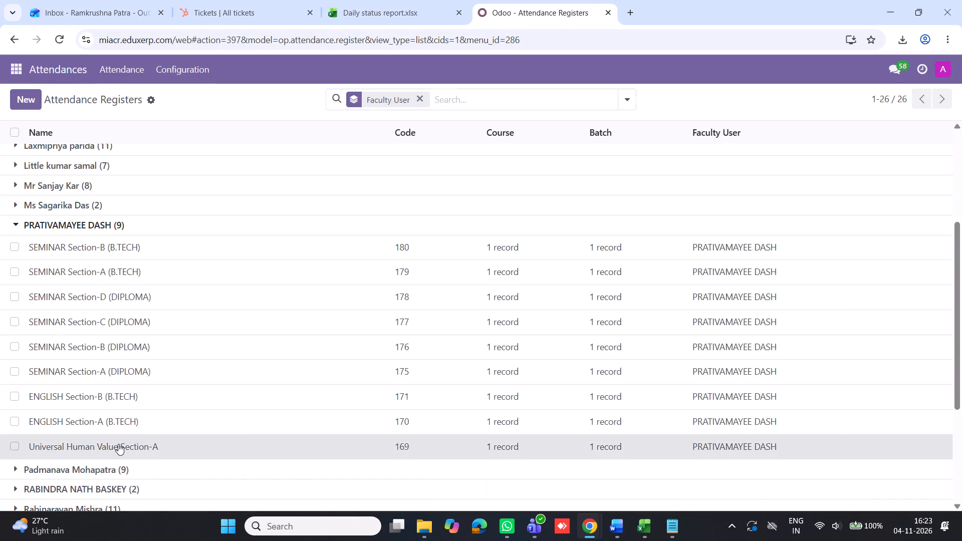
click(643, 531)
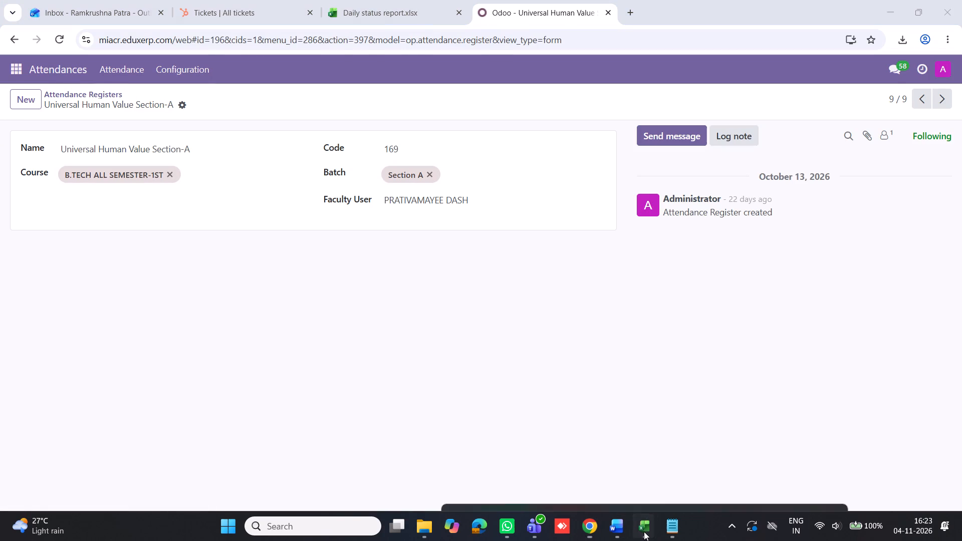
click(642, 477)
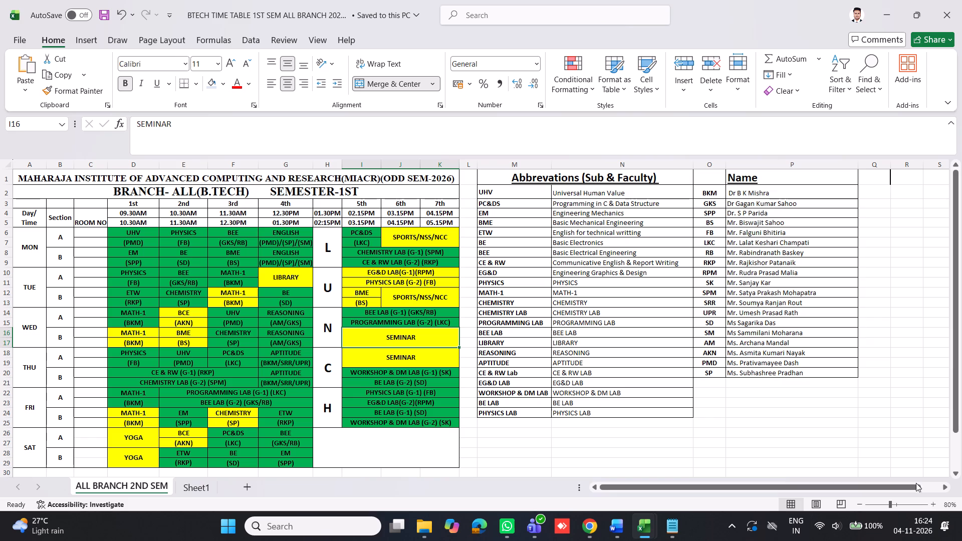
Open the Windows notification centre and clear all notifications.
click(909, 531)
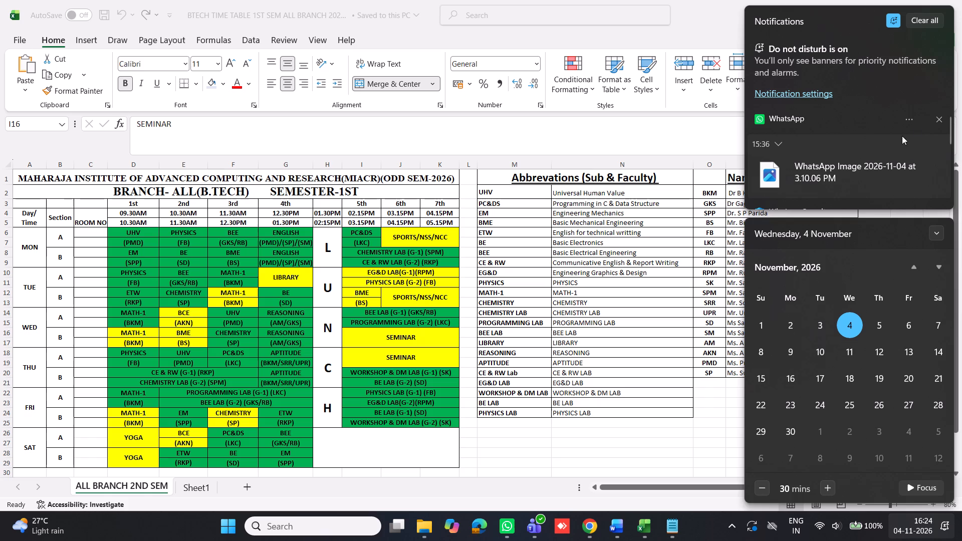
click(917, 20)
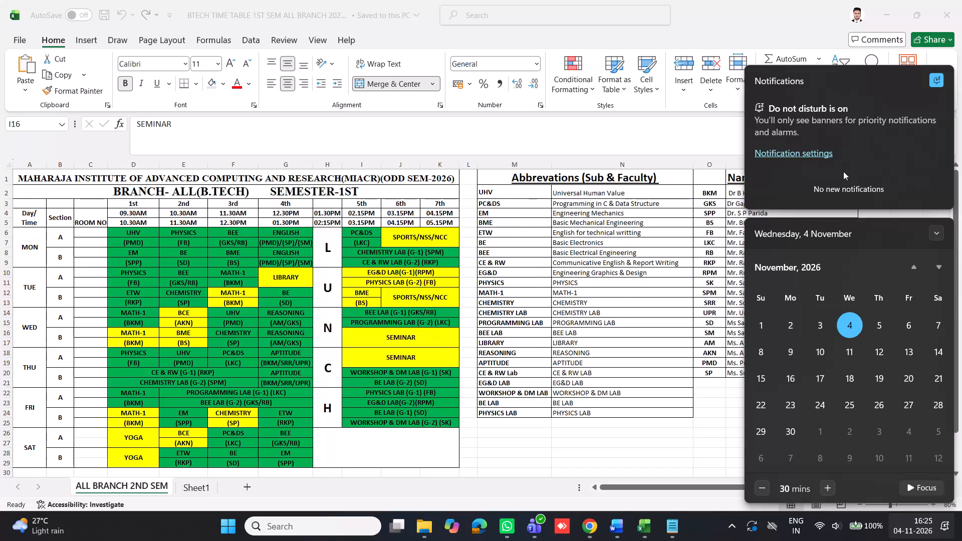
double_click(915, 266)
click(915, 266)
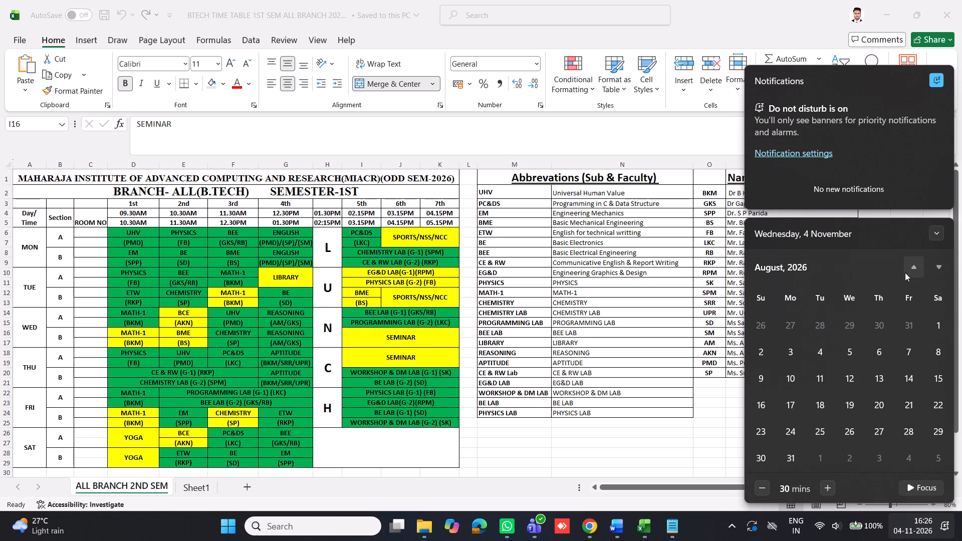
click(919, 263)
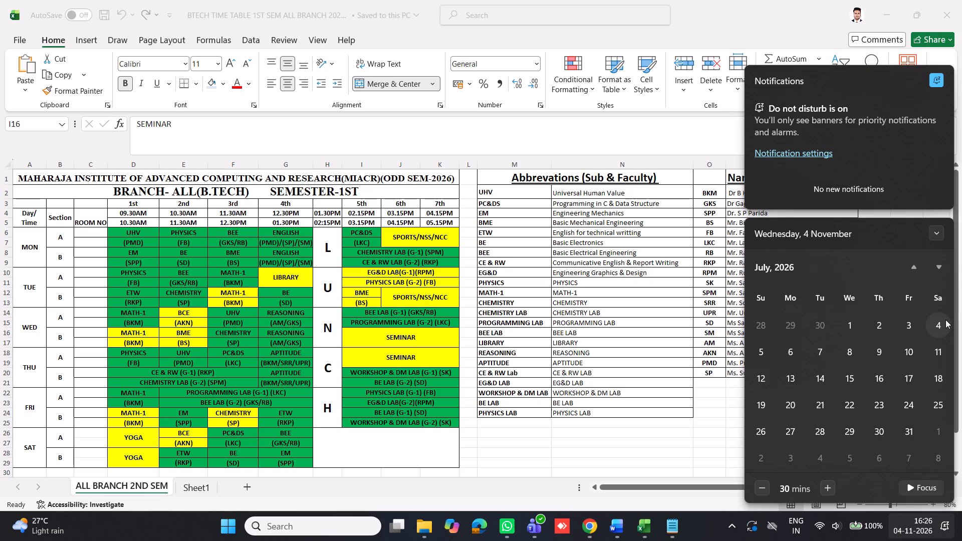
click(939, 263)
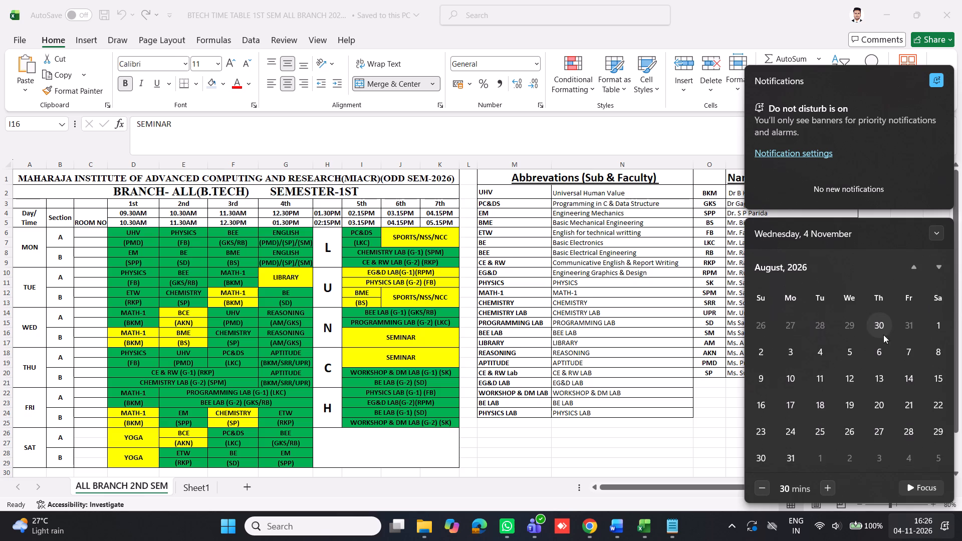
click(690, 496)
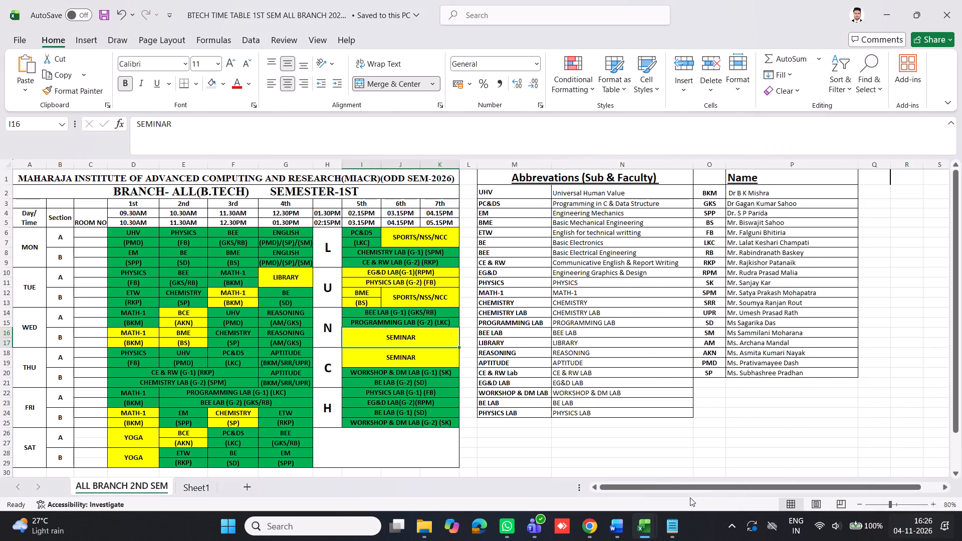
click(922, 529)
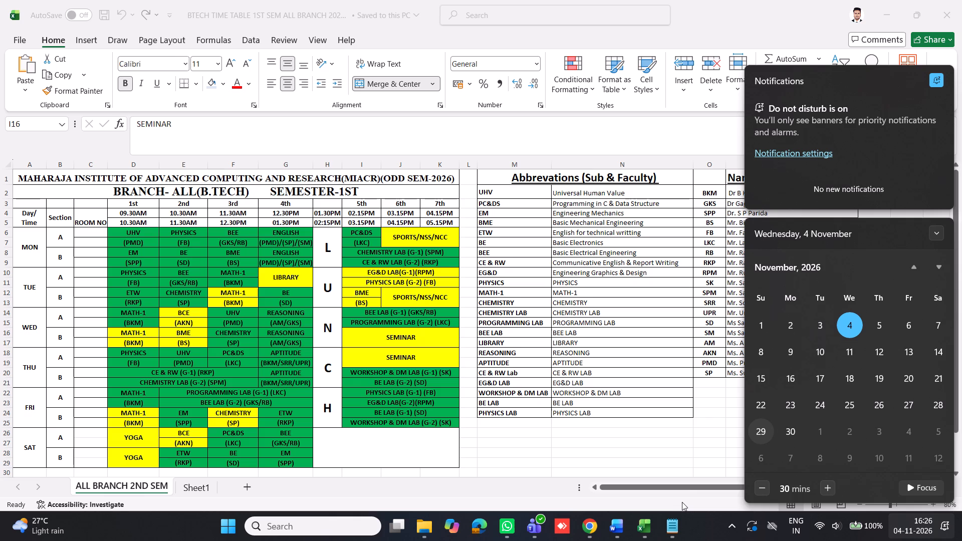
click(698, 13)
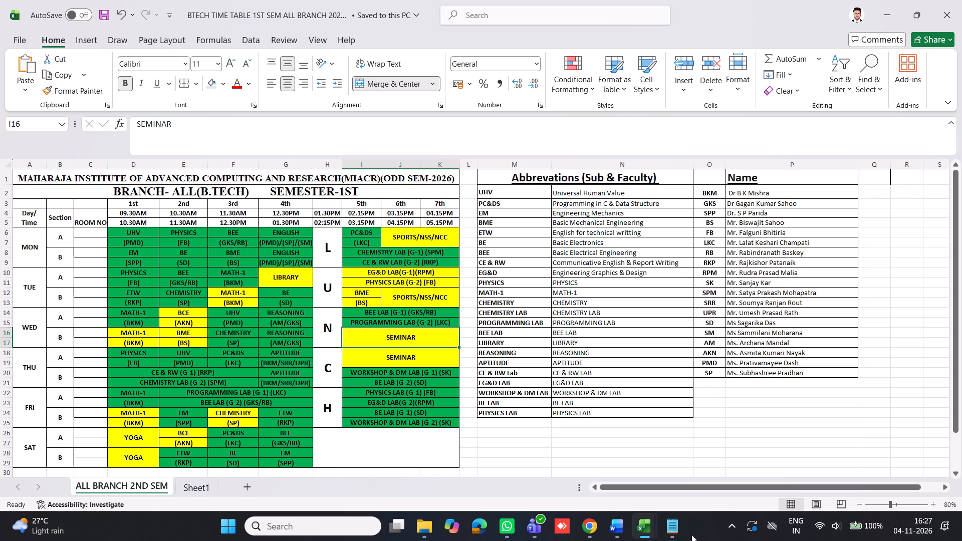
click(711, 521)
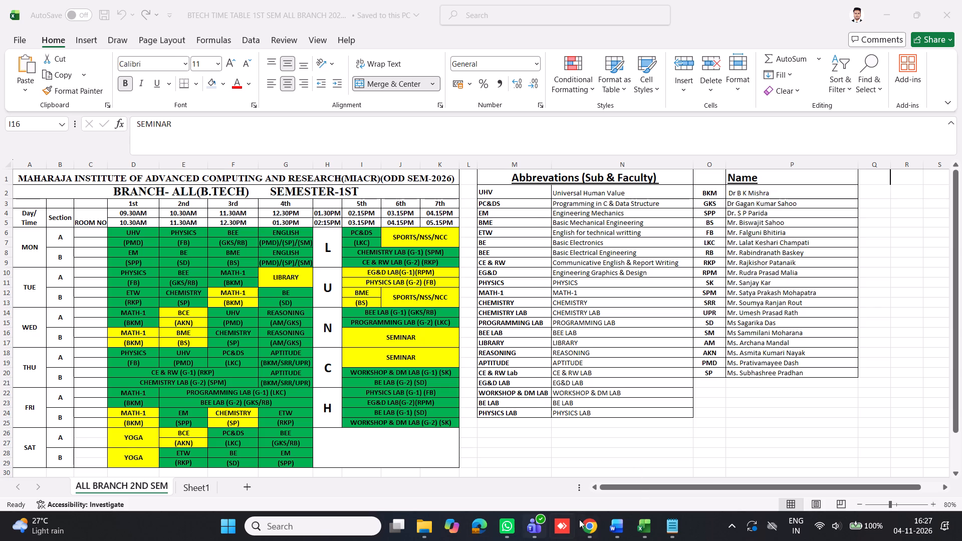
Switch to the faculty user's incognito browser window and set the register of attendance sheet 175AR-AS39 to ENGLISH Section-A.
click(593, 526)
click(555, 483)
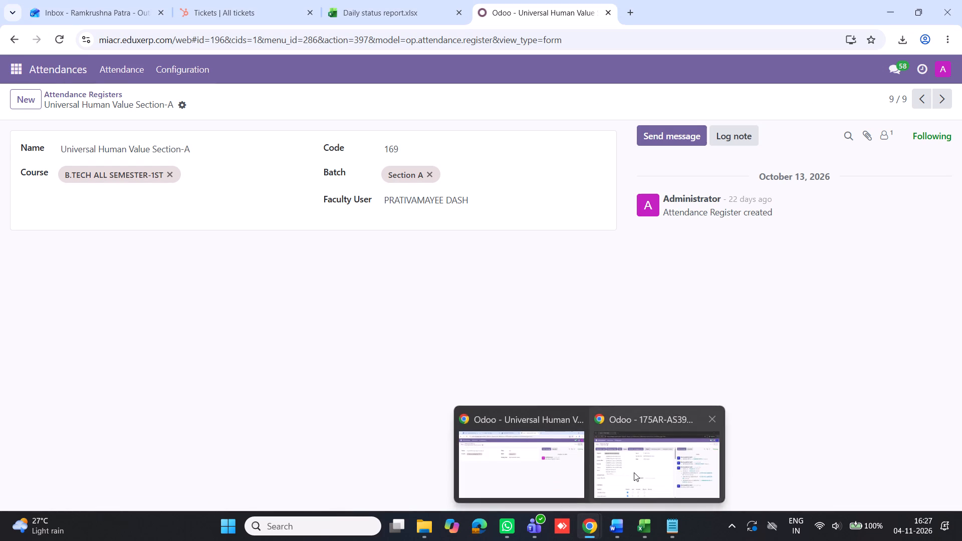
click(634, 472)
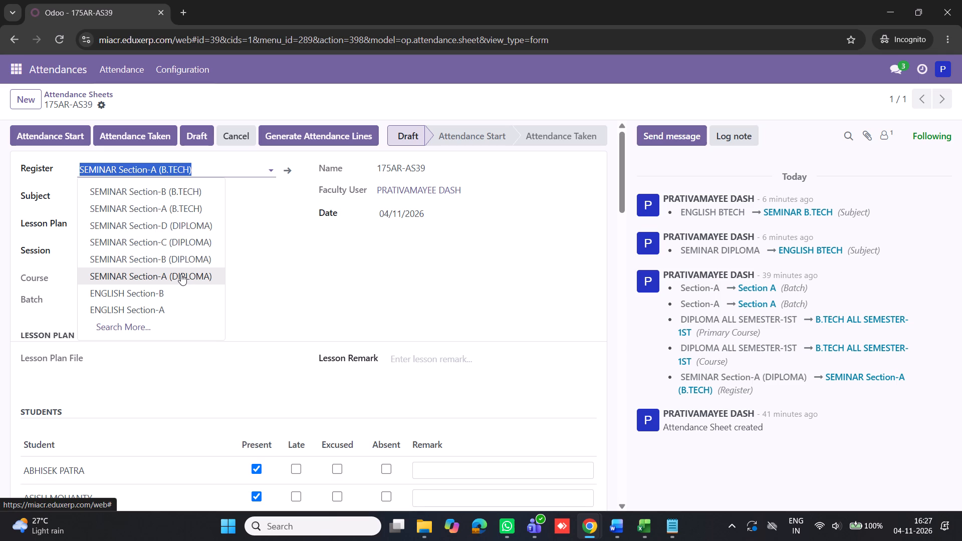
click(153, 313)
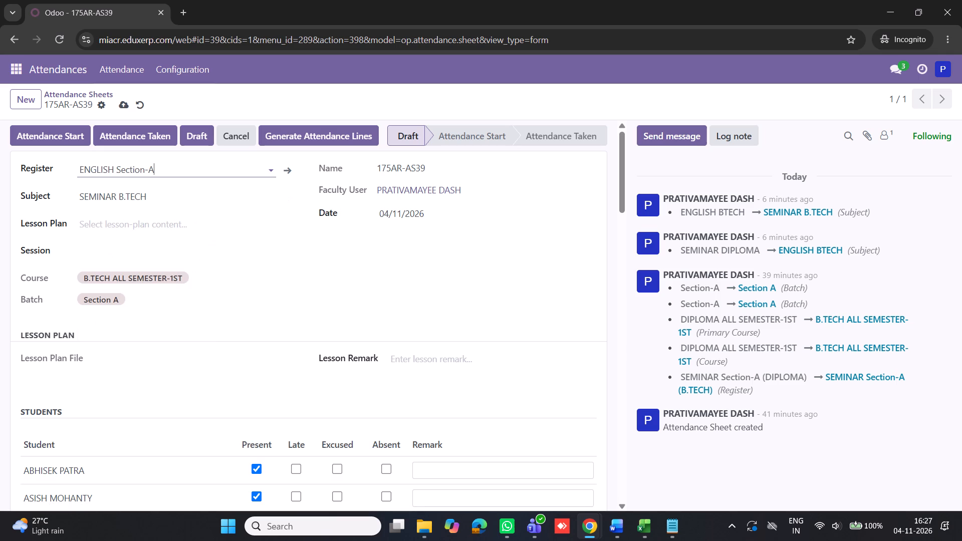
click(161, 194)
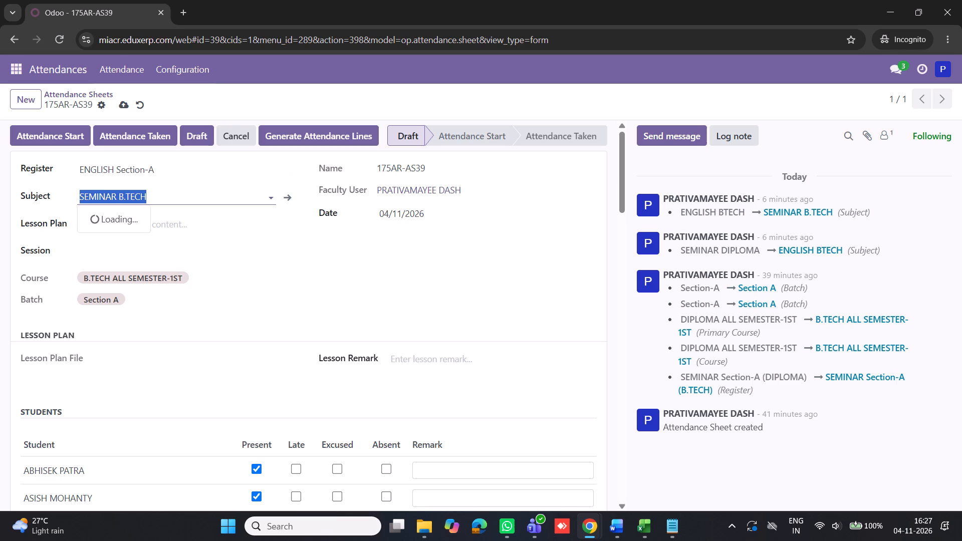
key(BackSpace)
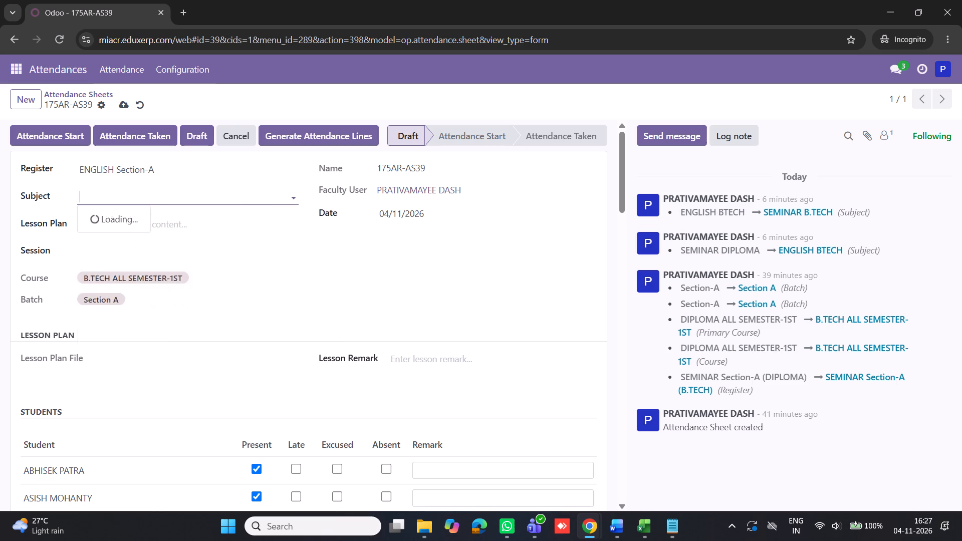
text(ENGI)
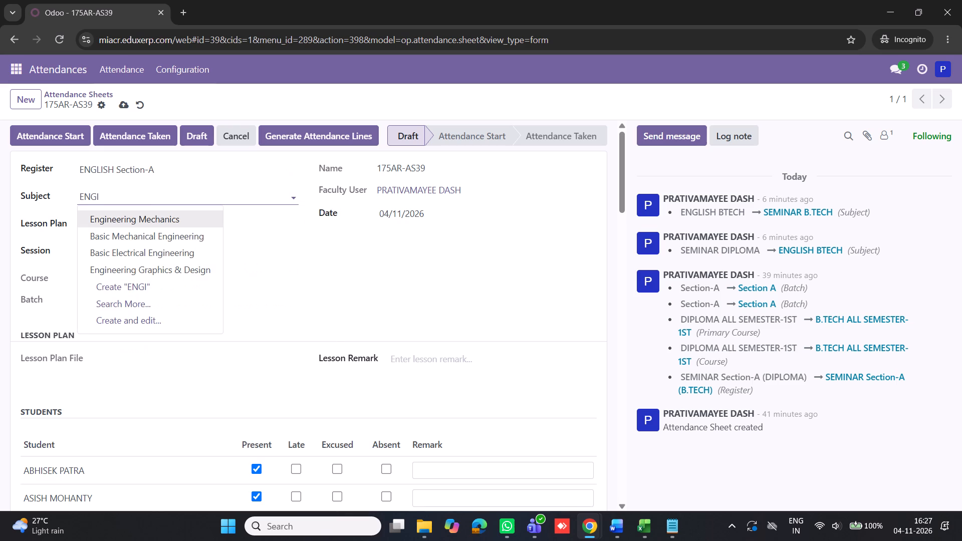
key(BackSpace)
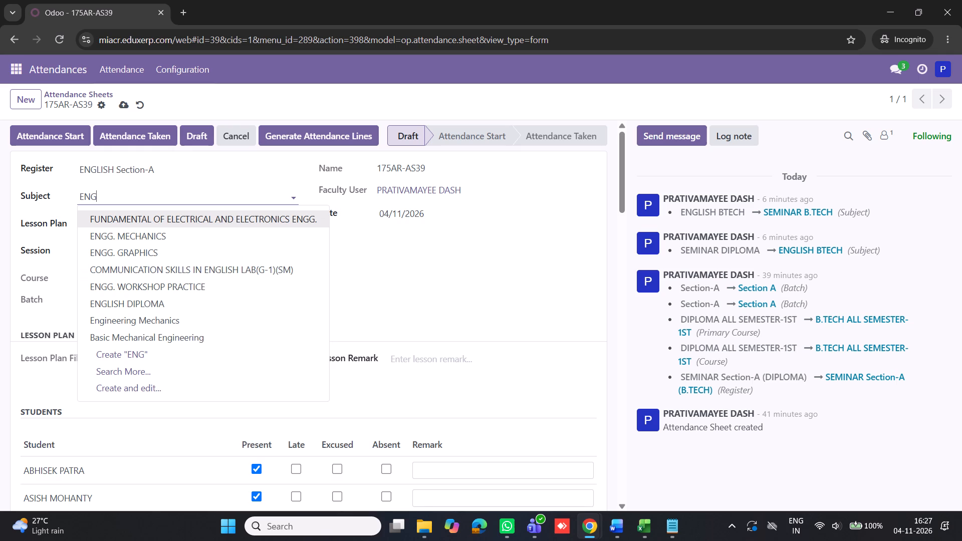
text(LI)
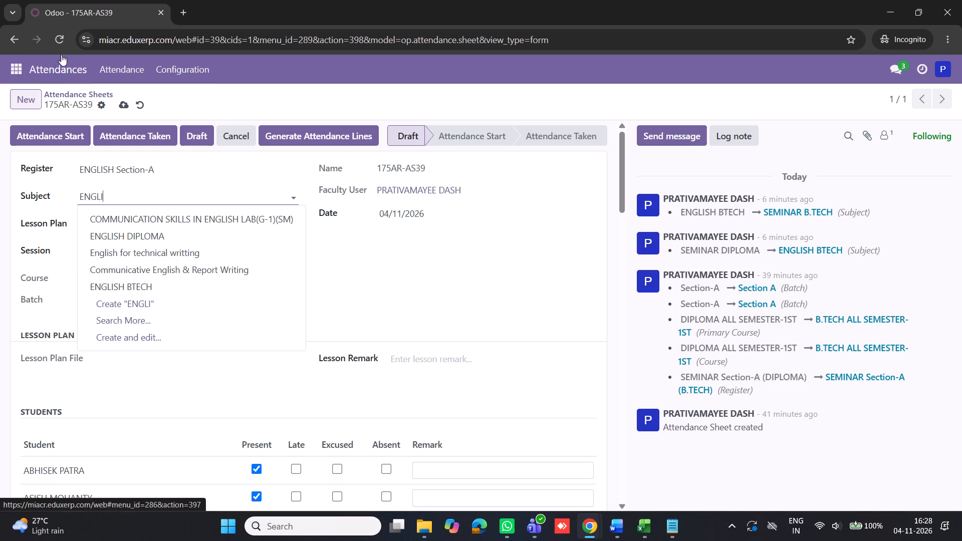
Reload attendance sheet 175AR-AS39 and set its subject to ENGLISH BTECH.
click(62, 39)
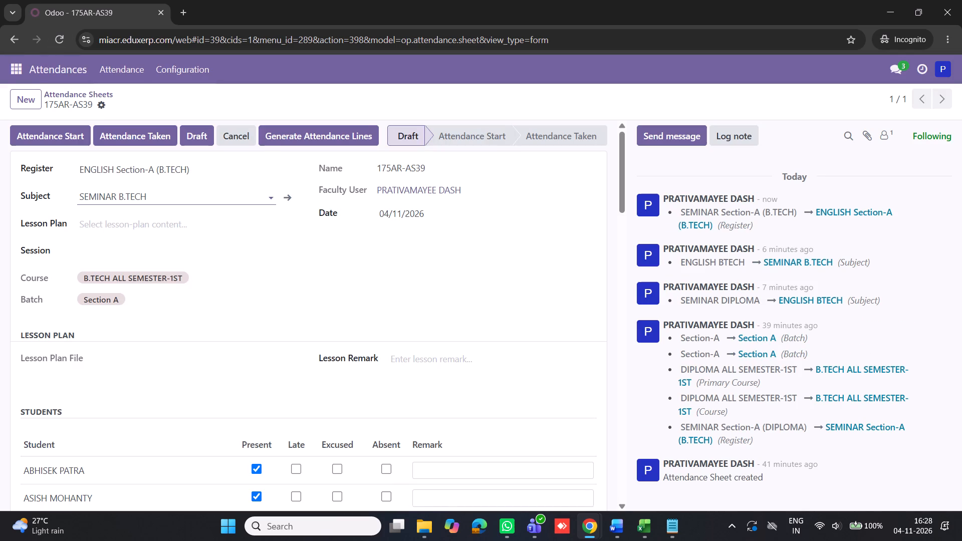
click(148, 202)
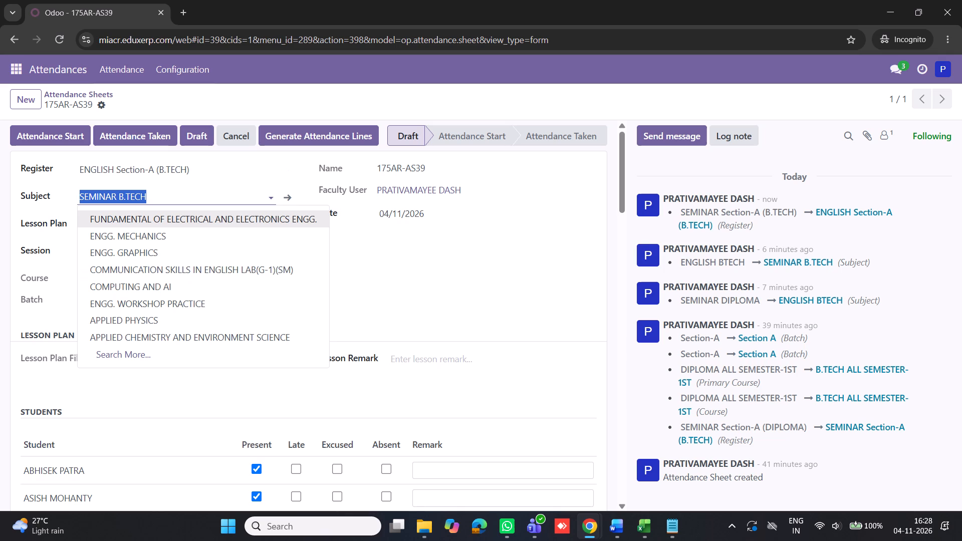
key(e)
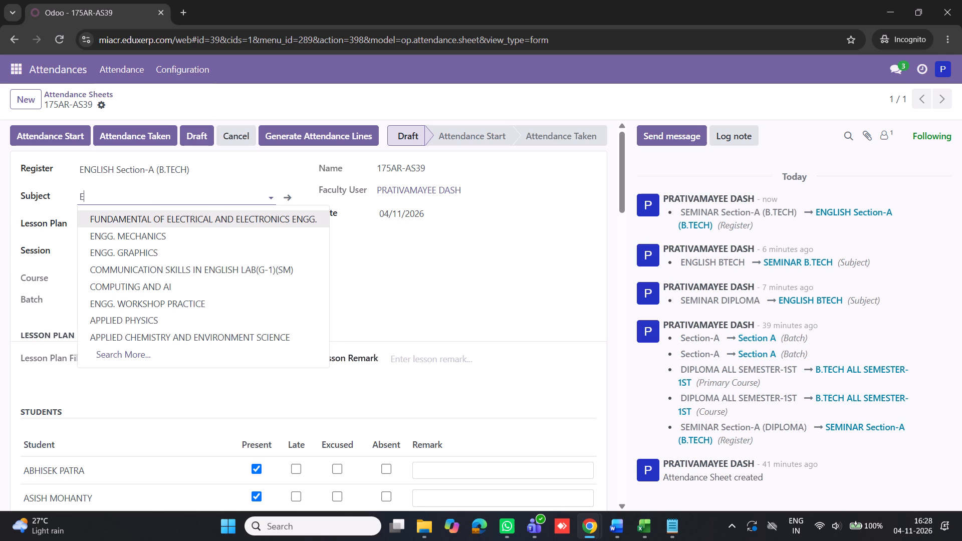
text(NG)
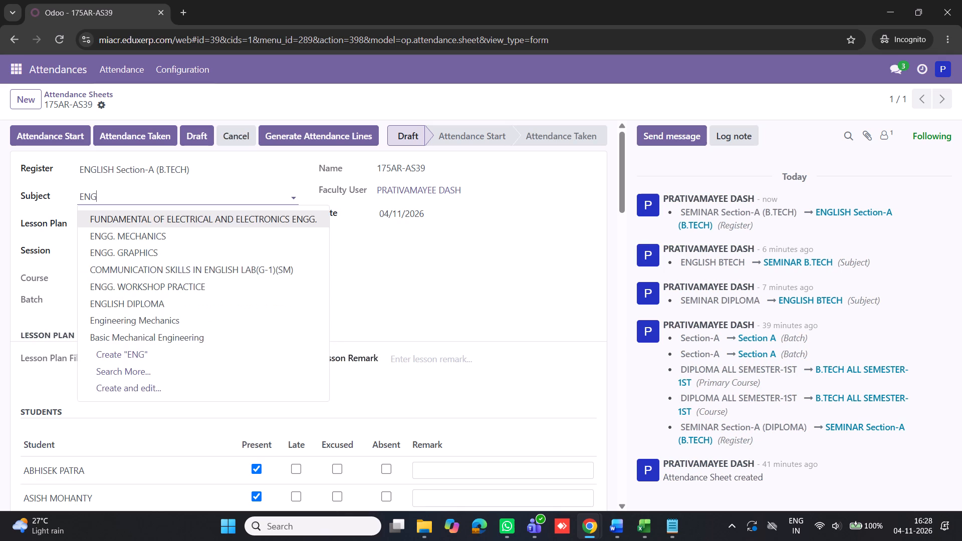
text(LI)
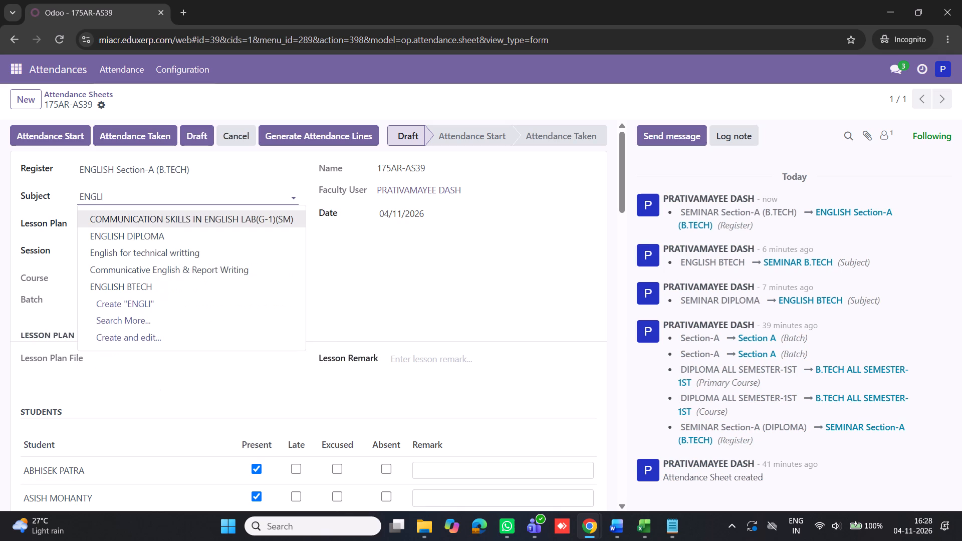
click(147, 284)
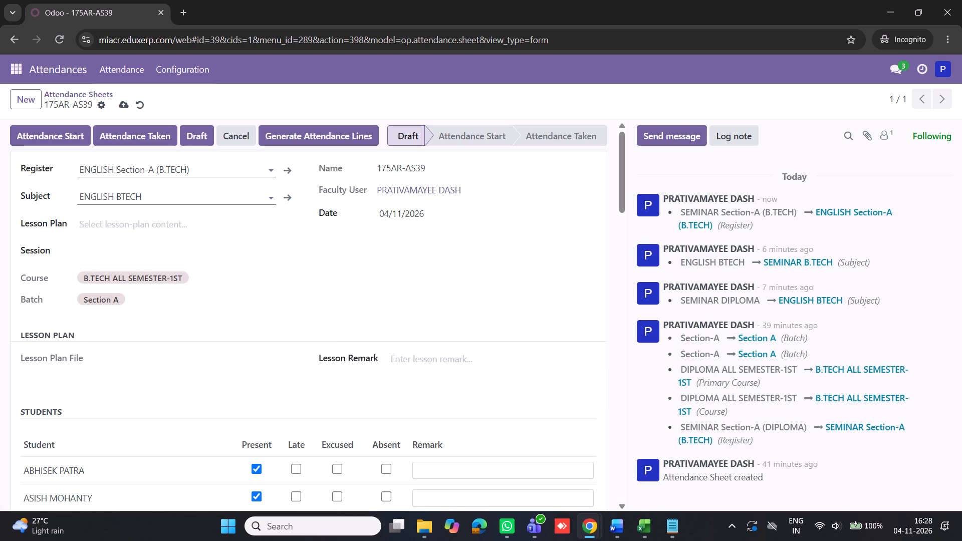
Generate the attendance lines for the ENGLISH BTECH sheet and look over the student list.
click(317, 135)
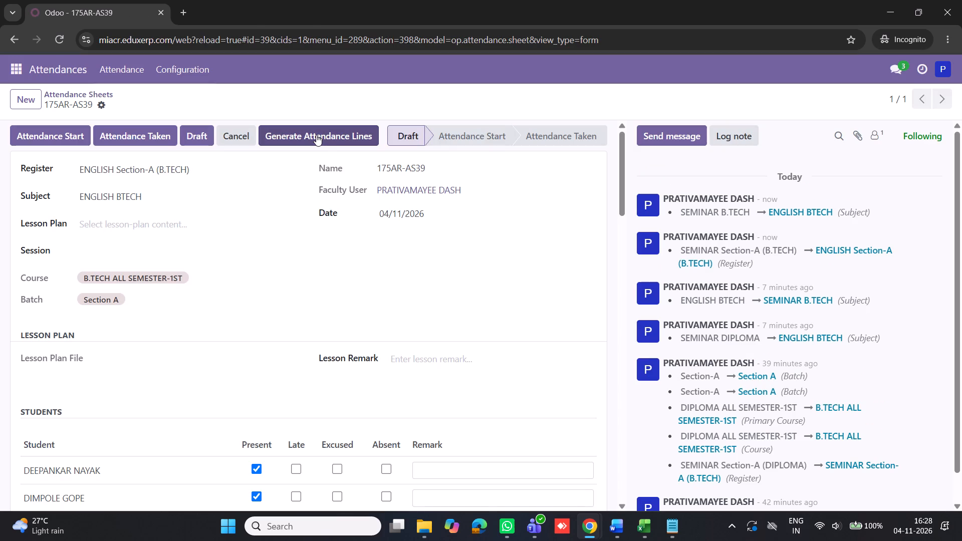
scroll(199, 378, down, 2)
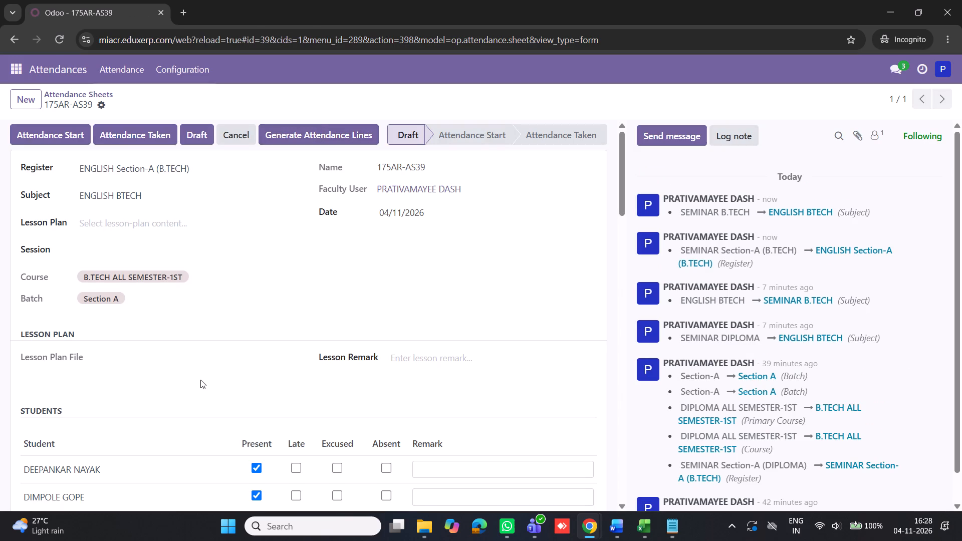
scroll(200, 380, down, 17)
scroll(154, 404, up, 20)
scroll(154, 404, up, 10)
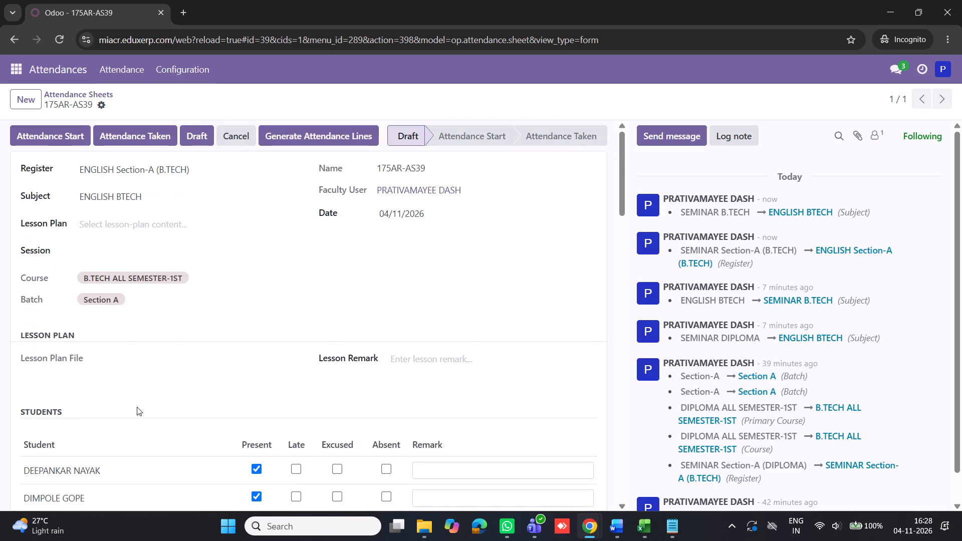
Set the register of sheet 175AR-AS39 to ENGLISH Section-B (B.TECH), generate its attendance lines, and look over the student list.
click(166, 172)
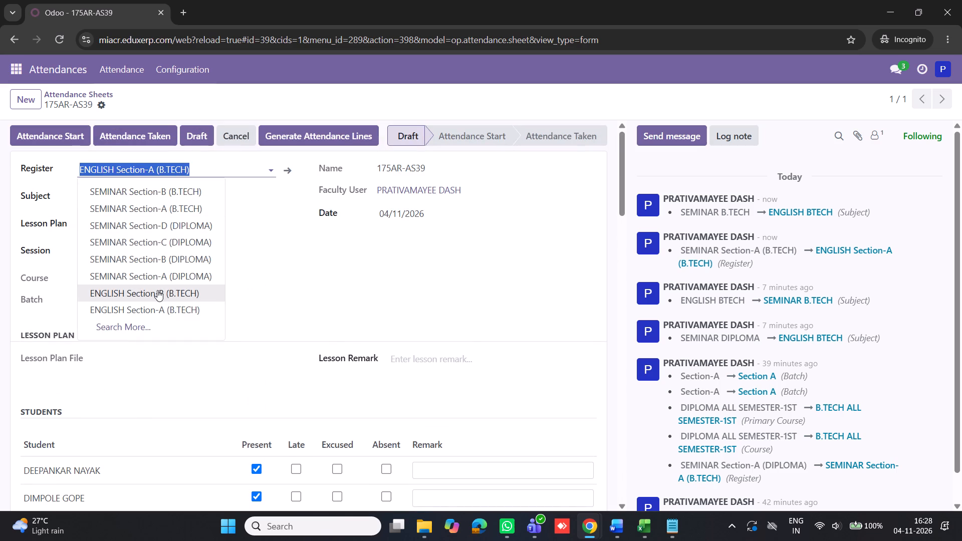
click(159, 291)
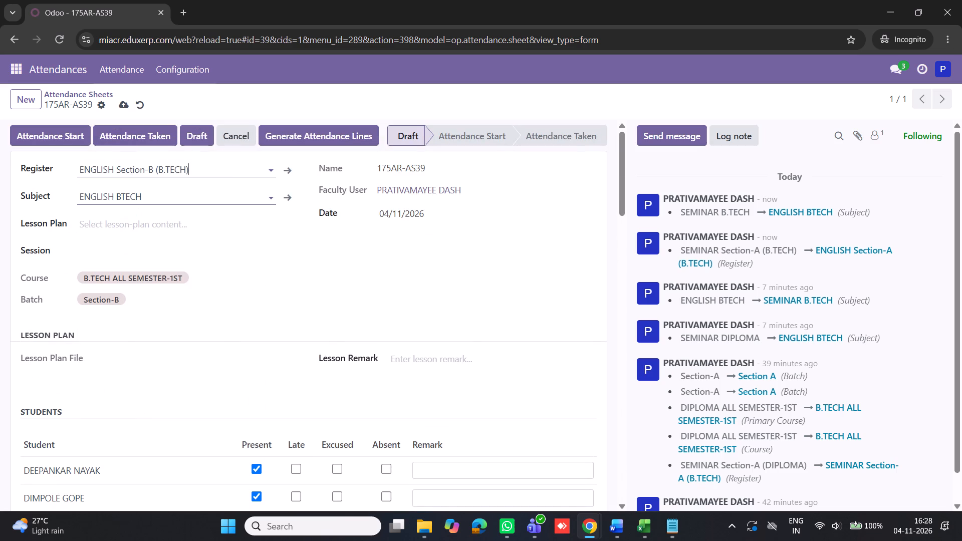
click(298, 135)
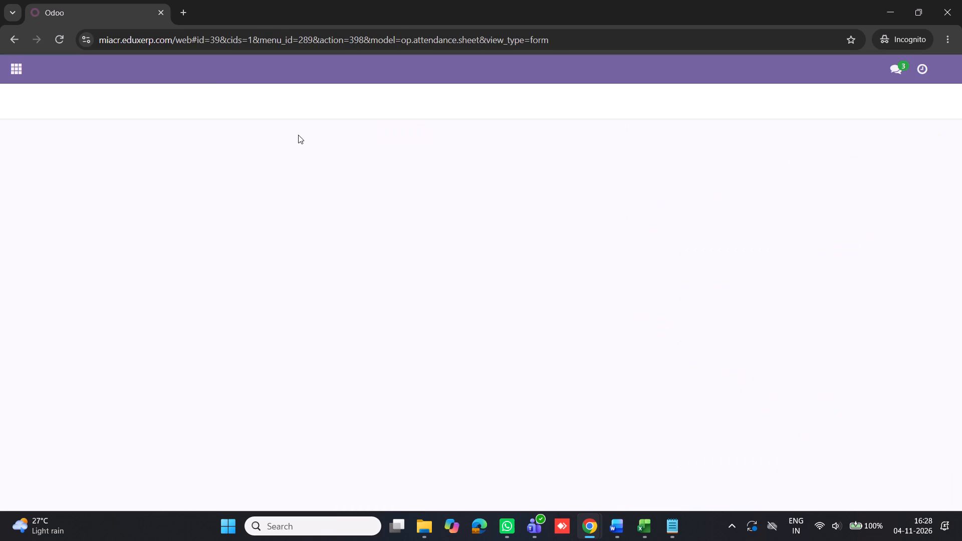
scroll(304, 299, down, 15)
scroll(305, 301, down, 6)
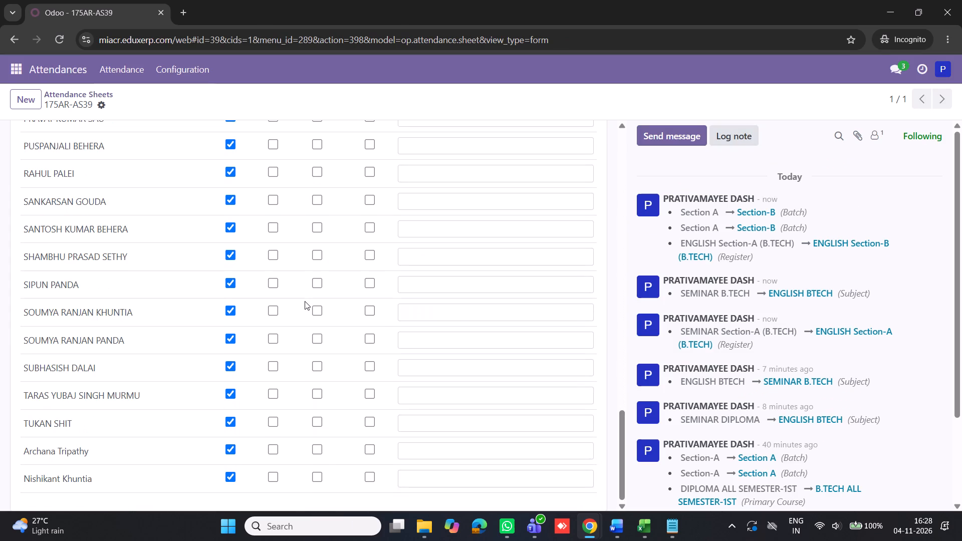
scroll(305, 301, up, 17)
scroll(305, 301, up, 5)
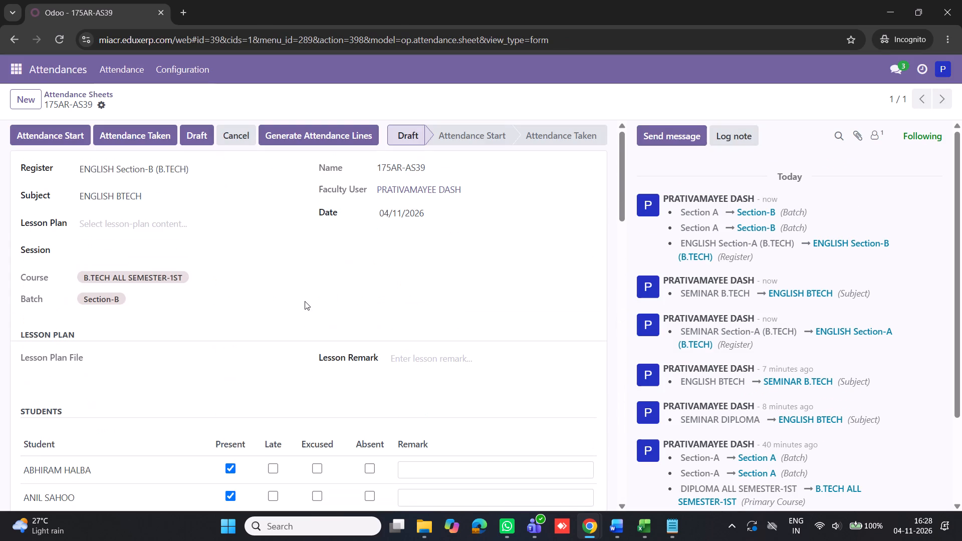
scroll(305, 301, down, 1)
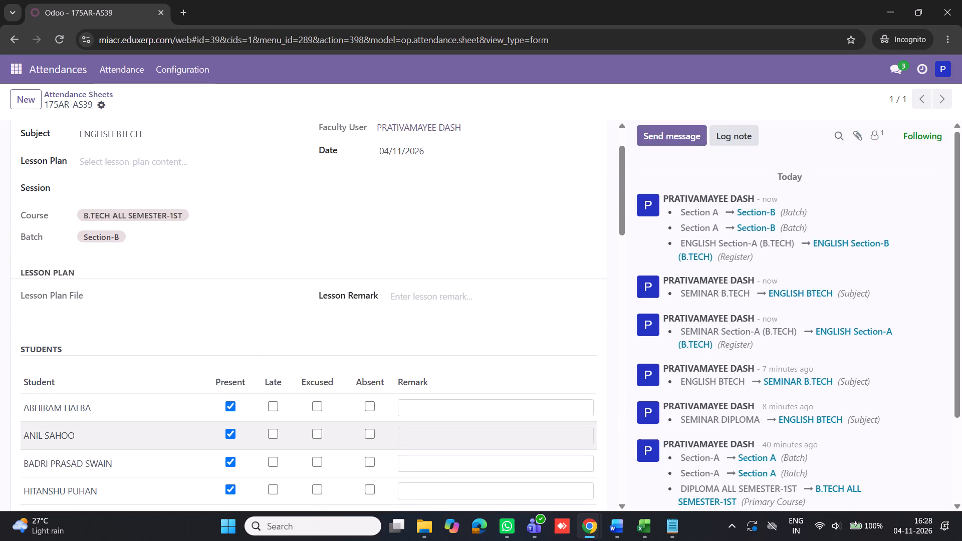
scroll(193, 355, up, 9)
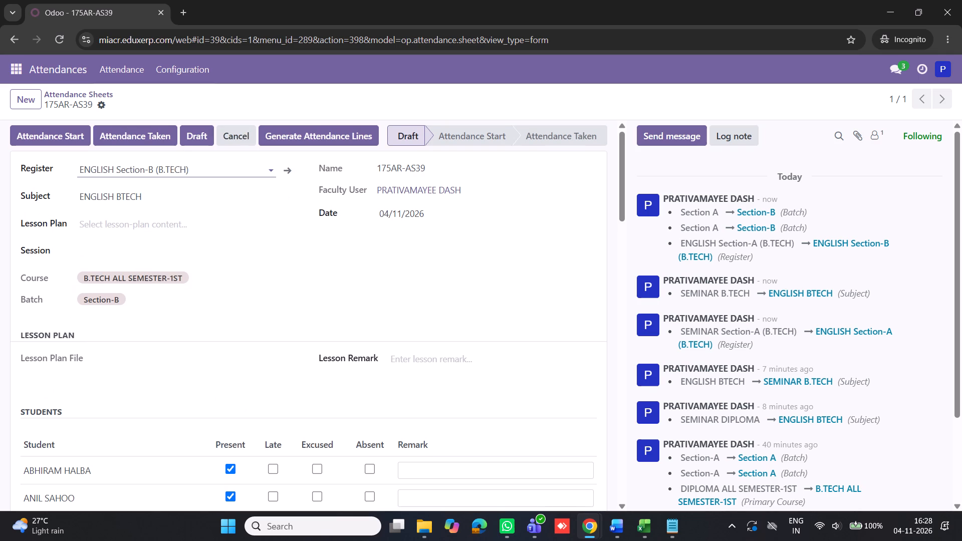
Switch the sheet's register back to ENGLISH Section-A (B.TECH), regenerate the attendance lines, and check the student list.
click(158, 200)
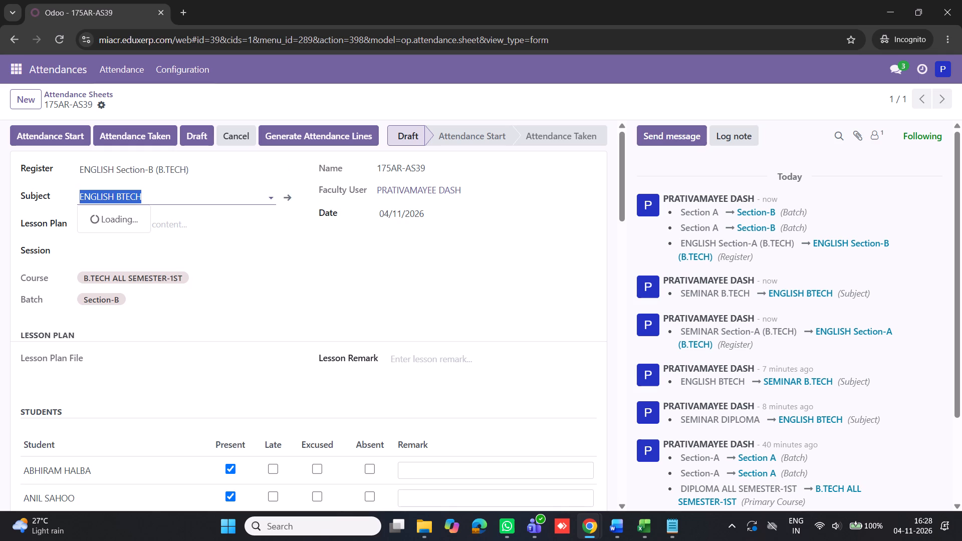
click(198, 167)
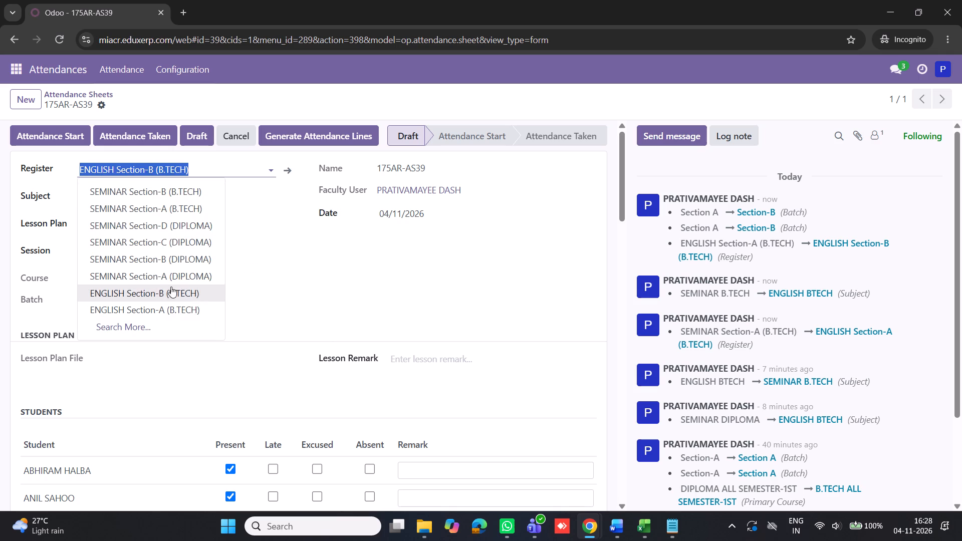
click(167, 312)
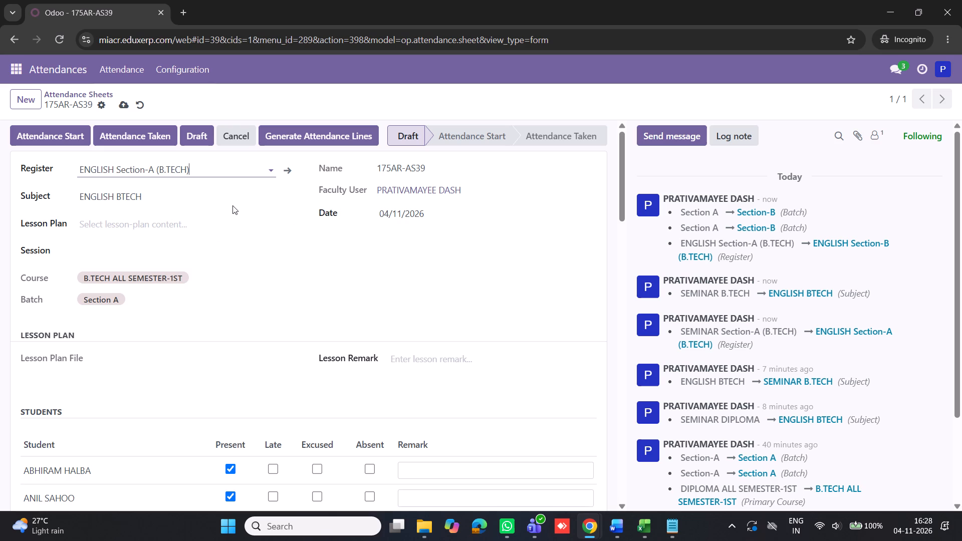
click(313, 136)
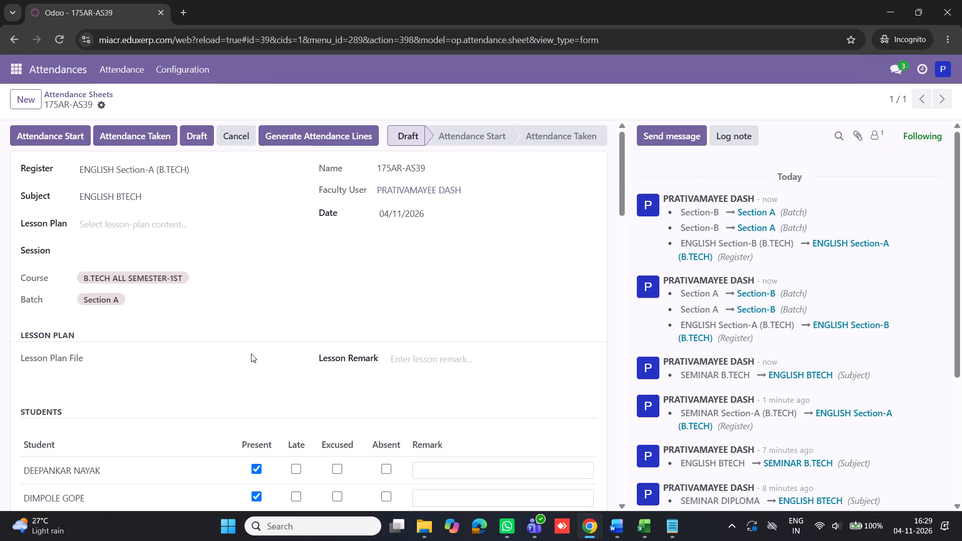
scroll(210, 364, down, 4)
scroll(227, 350, up, 12)
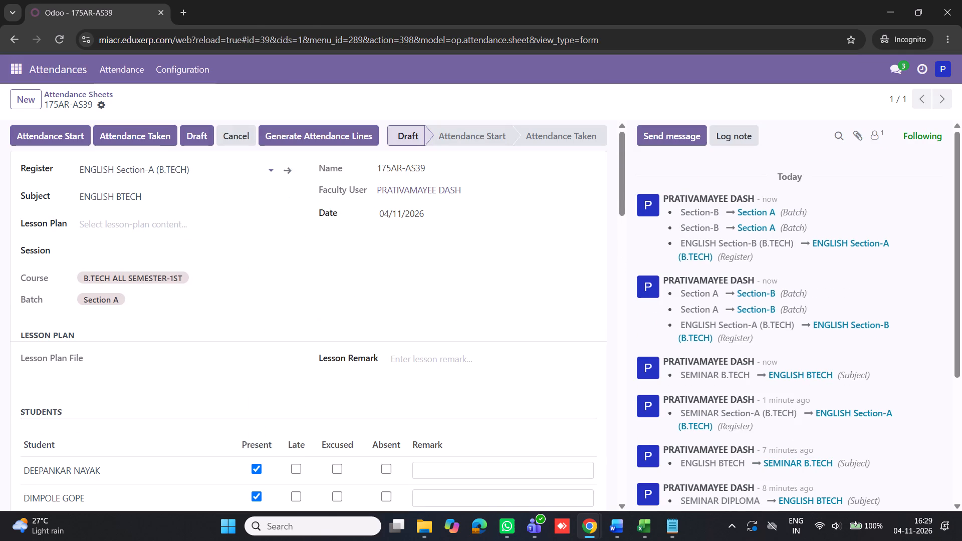
Generate the attendance lines for register SEMINAR Section-A (DIPLOMA) with the subject set to SEMINAR DIPLOMA.
click(186, 171)
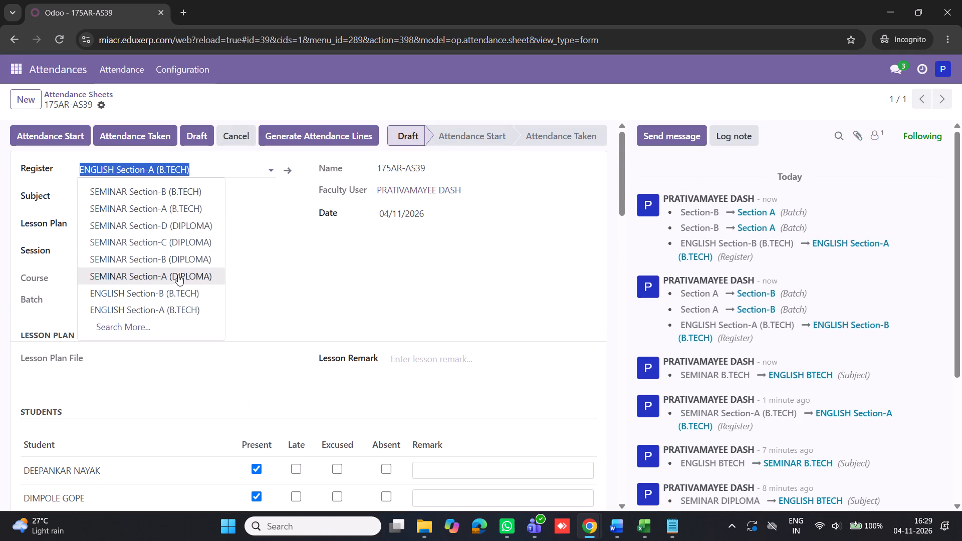
click(178, 275)
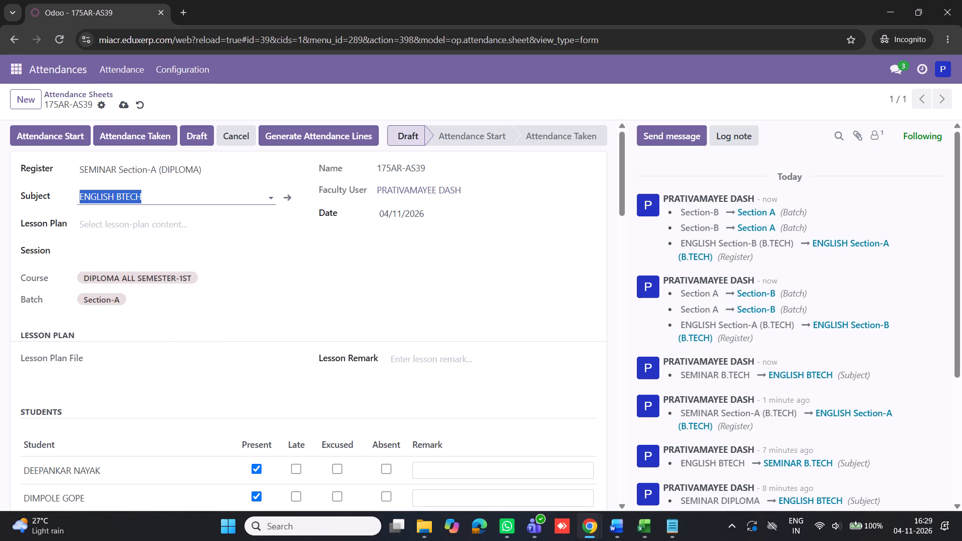
click(144, 196)
key(BackSpace)
key(d)
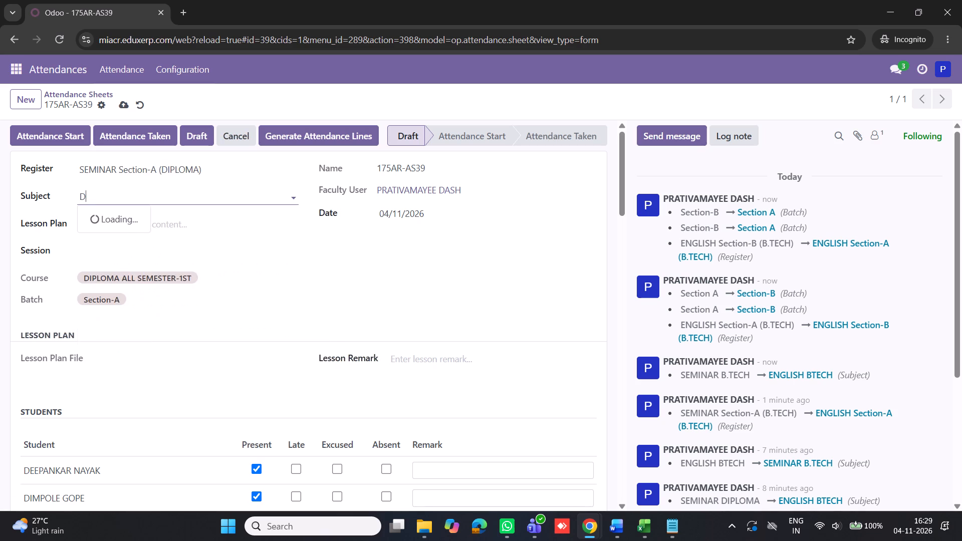
text(IPLO)
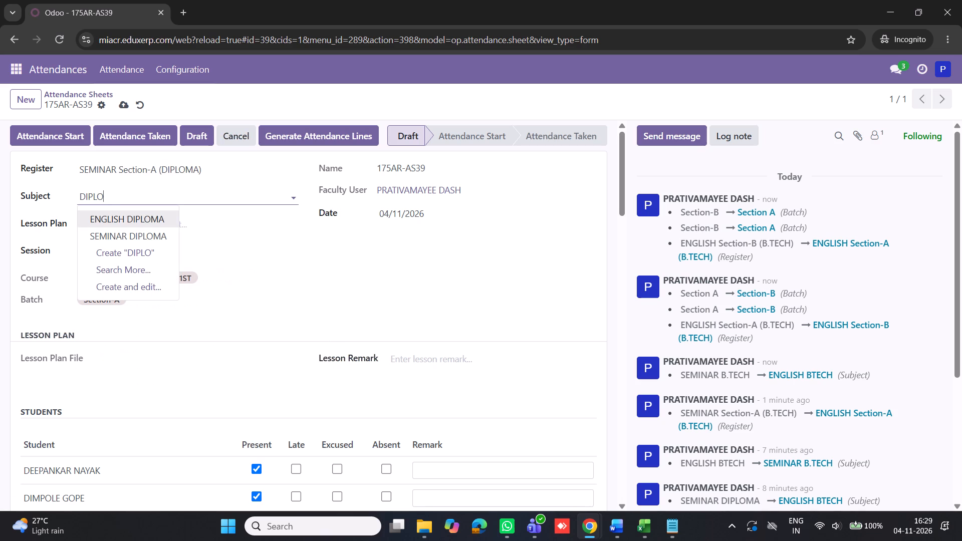
click(153, 238)
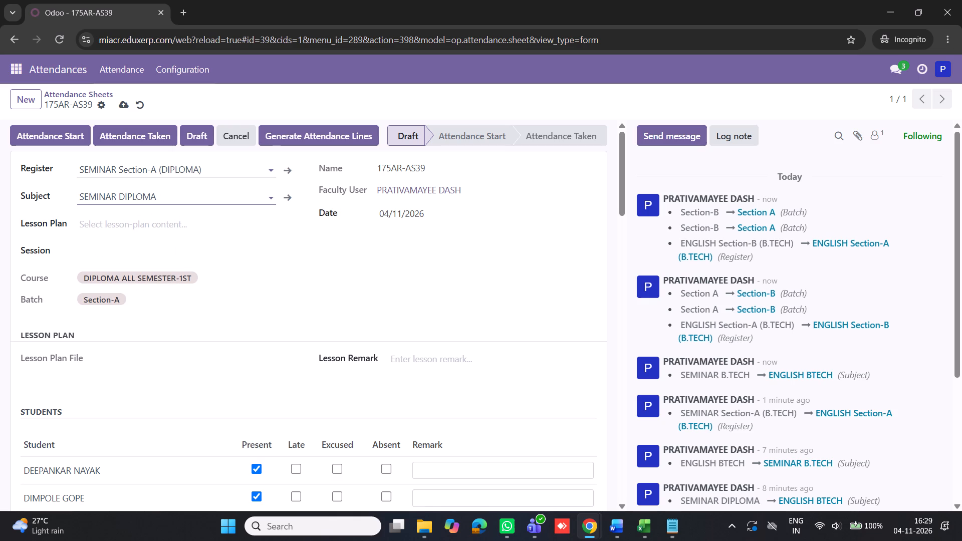
click(299, 133)
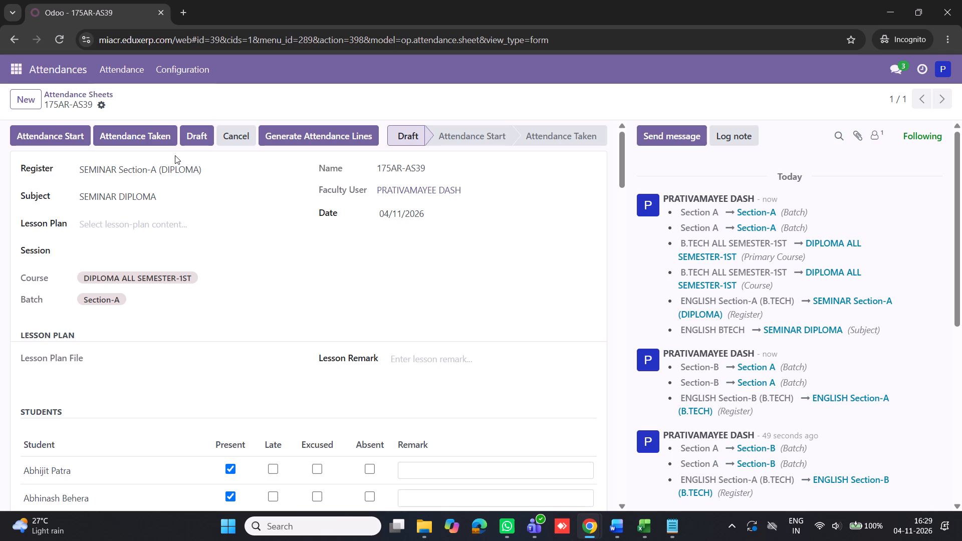
Change the register to SEMINAR Section-B (DIPLOMA) and generate its attendance lines.
click(187, 166)
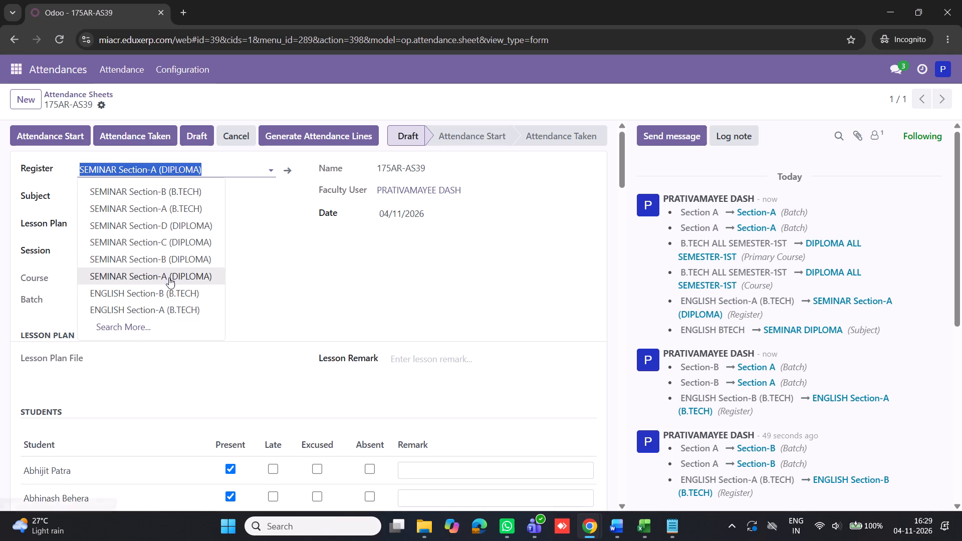
click(167, 260)
click(340, 137)
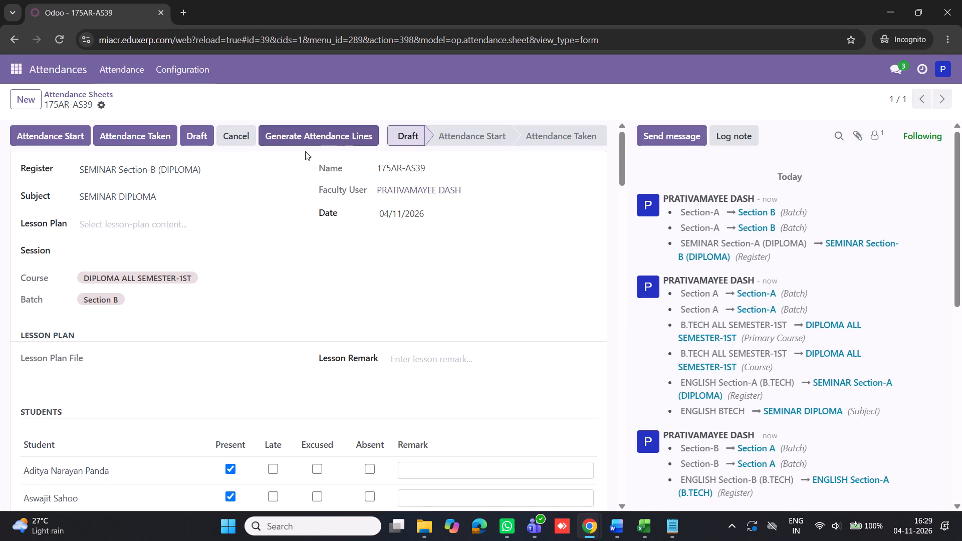
Change the register to SEMINAR Section-C (DIPLOMA) and generate its attendance lines.
click(170, 174)
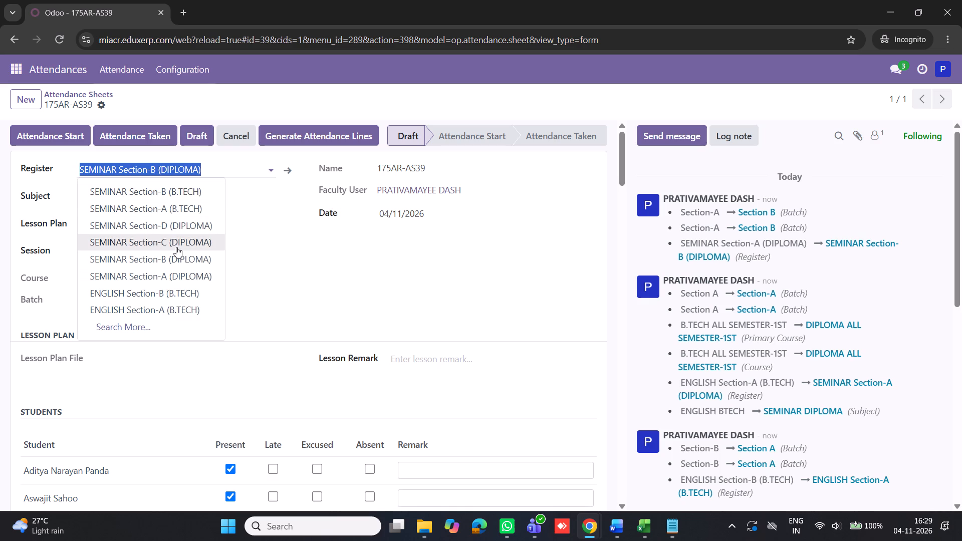
click(176, 247)
click(296, 138)
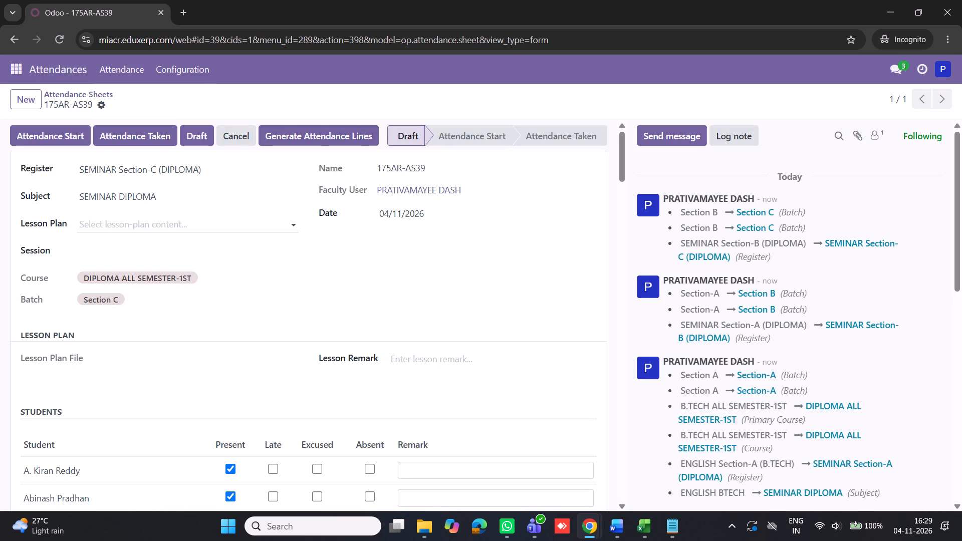
Change the register to SEMINAR Section-D (DIPLOMA) and try to generate its attendance lines.
click(148, 173)
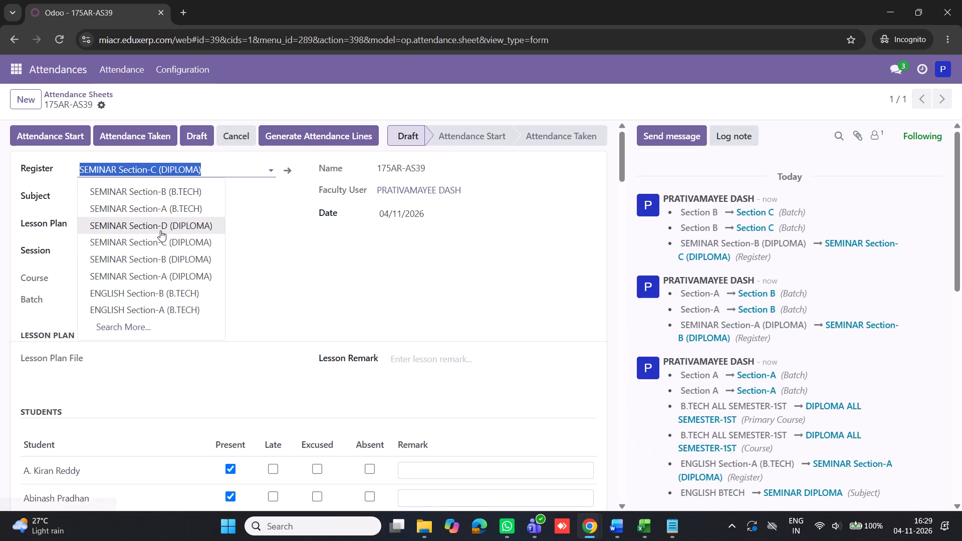
click(160, 230)
click(301, 136)
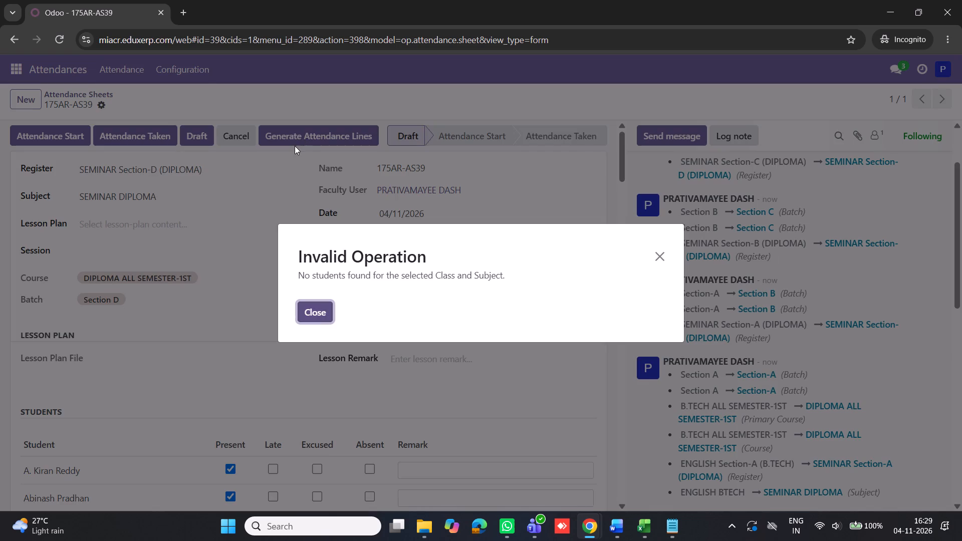
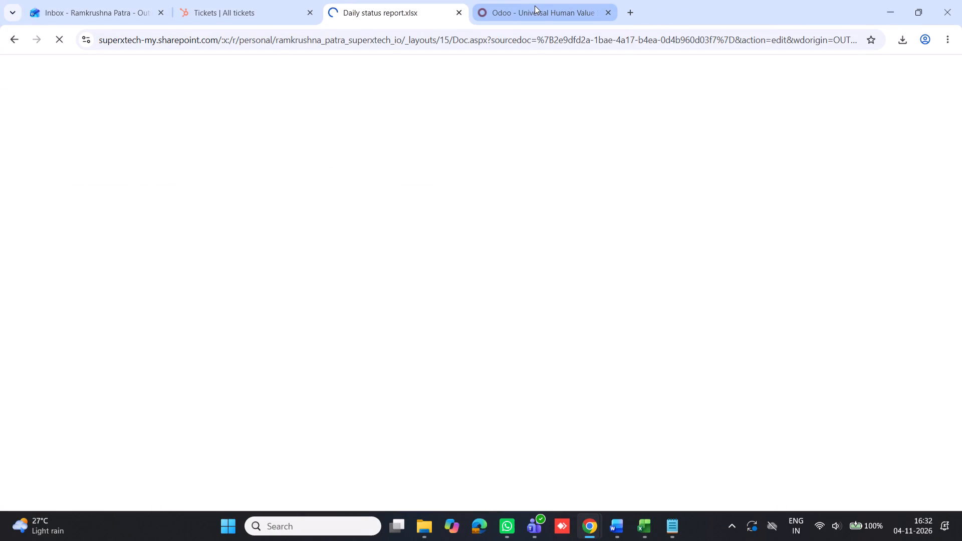
Return to the administrator's Universal Human Value Section-A register, and switch to the faculty account's attendance sheet 175AR-AS39 in the incognito window.
click(535, 6)
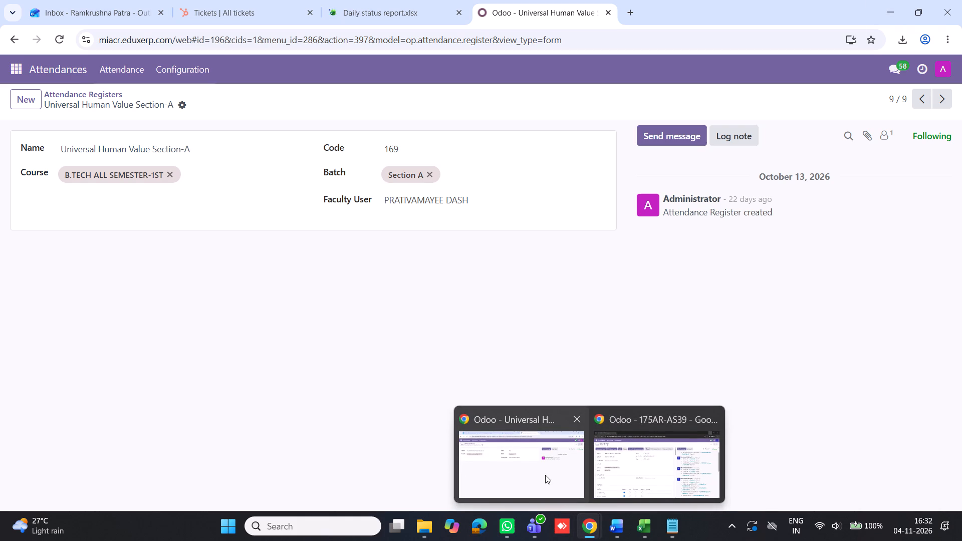
click(545, 475)
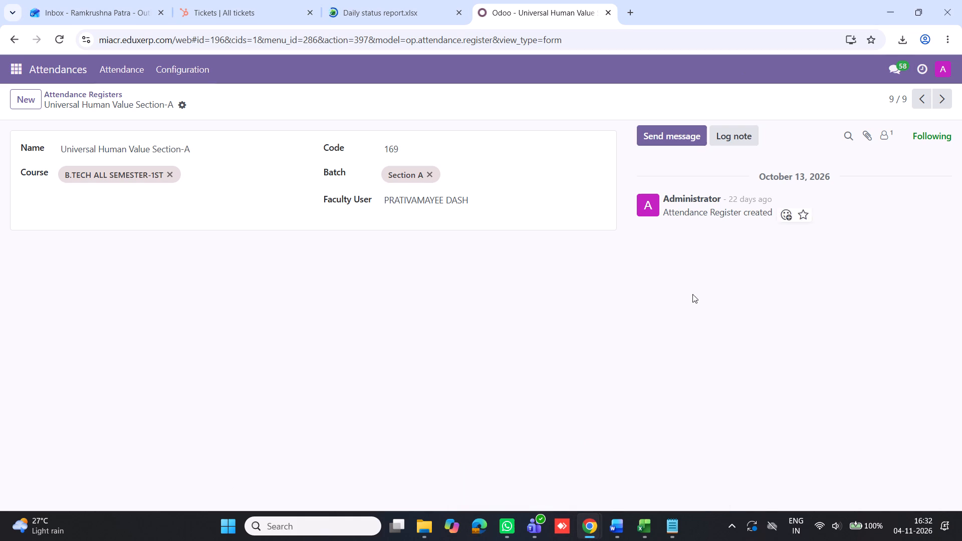
click(582, 524)
click(677, 476)
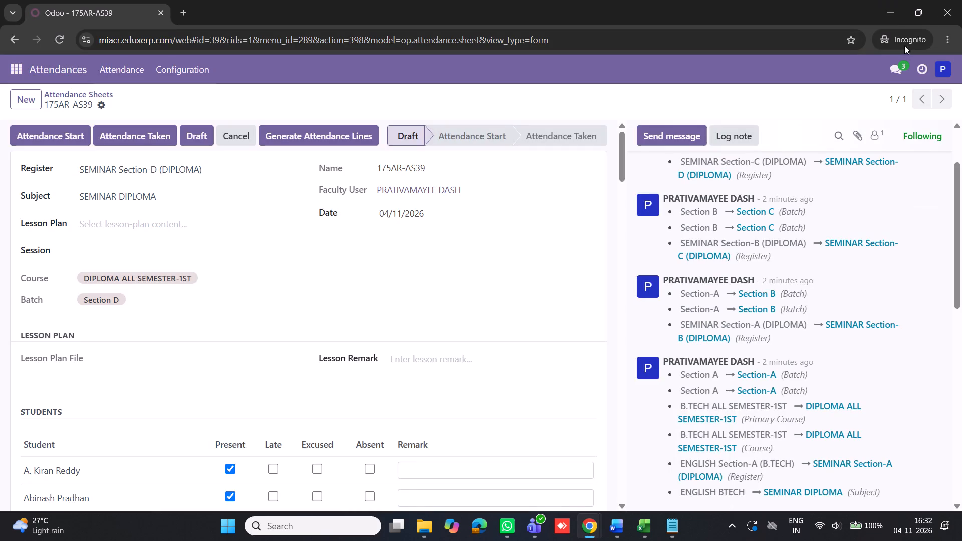
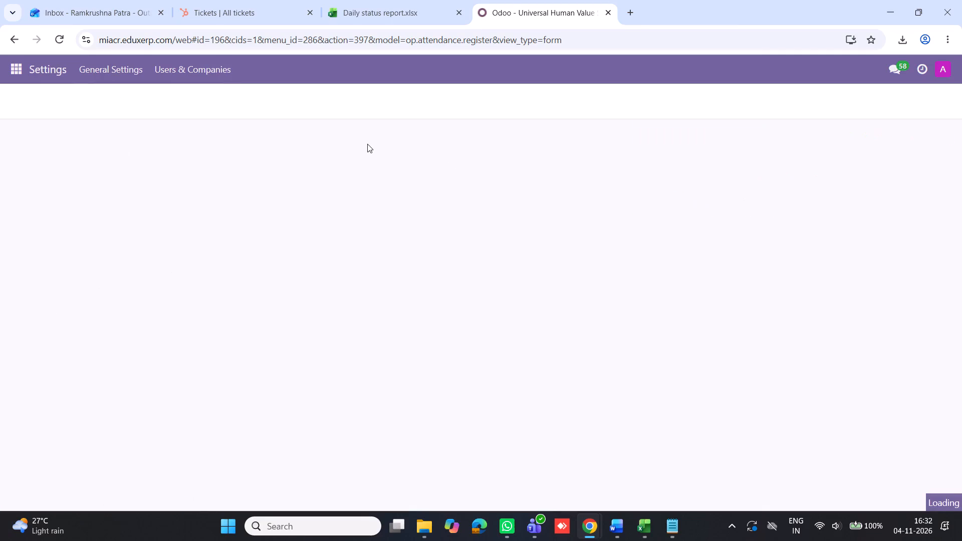
Try to open the user management list from the general settings and dismiss the error dialog.
click(496, 196)
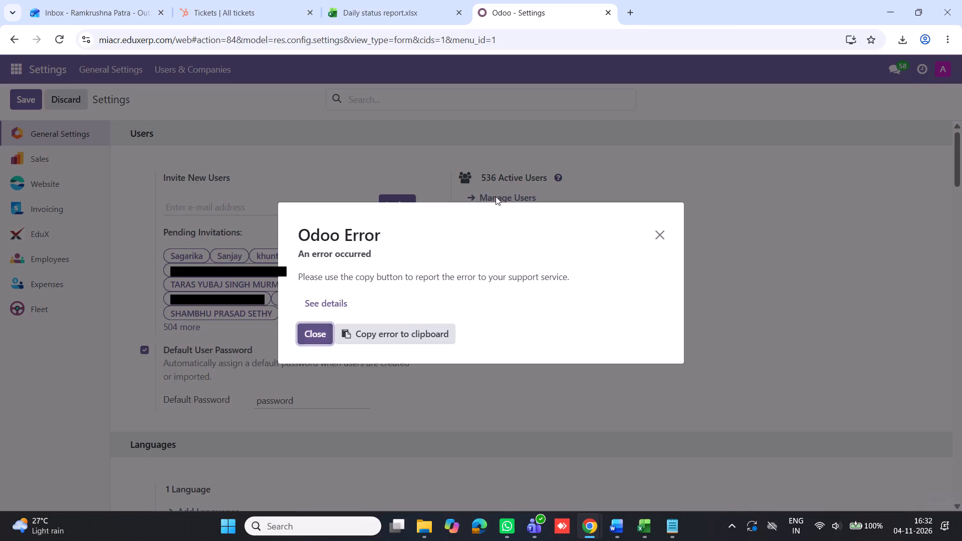
click(661, 229)
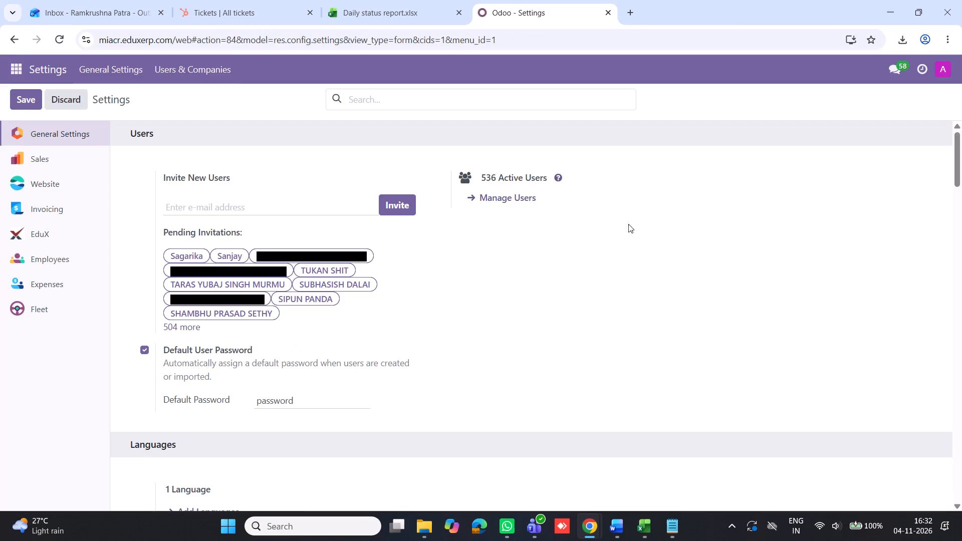
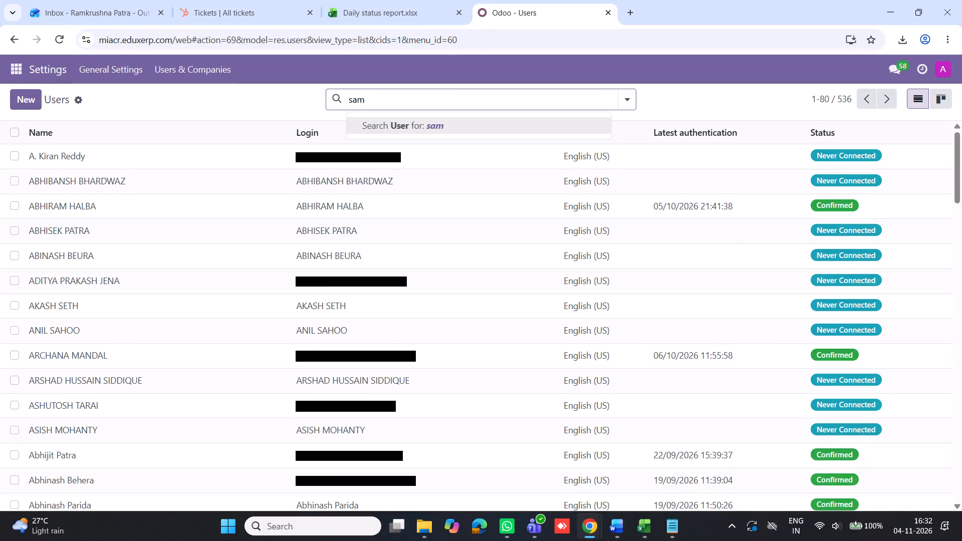
Search the users for "sam" and open the matching account whose status is Confirmed.
key(Return)
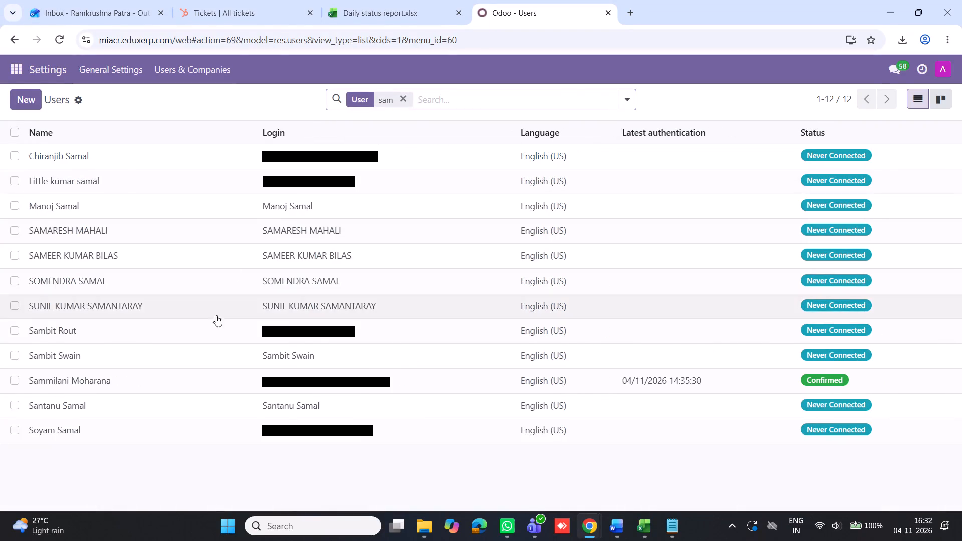
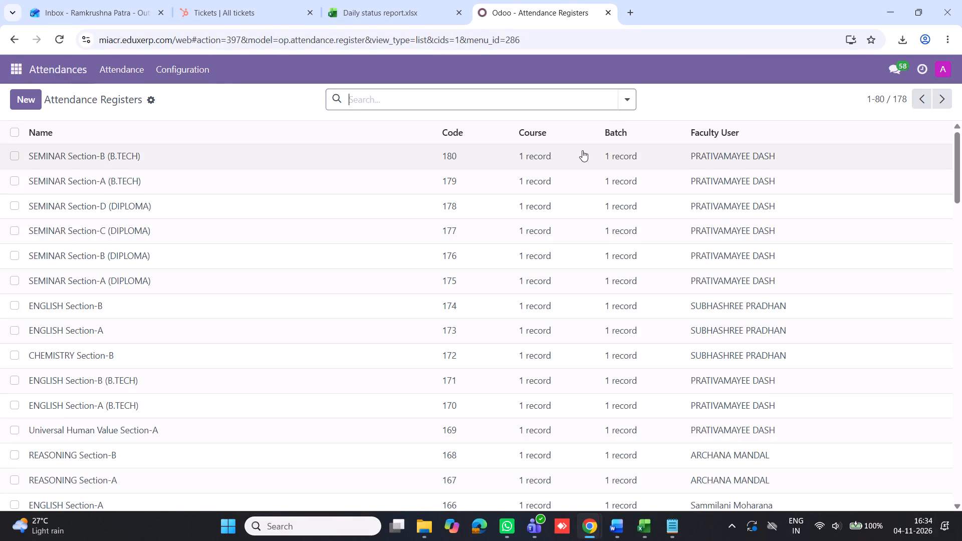
scroll(783, 237, down, 4)
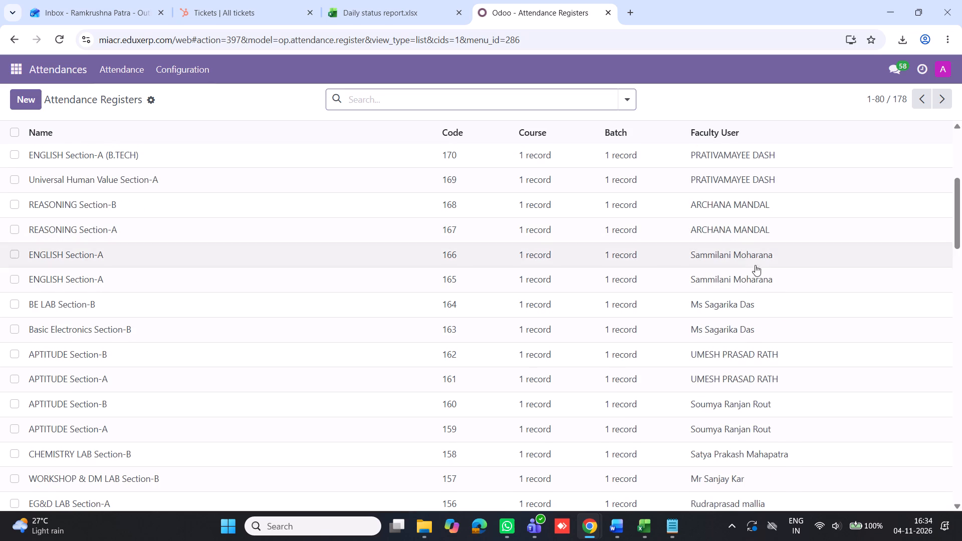
drag(787, 256, 681, 256)
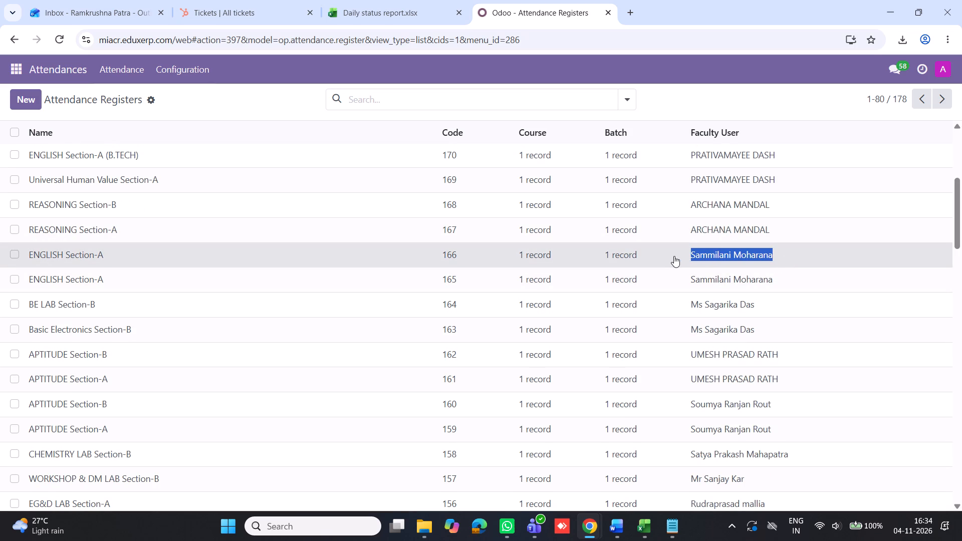
key(ctrl+c)
click(625, 98)
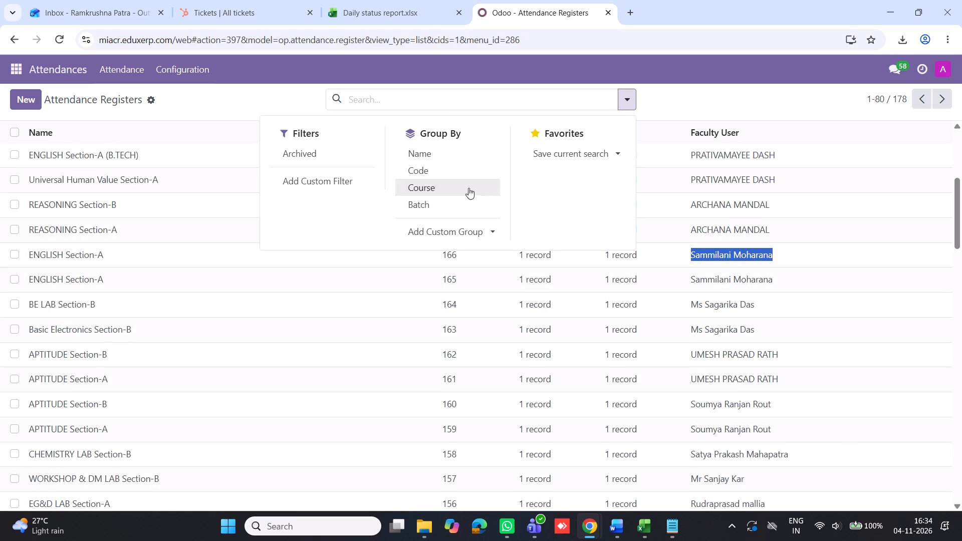
click(452, 234)
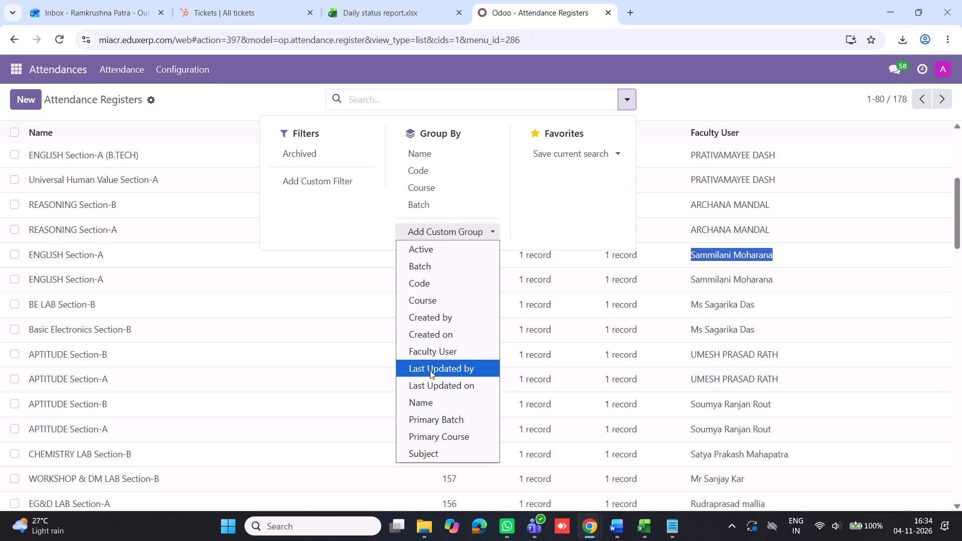
click(436, 343)
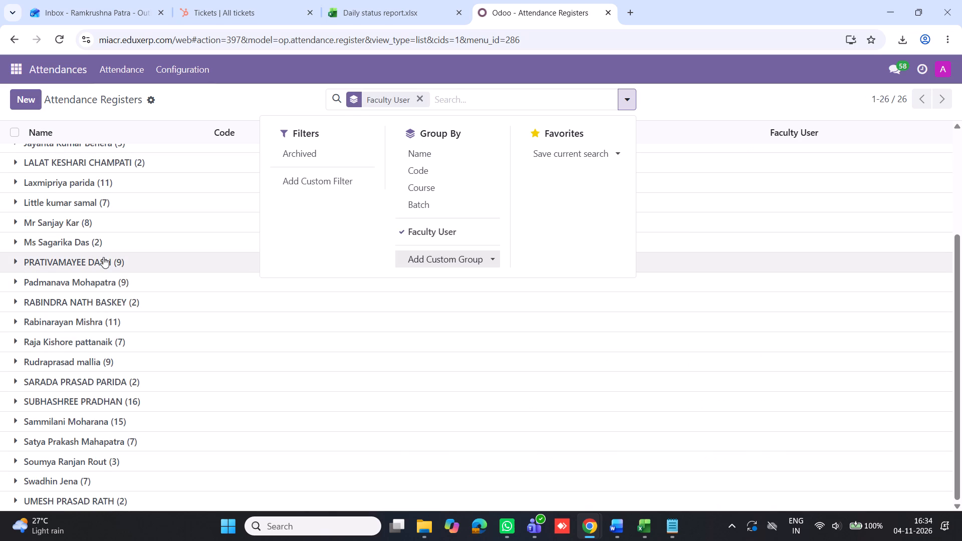
scroll(118, 287, down, 2)
click(757, 105)
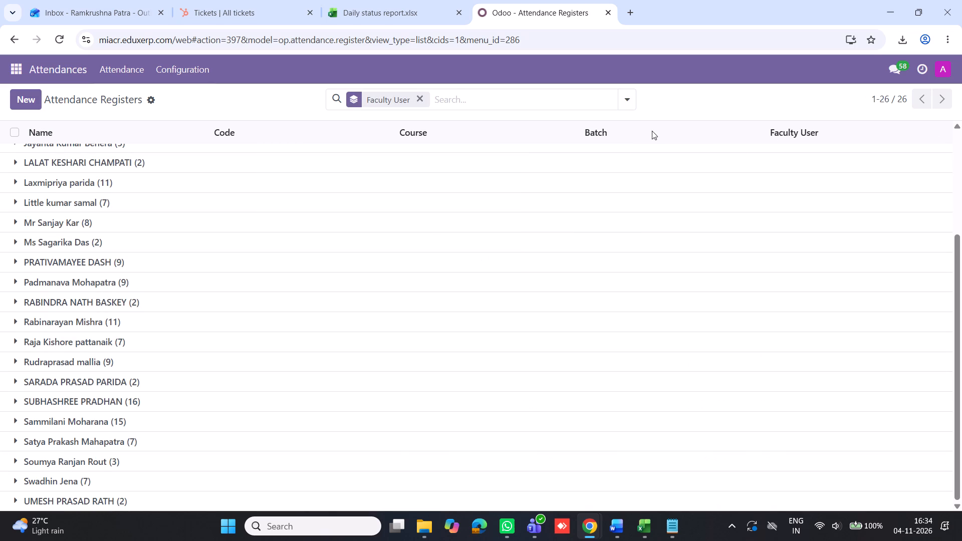
scroll(46, 264, down, 4)
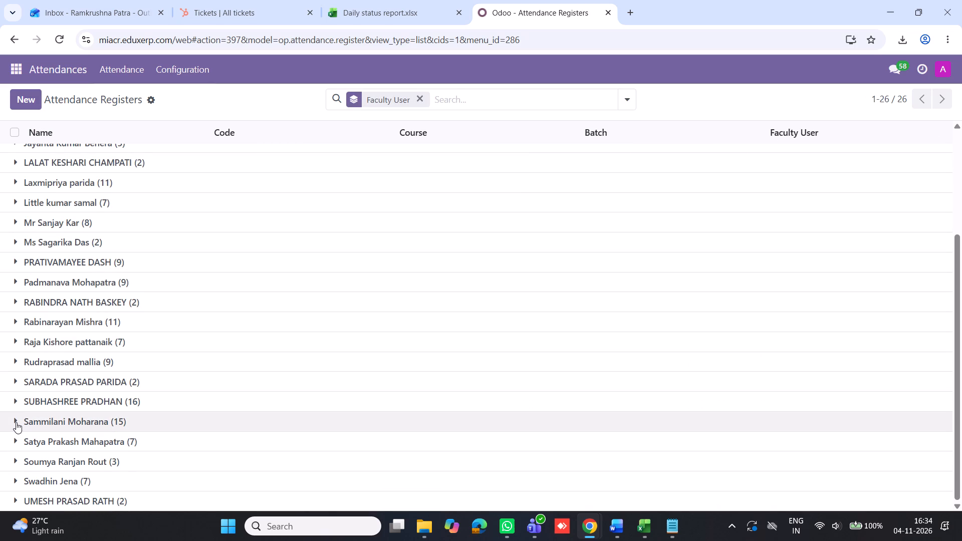
click(16, 422)
scroll(217, 369, down, 1)
scroll(259, 338, down, 2)
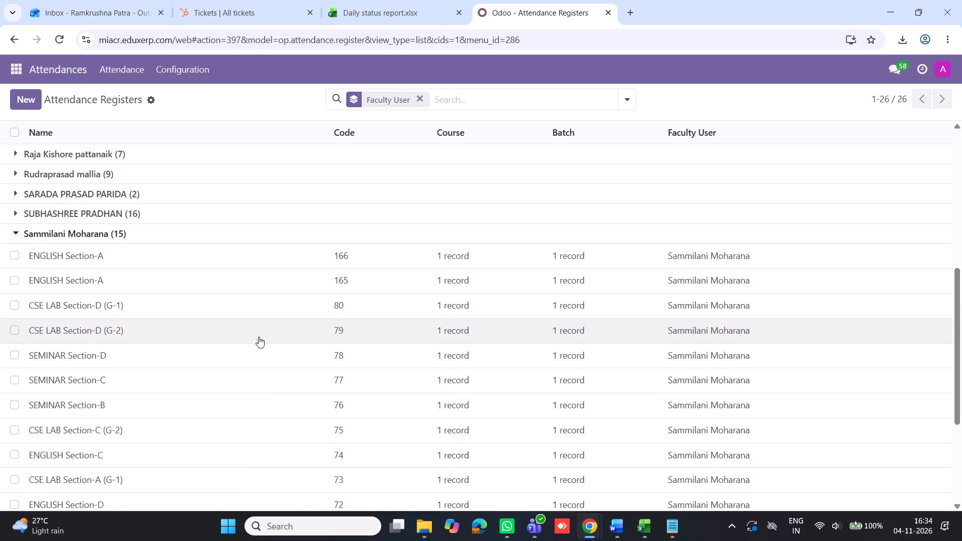
Rename the ENGLISH Section-A register with code 166 as ENGLISH Section-A (B.TECH), save it and return to the register list.
click(83, 258)
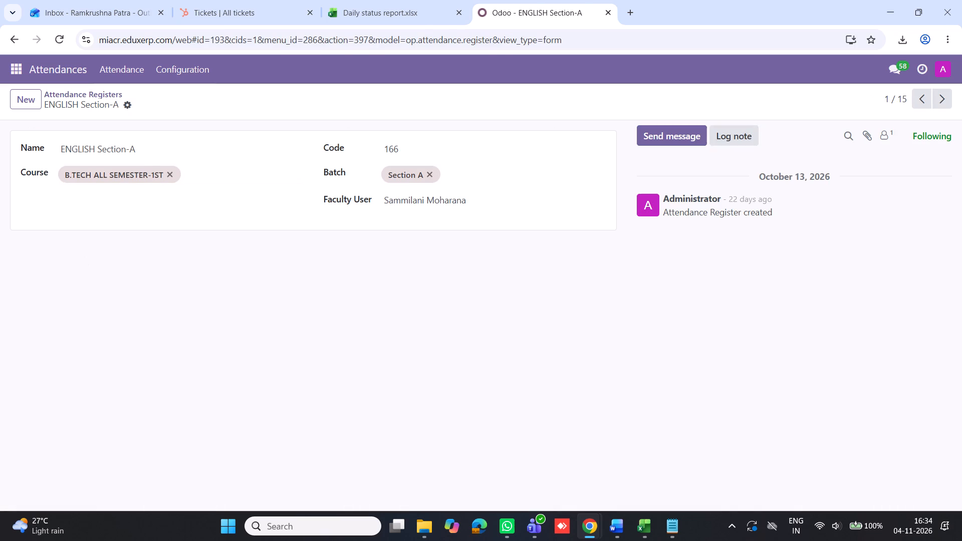
click(139, 148)
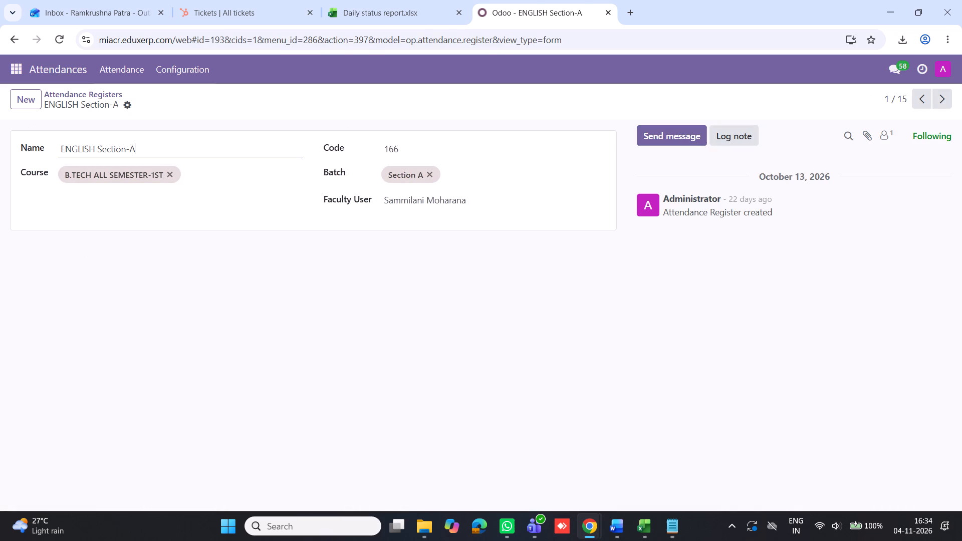
key(space)
key(b)
text(.tech)
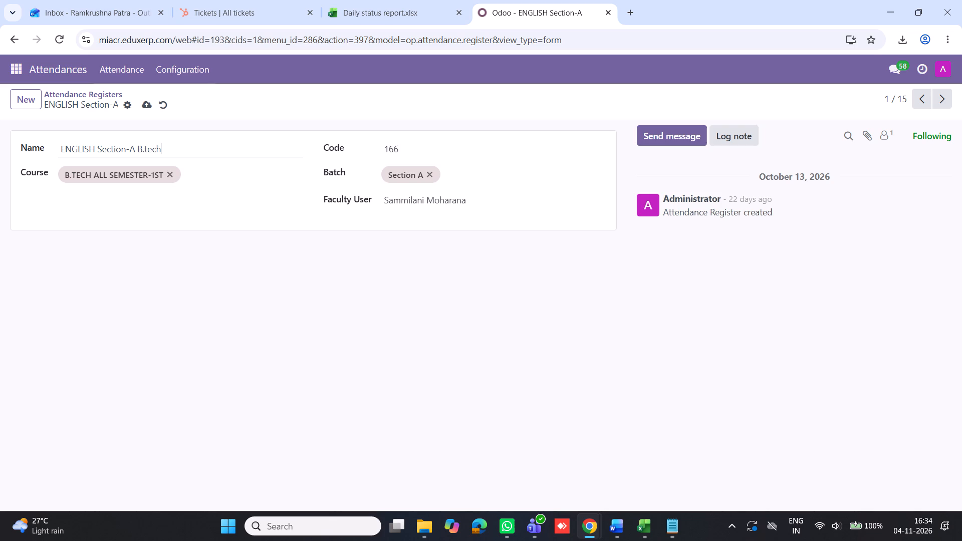
key(BackSpace)
key(BackSpace)
key(BackSpace)
key(BackSpace)
key(t)
text(ECH)
key(shift+parenright)
key(Left)
key(Left)
key(Left)
key(Left)
key(Left)
key(Left)
key(Left)
key(shift+parenleft)
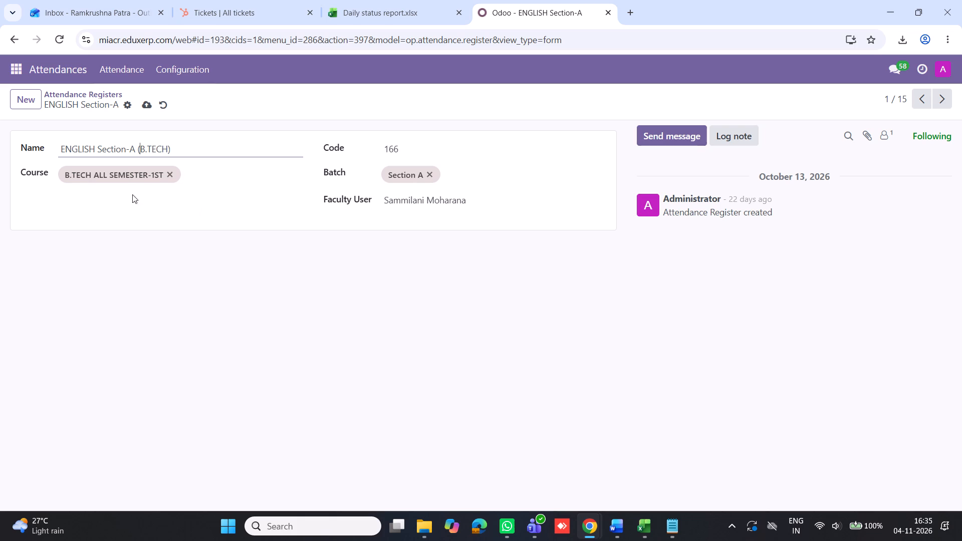
click(148, 105)
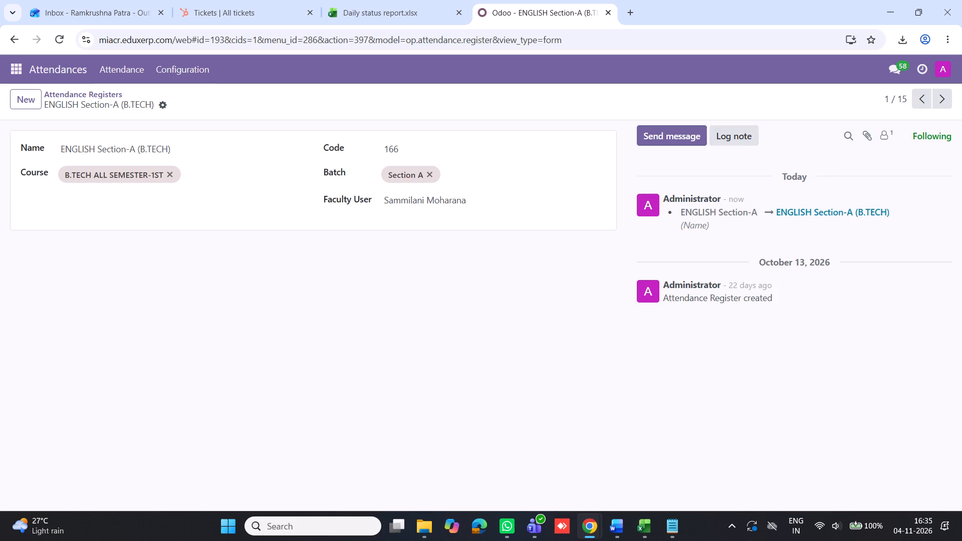
click(62, 92)
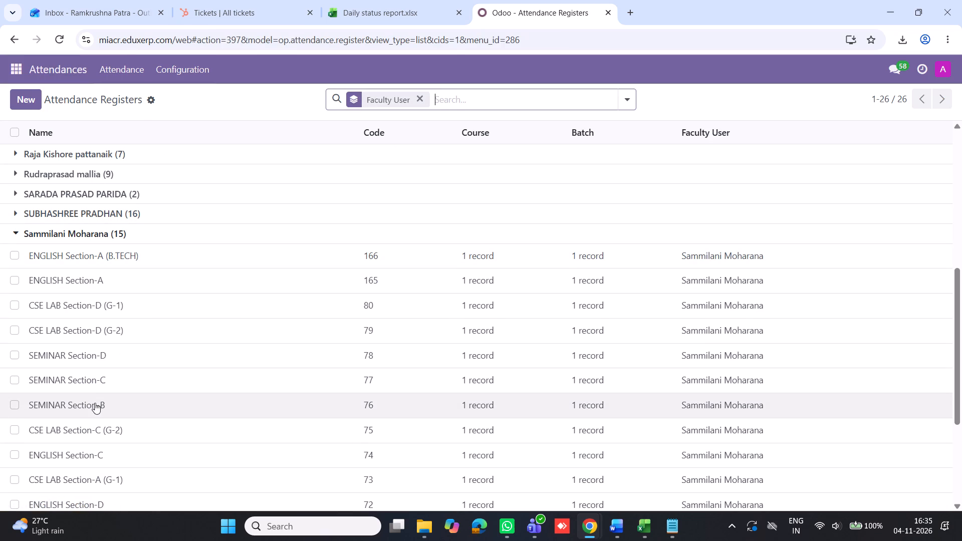
Check the course and batch of the faculty member's ENGLISH Section-B register with code 70, and return to the list.
scroll(108, 339, down, 1)
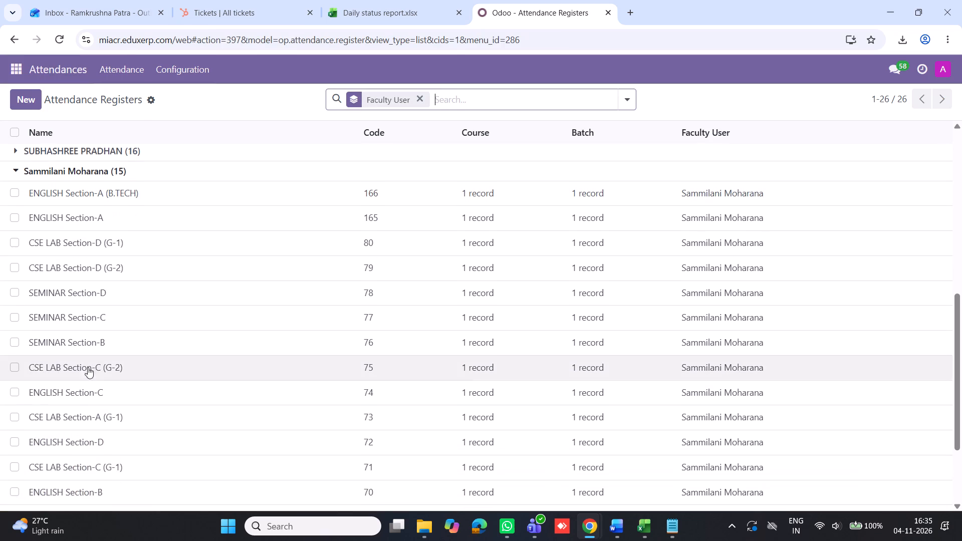
scroll(76, 382, down, 1)
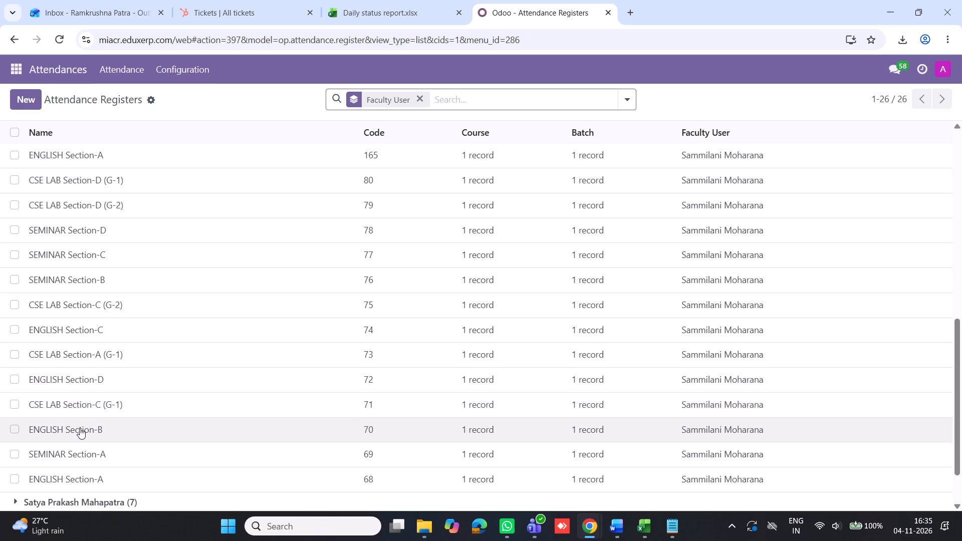
click(80, 428)
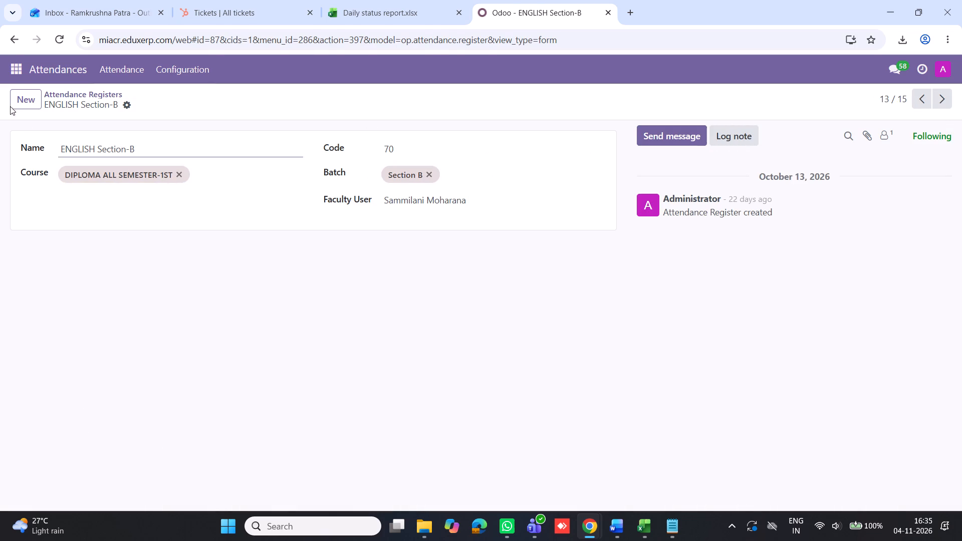
click(12, 41)
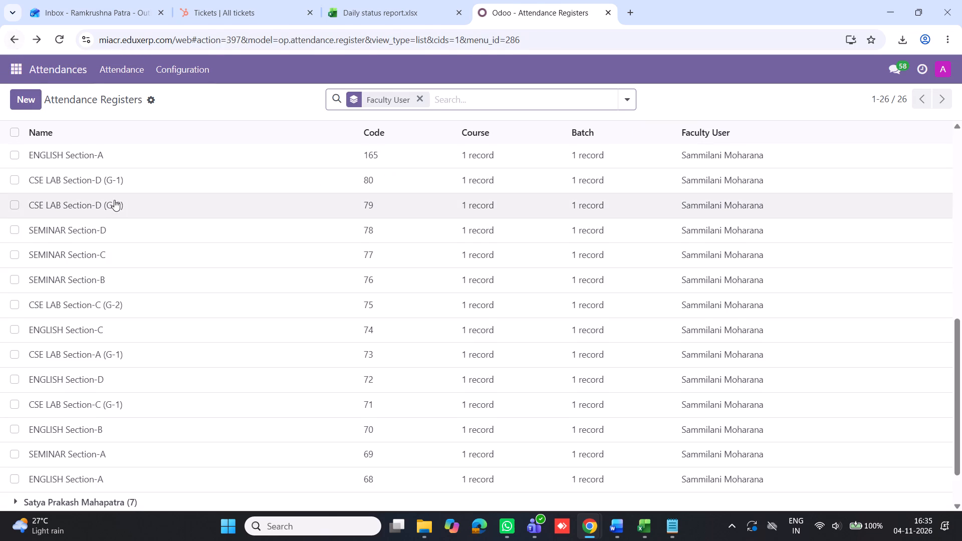
scroll(113, 210, up, 2)
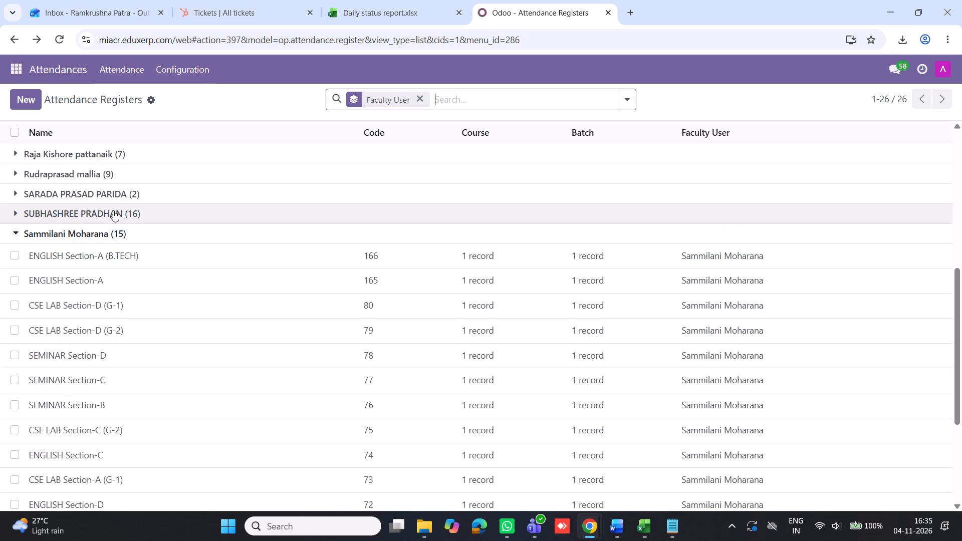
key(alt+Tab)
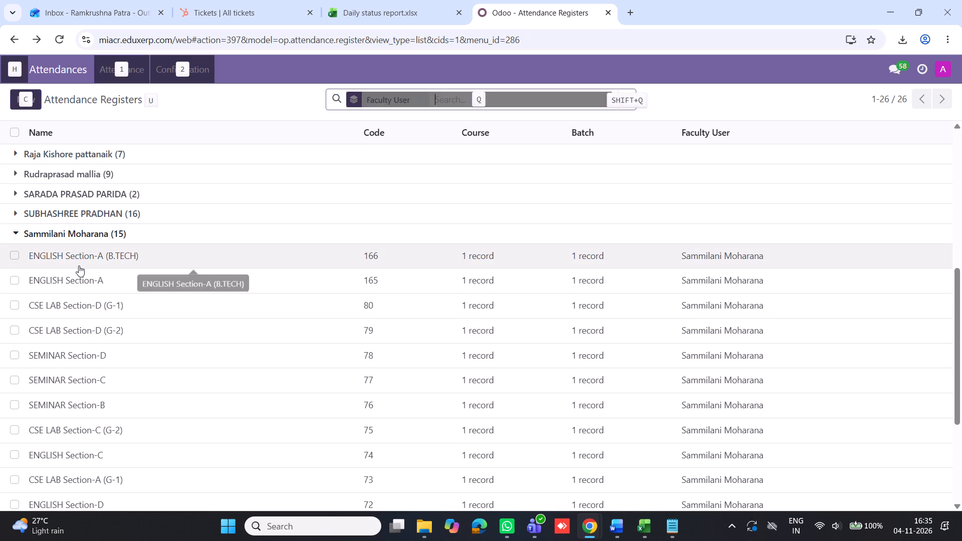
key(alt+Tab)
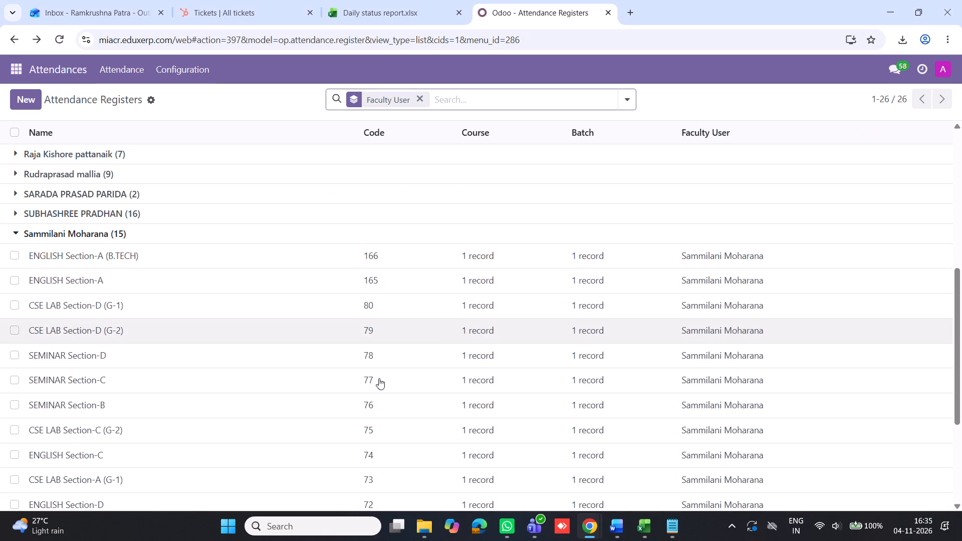
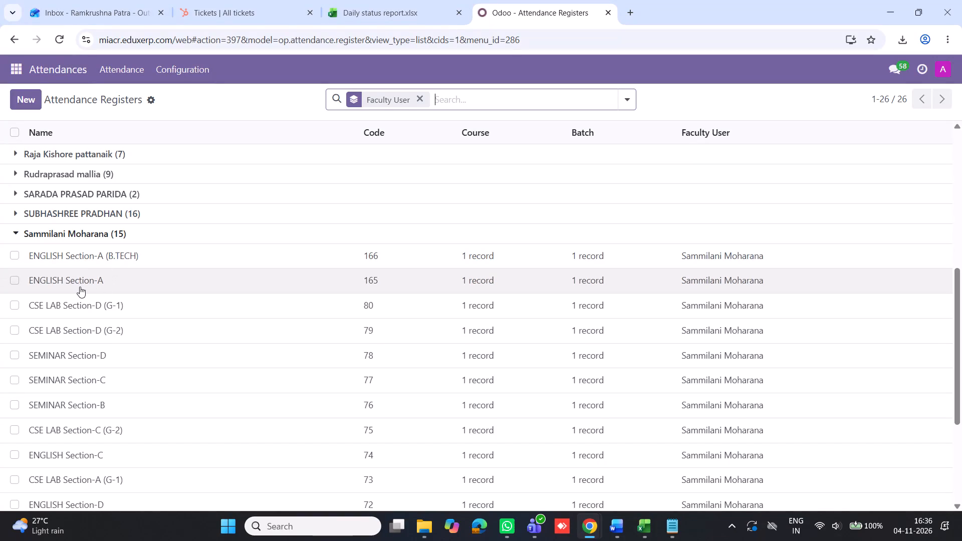
Compare the course and batch of the faculty member's ENGLISH Section-A registers with codes 166 and 165, and return to the list.
click(84, 257)
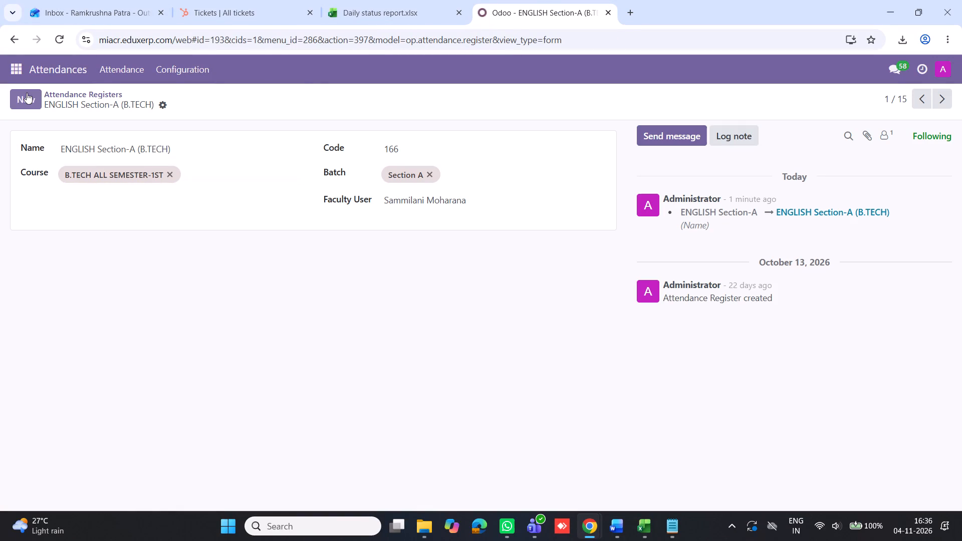
click(80, 94)
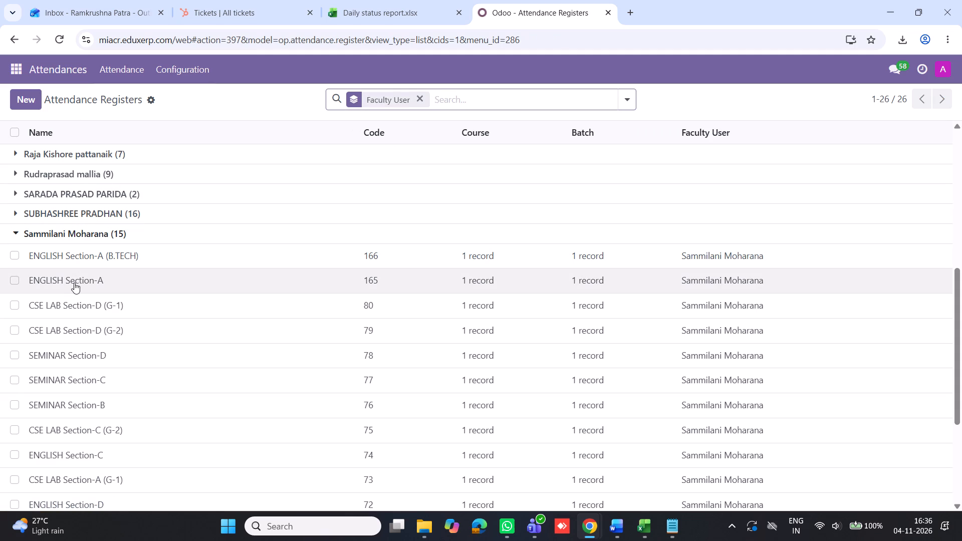
click(74, 283)
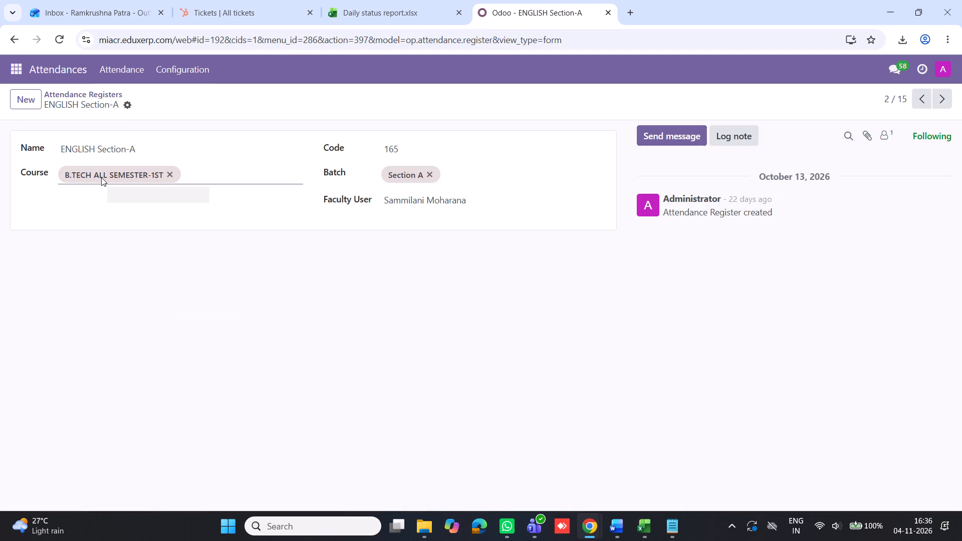
click(79, 94)
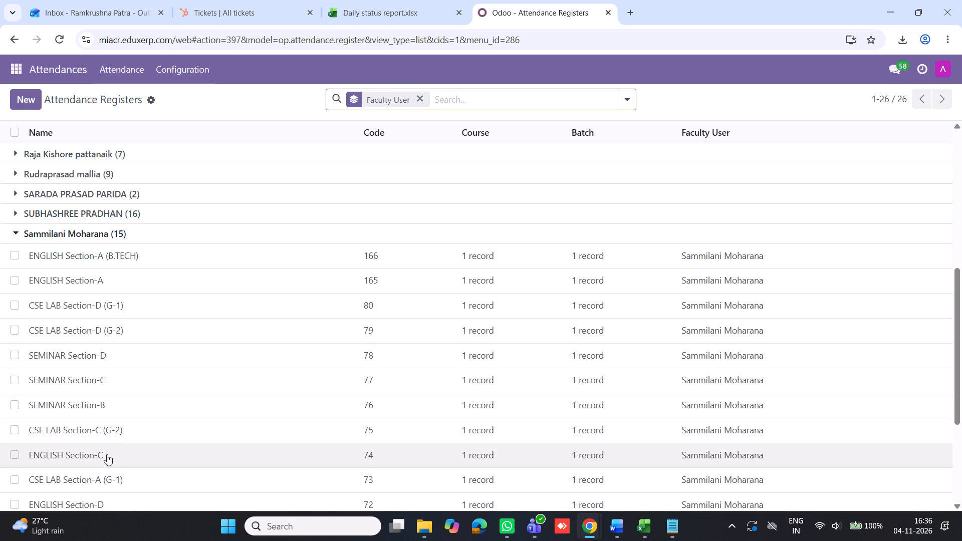
Rename the ENGLISH Section-C register with code 74 as ENGLISH Section-C (DIPLOMA), save it and return to the register list.
click(94, 455)
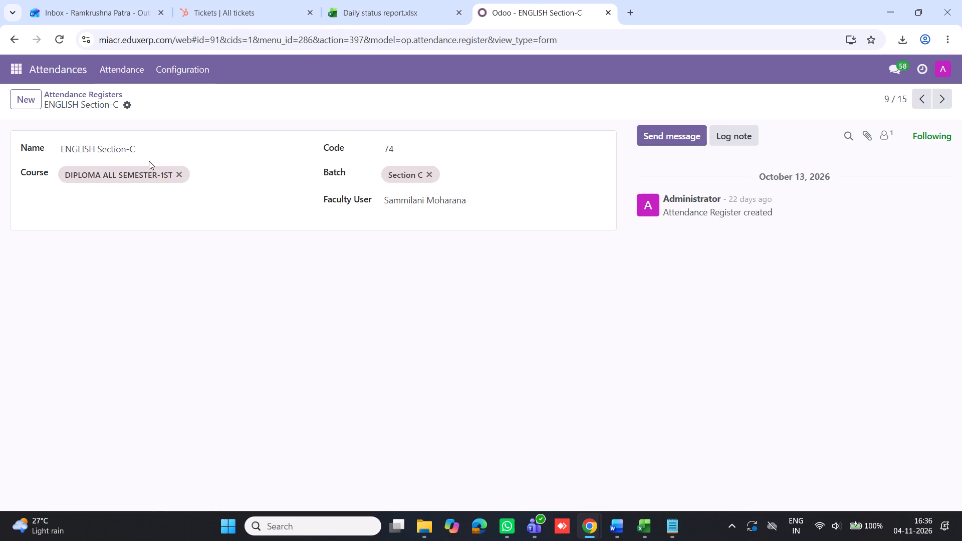
click(147, 150)
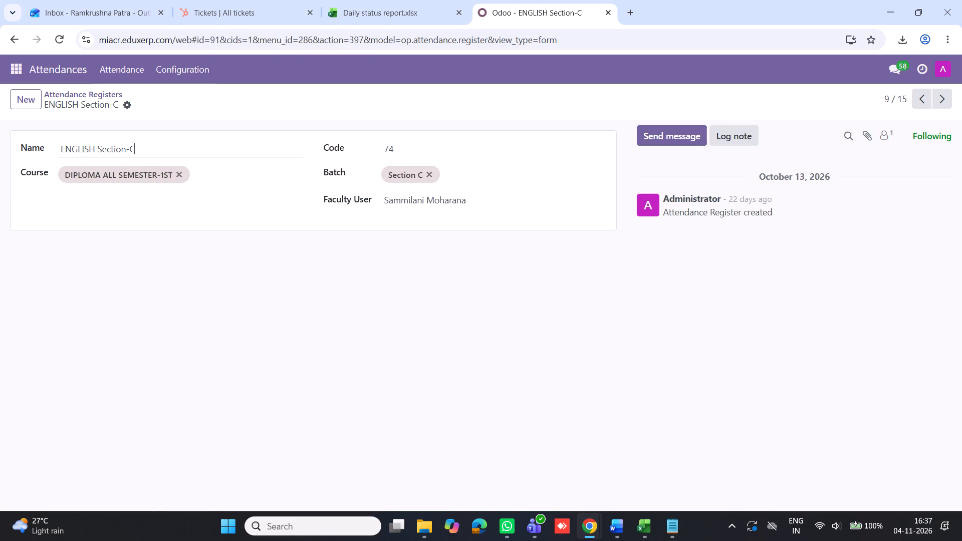
key(space)
text(())
key(Left)
text(DIPLOMA)
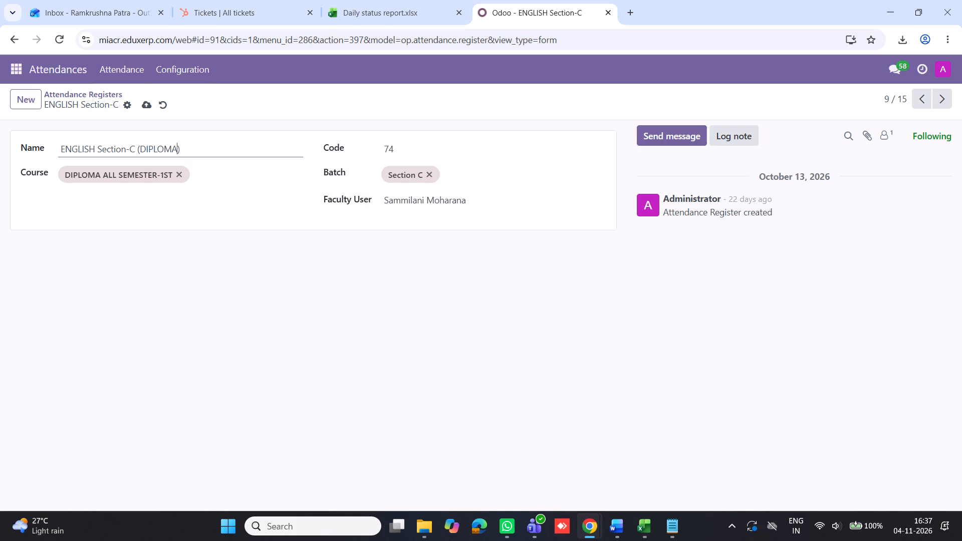
click(145, 105)
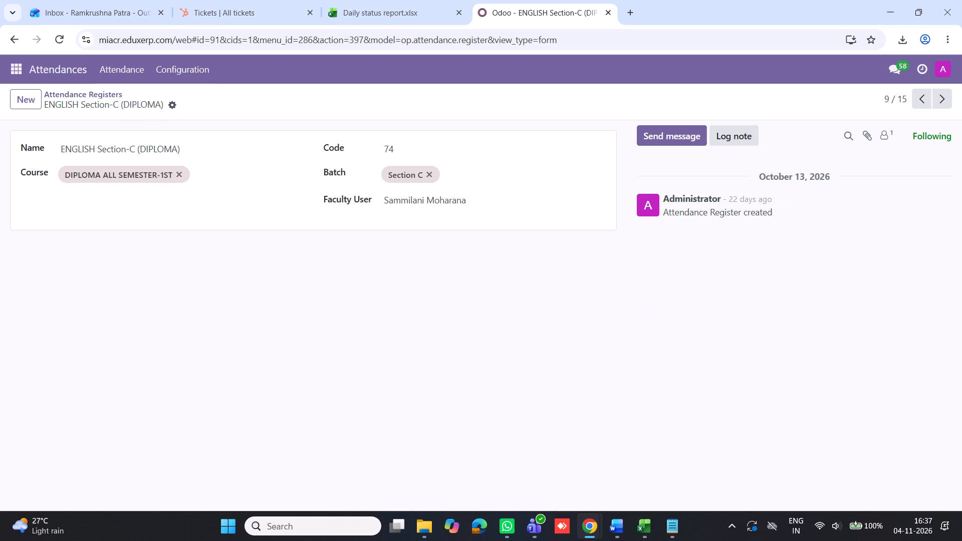
click(99, 94)
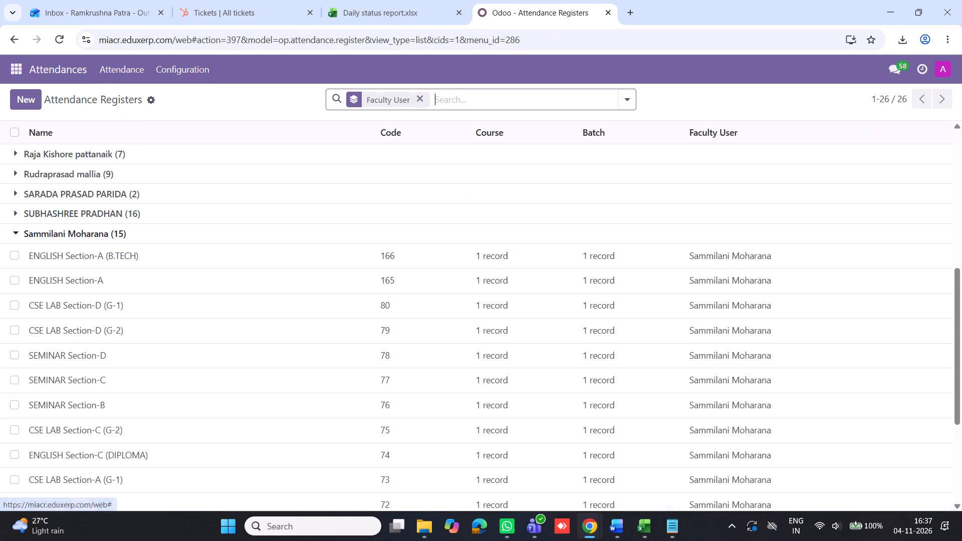
Rename the ENGLISH Section-D register with code 72 as ENGLISH Section-D (DIPLOMA), save it and return to the register list.
scroll(149, 400, down, 1)
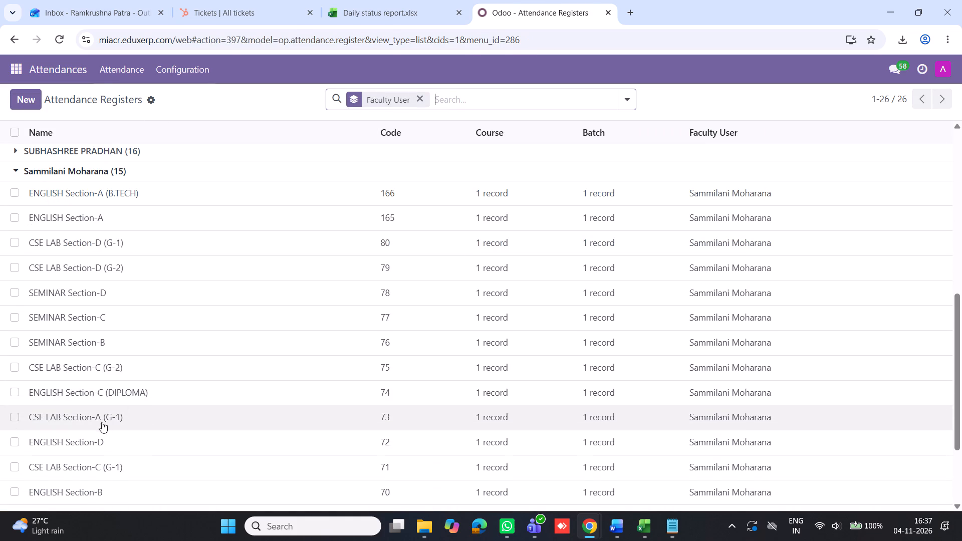
click(96, 442)
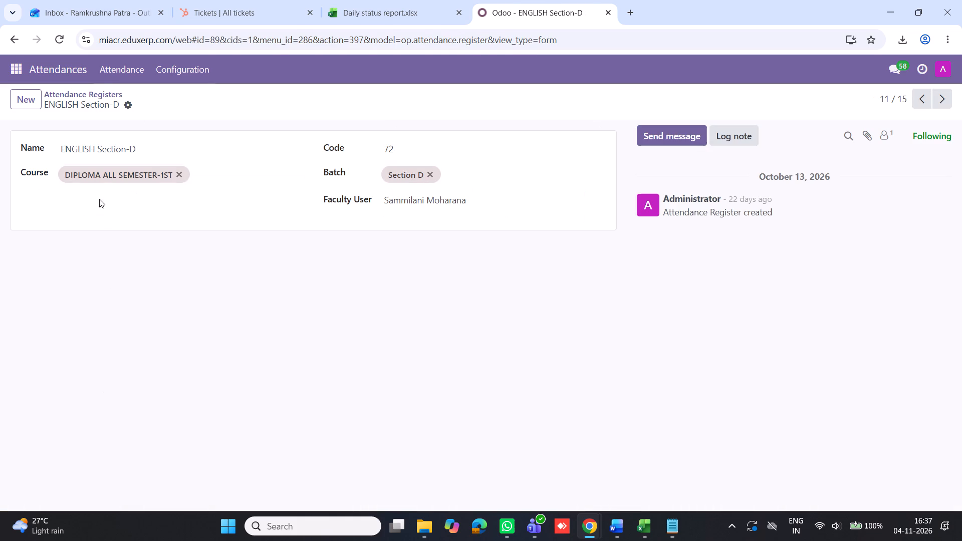
click(155, 144)
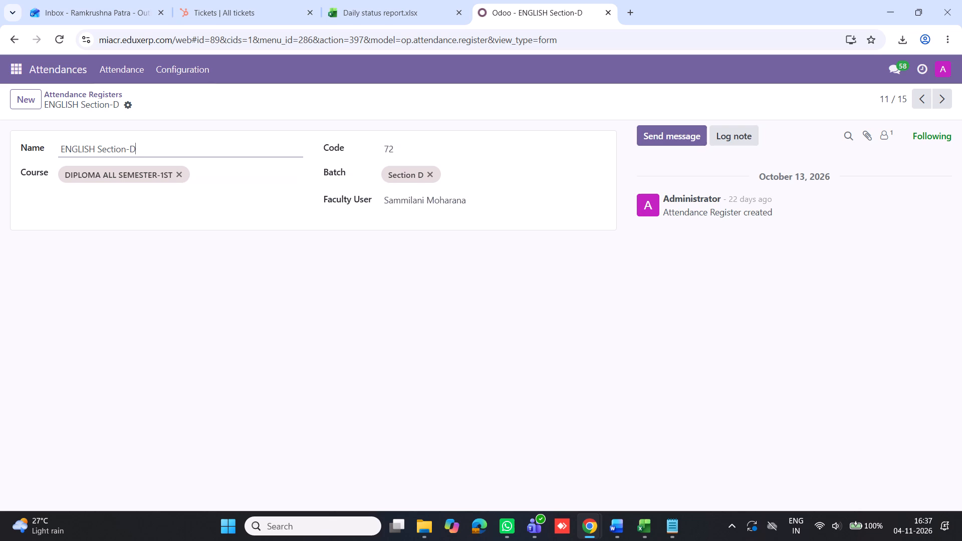
key(space)
text(())
key(Left)
key(d)
text(IPLOMA)
click(148, 105)
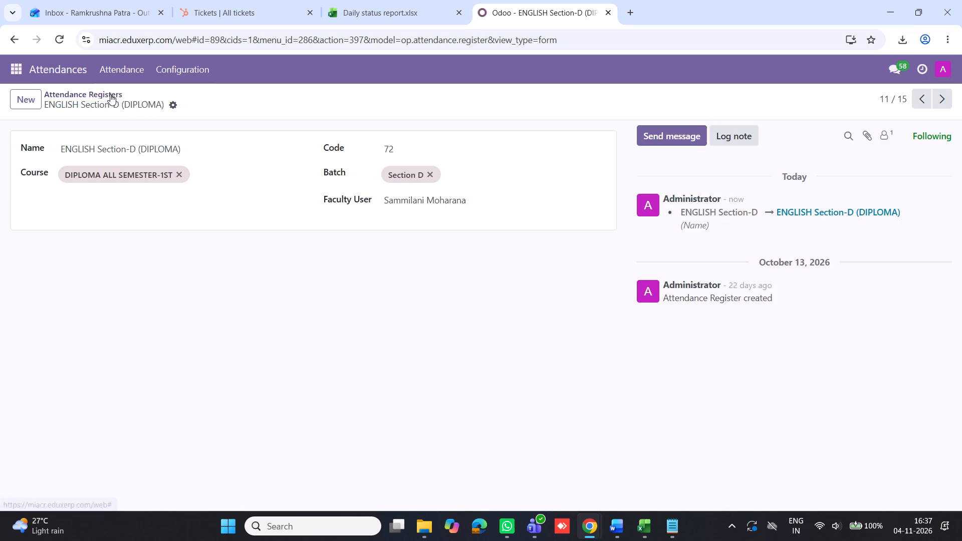
click(109, 93)
Rename the ENGLISH Section-B register with code 70 as ENGLISH Section-B (DIPLOMA), save it and return to the register list.
scroll(165, 355, down, 1)
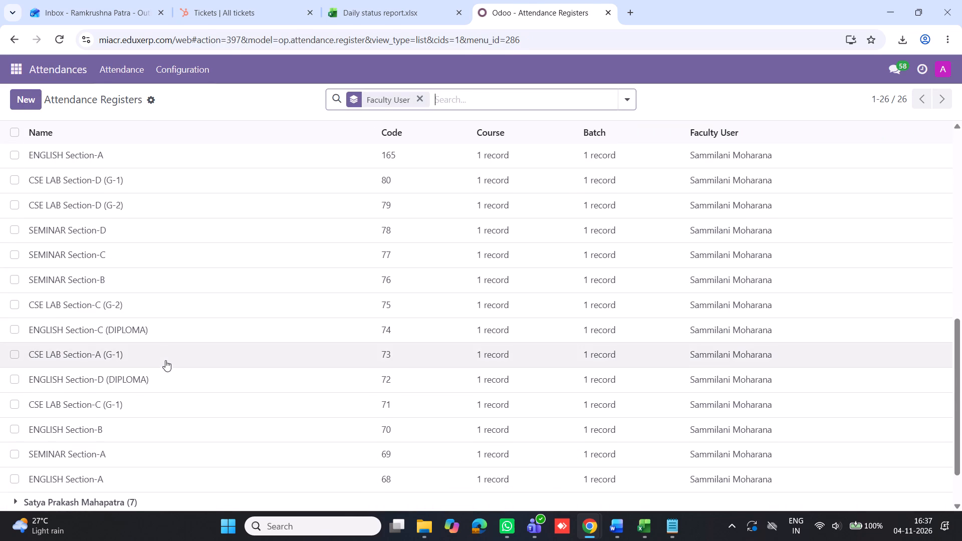
click(90, 432)
click(146, 147)
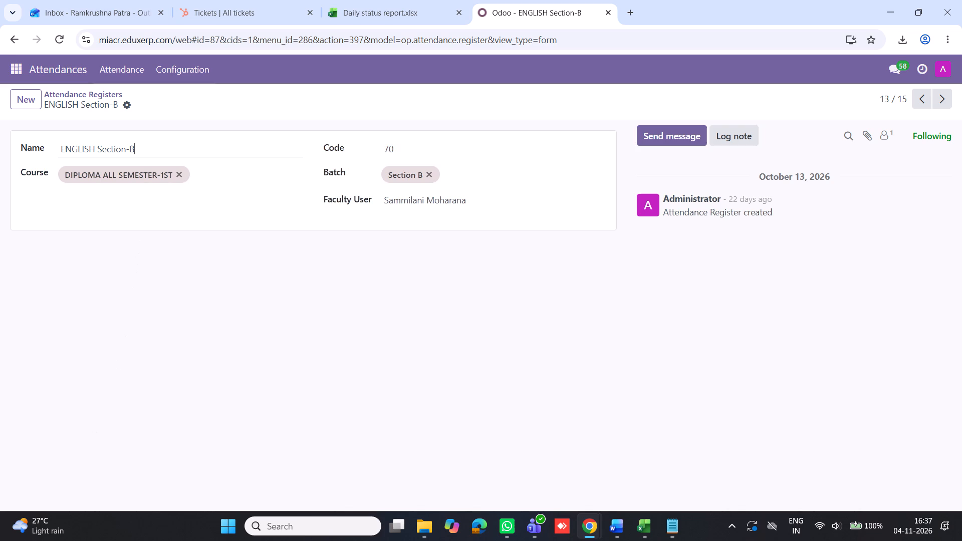
key(space)
text(())
key(Left)
key(d)
text(IPLOMA)
click(147, 105)
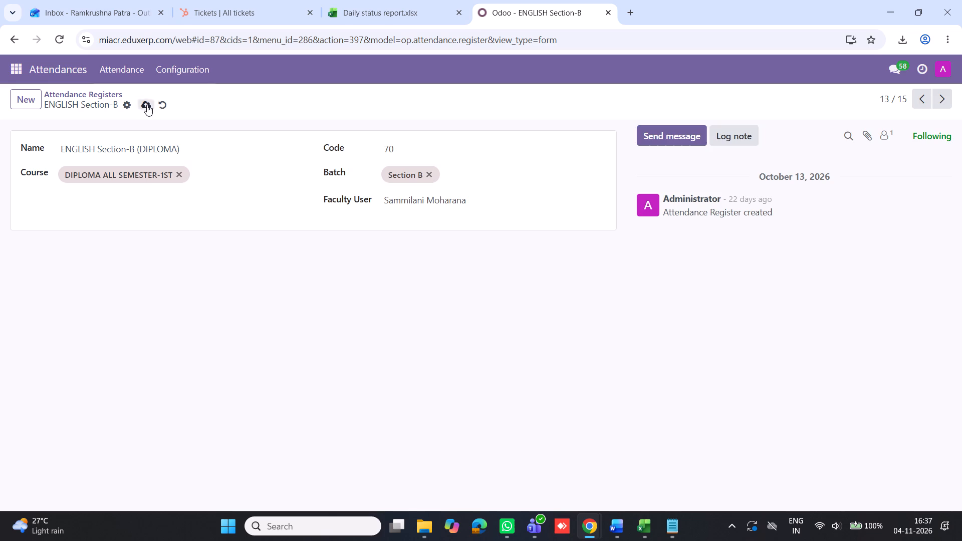
click(112, 95)
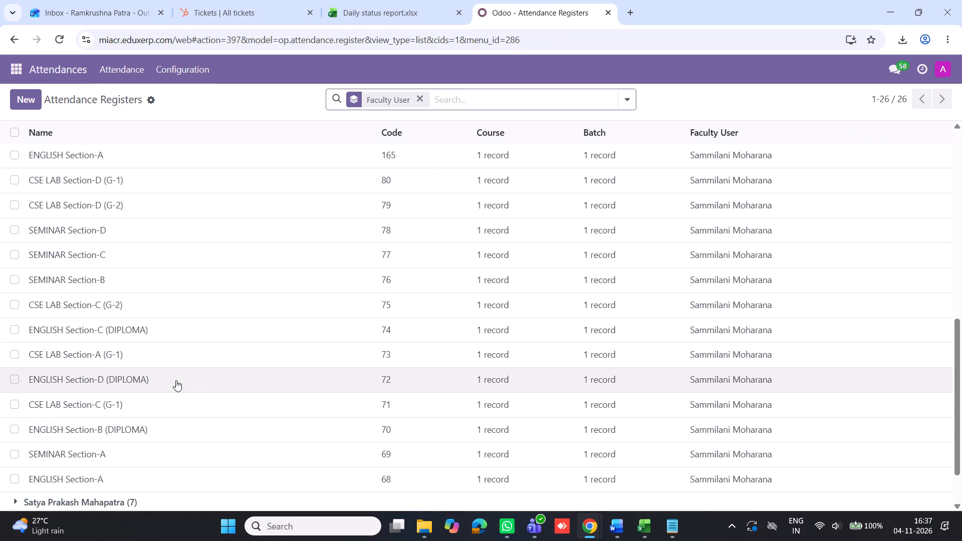
Rename the ENGLISH Section-A register with code 68 as ENGLISH Section-A (DIPLOMA), save it and return to the register list.
click(84, 480)
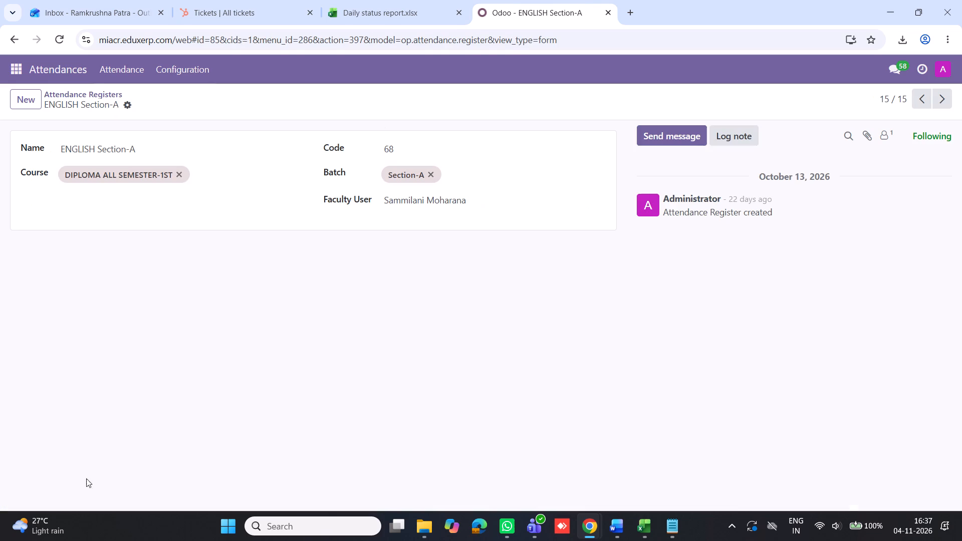
click(149, 148)
key(space)
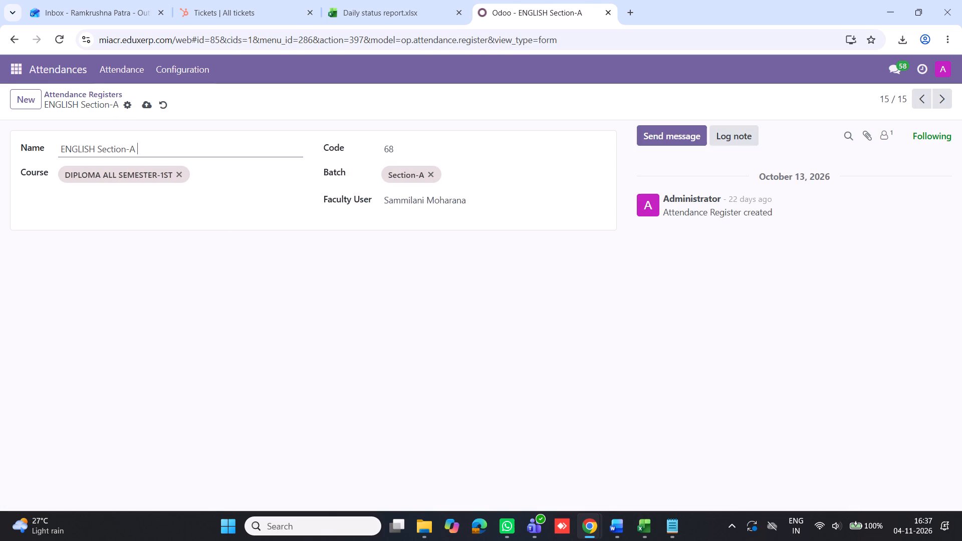
text(())
key(Left)
key(d)
text(IPLO)
text(MA)
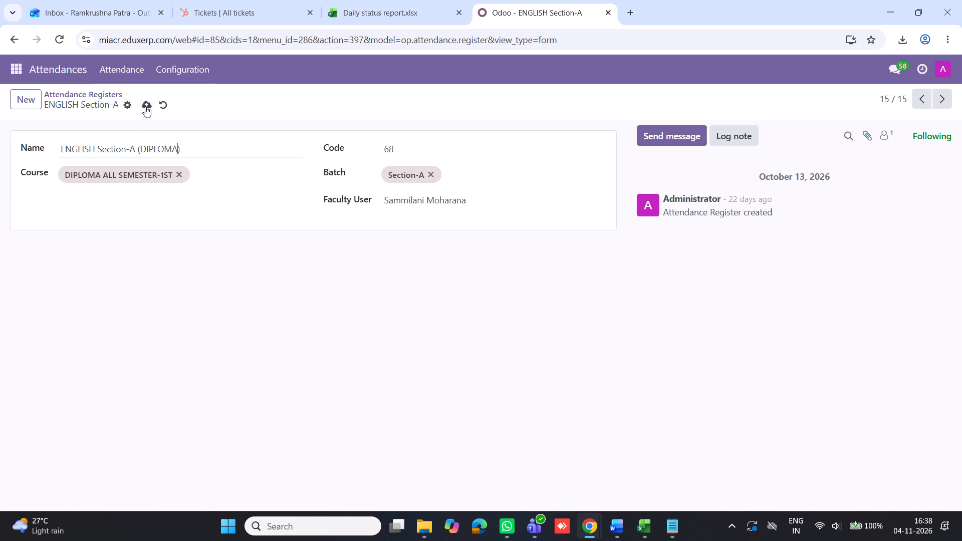
click(148, 104)
click(90, 93)
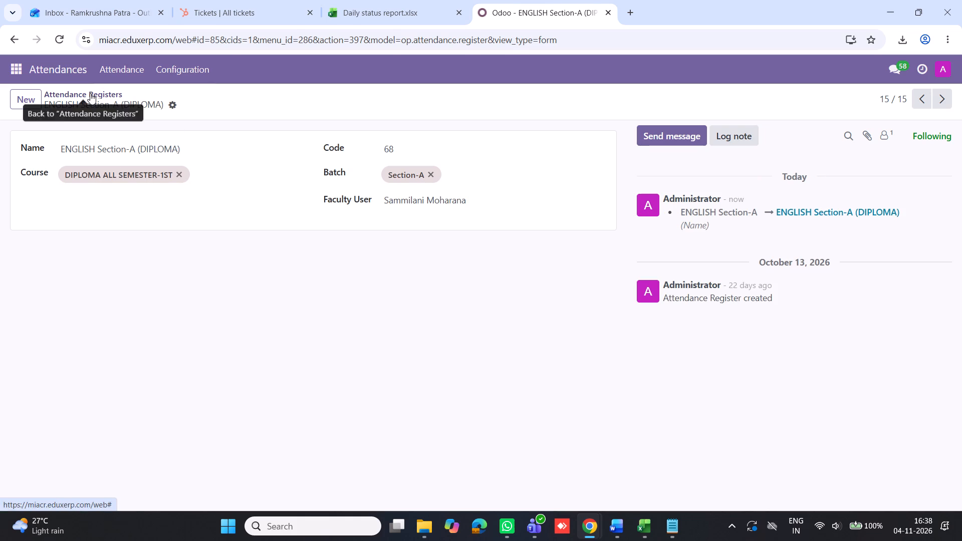
Review the names in the faculty member's expanded register group for their B.TECH and DIPLOMA labels.
scroll(170, 245, down, 1)
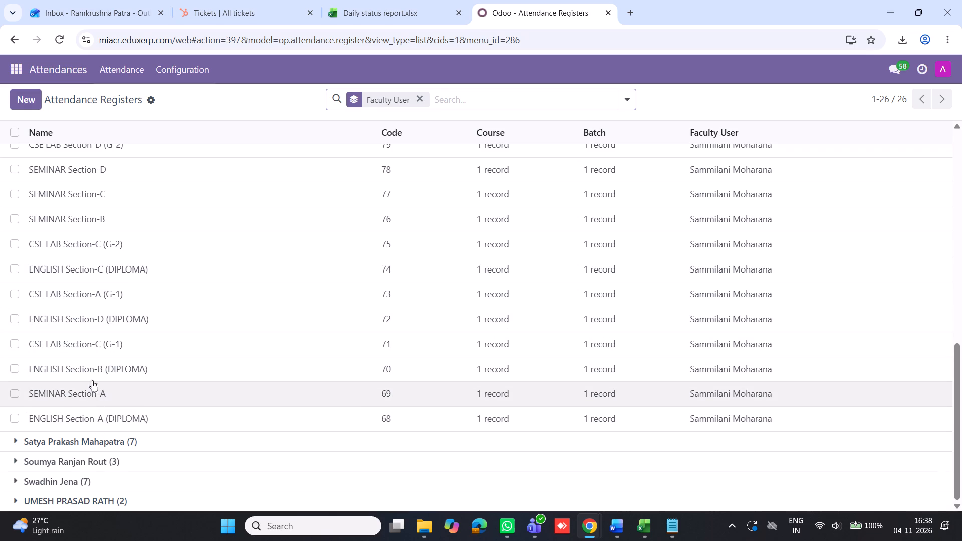
scroll(102, 253, up, 1)
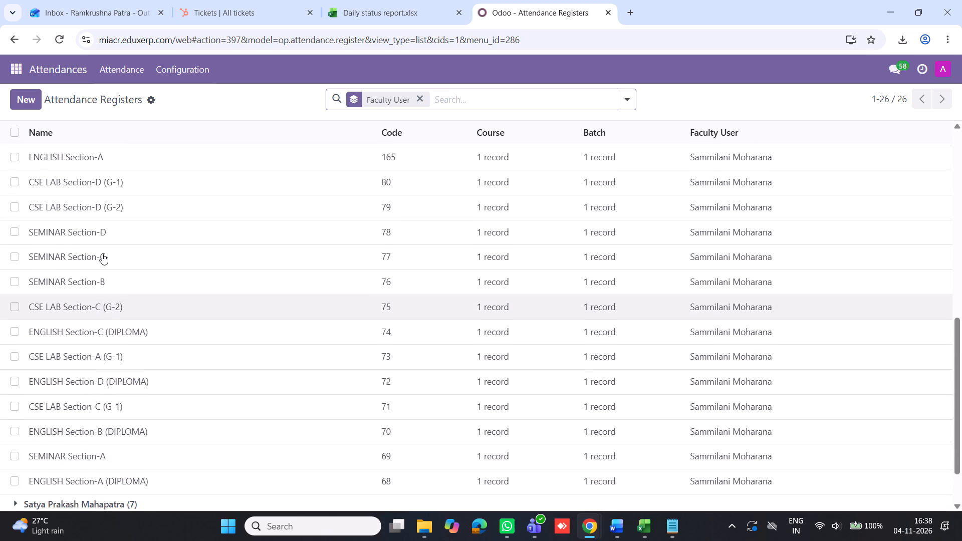
scroll(102, 253, up, 1)
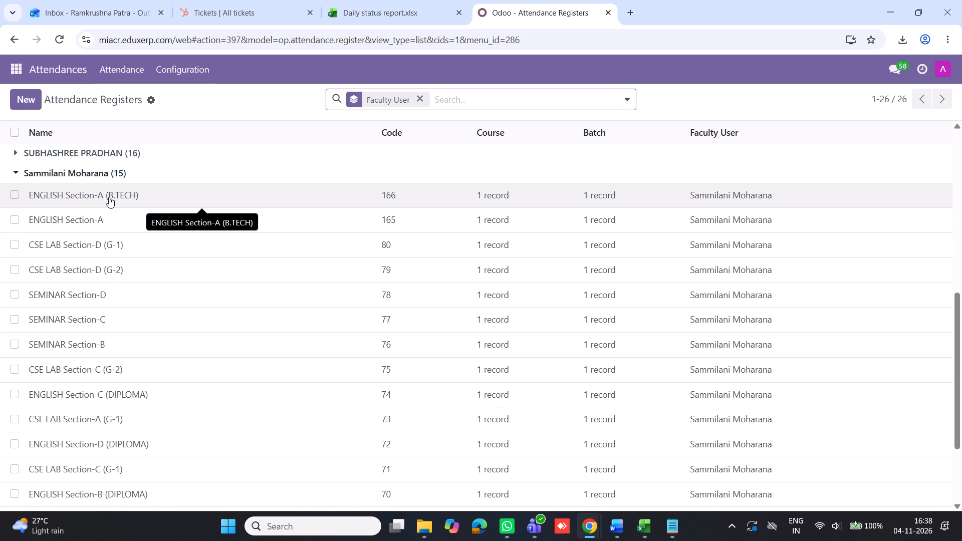
Rename the ENGLISH Section-A register with code 165 as ENGLISH Section-B (B.TECH).
click(95, 223)
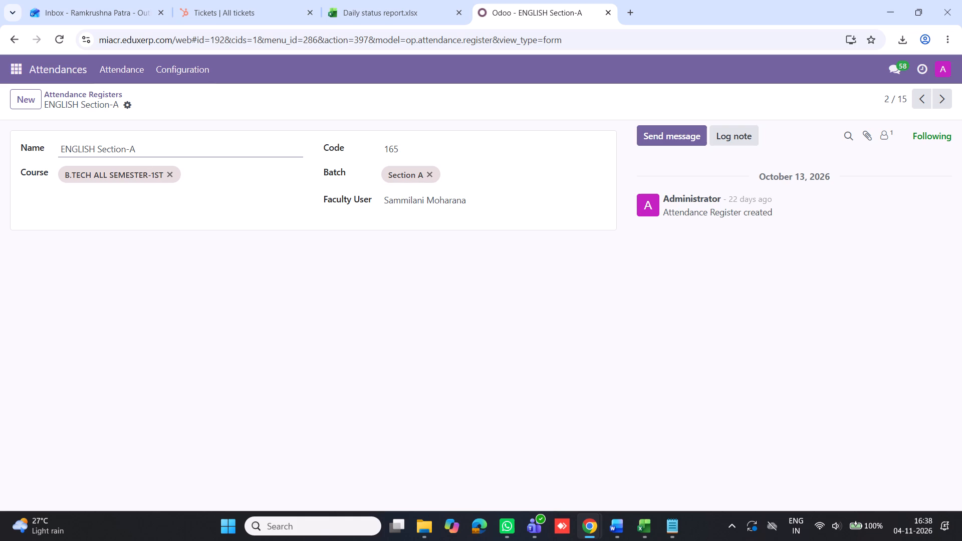
click(141, 146)
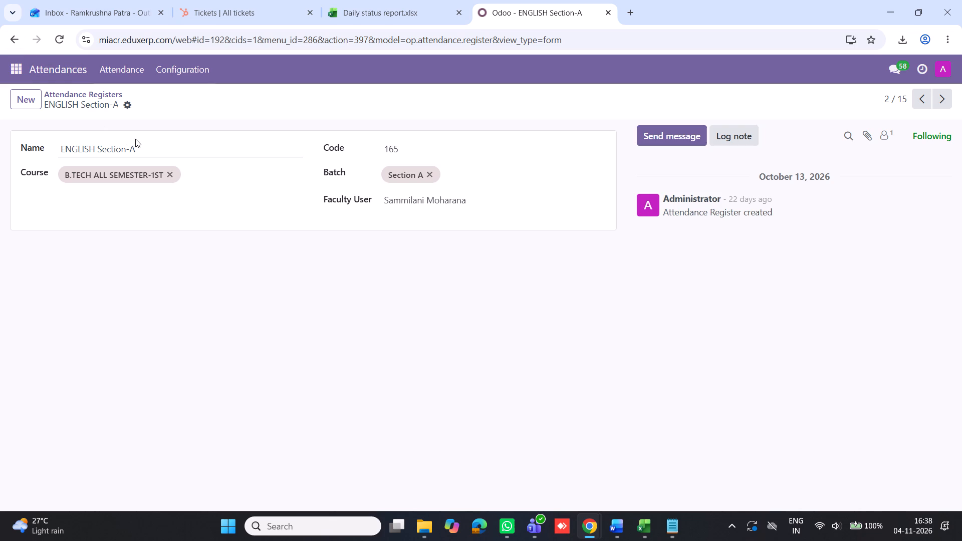
key(BackSpace)
key(b)
key(space)
text(())
key(Left)
key(b)
text(.T)
text(ECH)
Replace the code 165 register's batch with Section-B, save it and return to the register list.
click(429, 172)
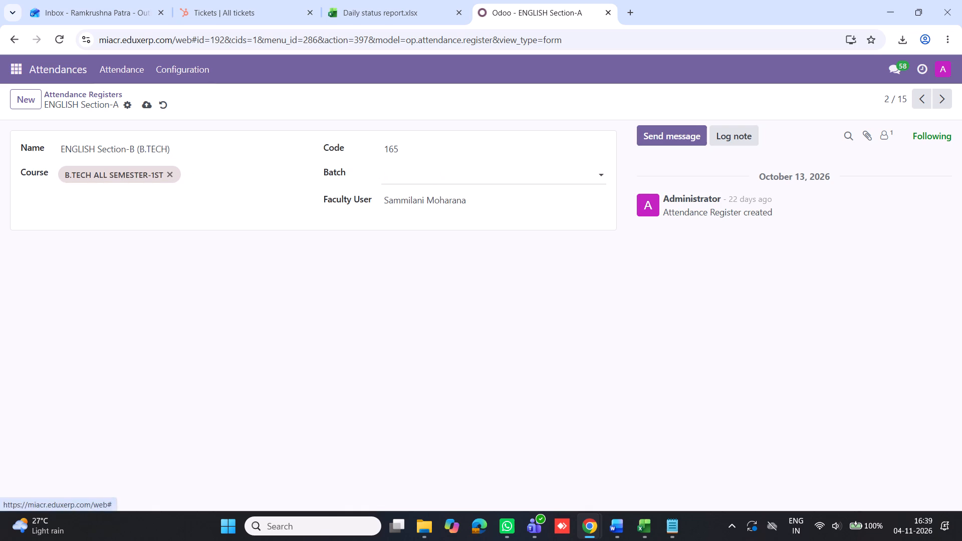
click(409, 172)
click(428, 214)
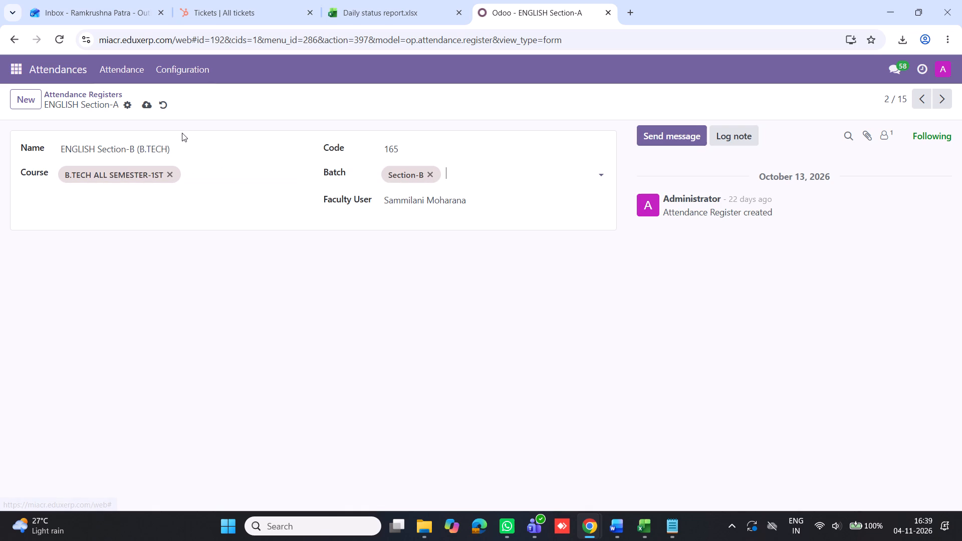
click(149, 106)
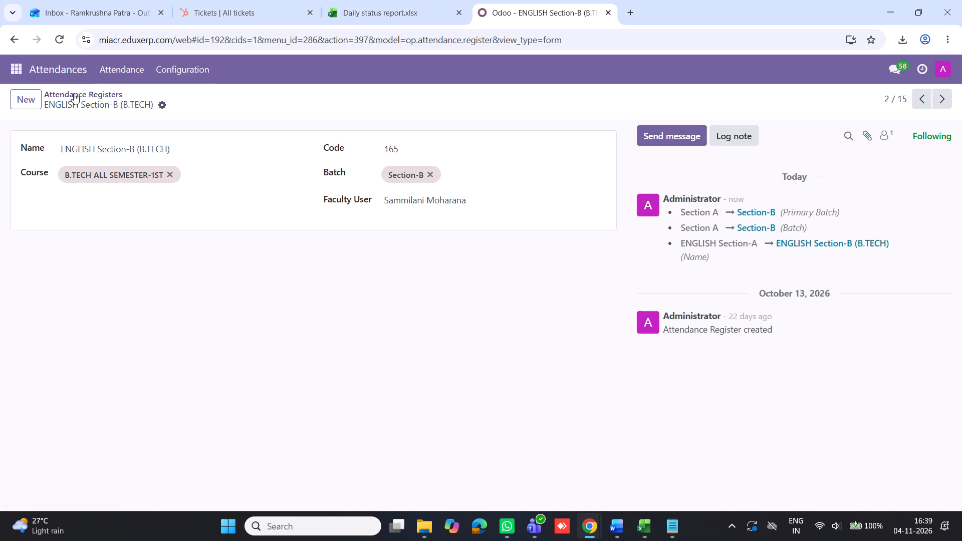
click(74, 93)
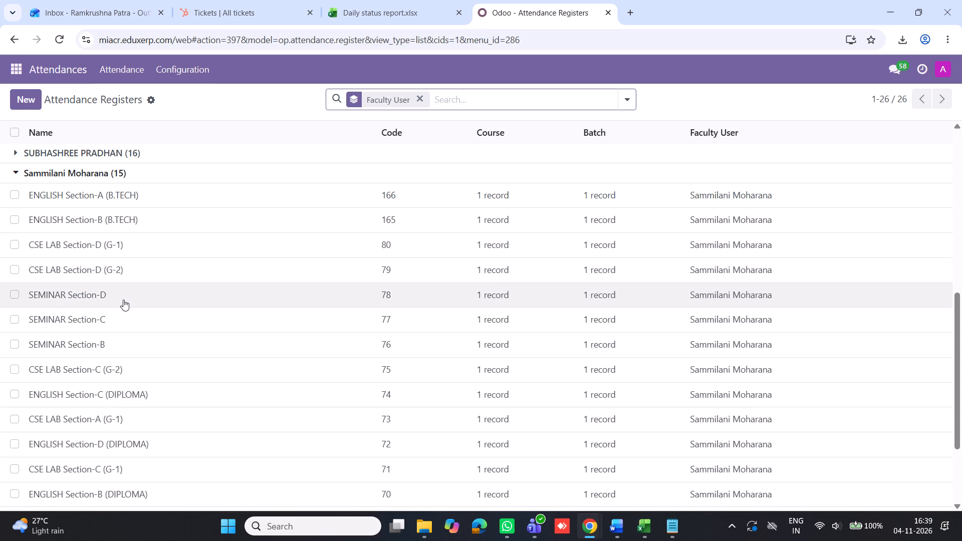
Check the course and batch of the SEMINAR Section-D register, and review the remaining register names in the faculty member's group.
click(81, 296)
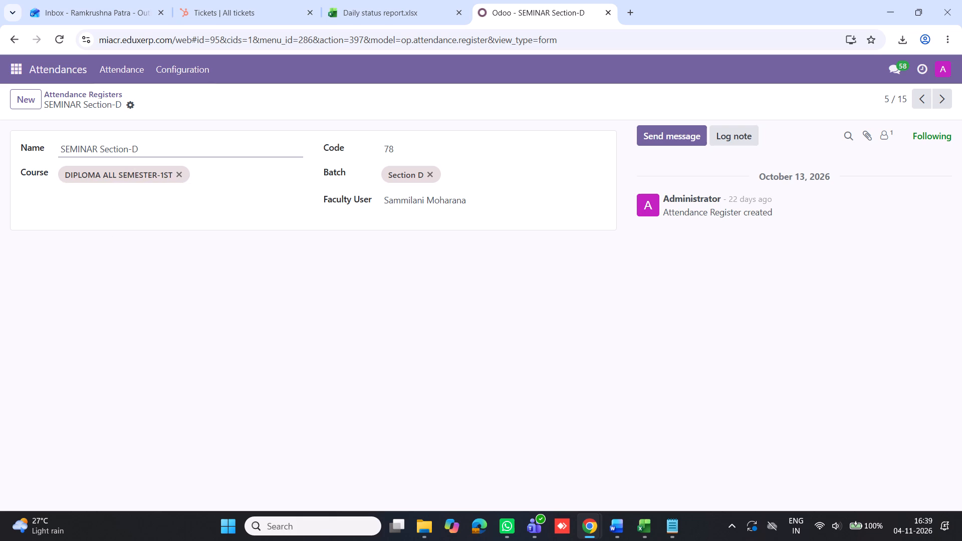
click(17, 39)
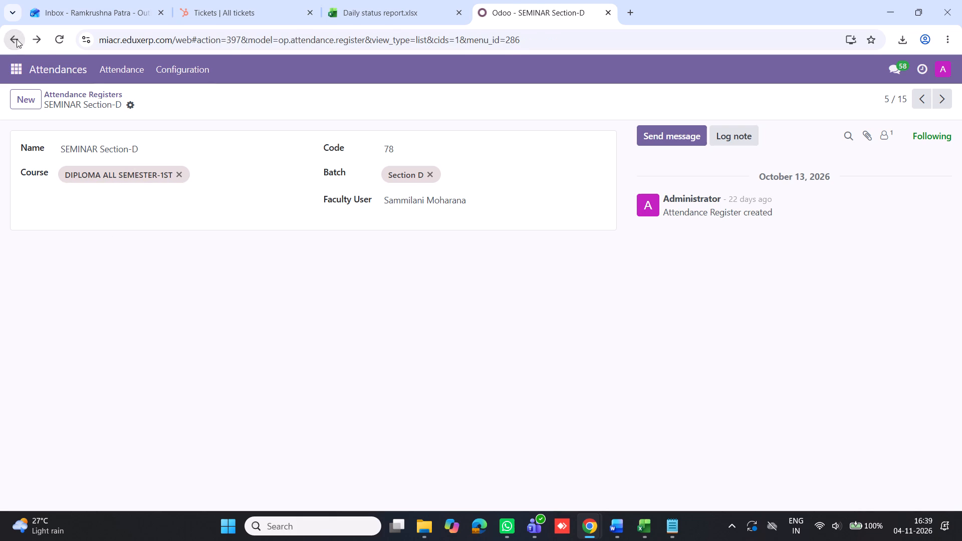
scroll(139, 309, down, 1)
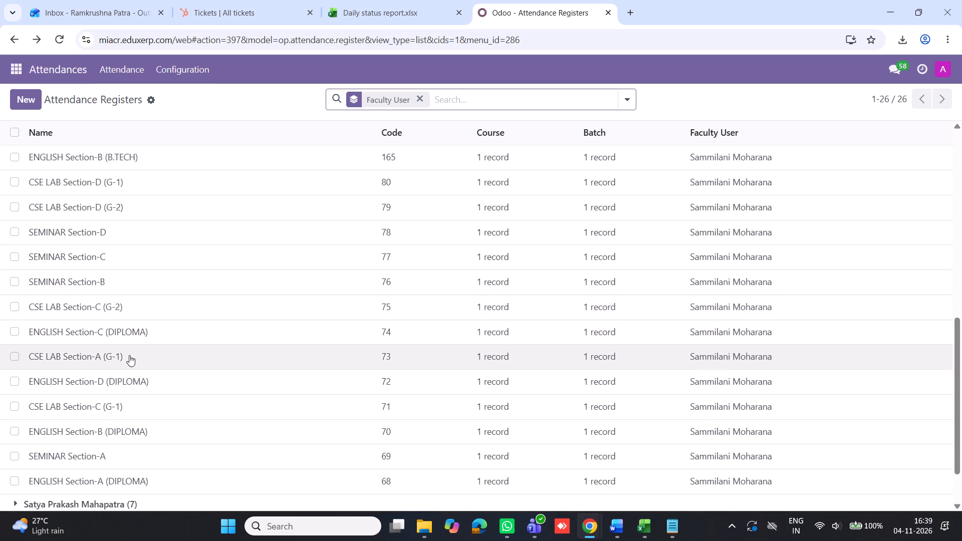
scroll(129, 413, down, 2)
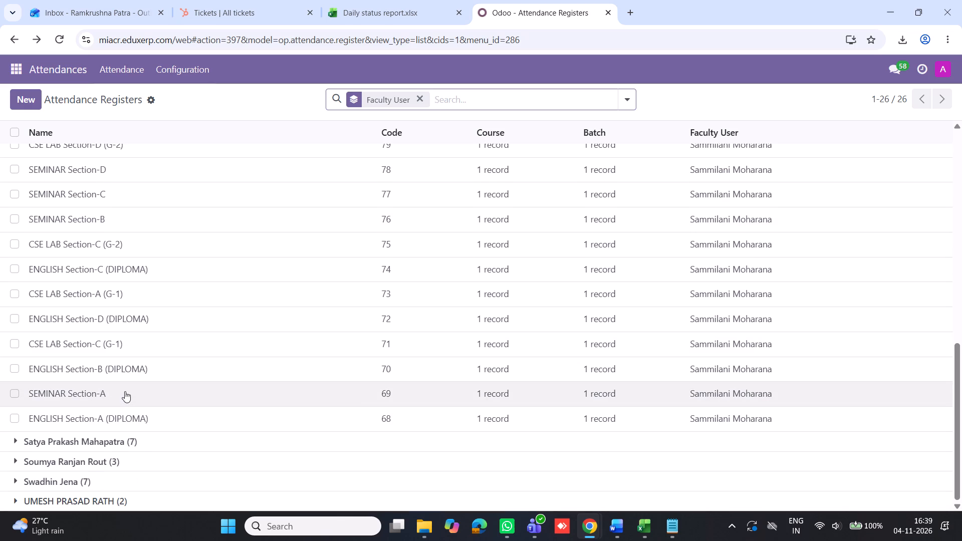
scroll(116, 283, up, 3)
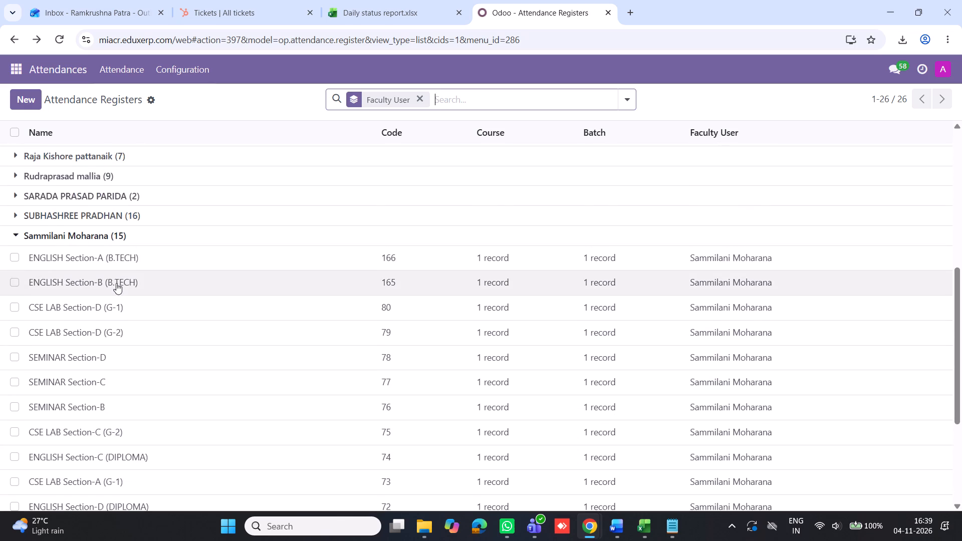
scroll(116, 283, down, 4)
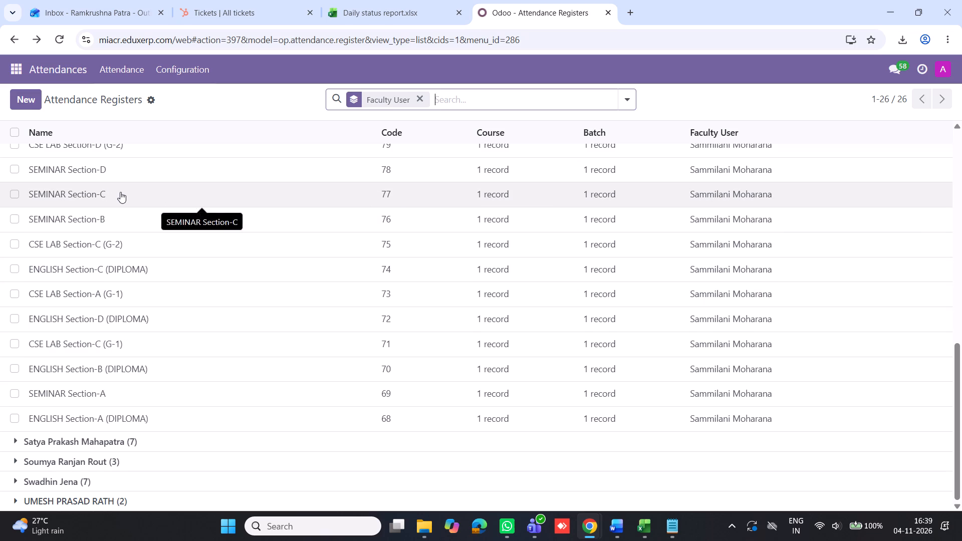
scroll(120, 192, up, 2)
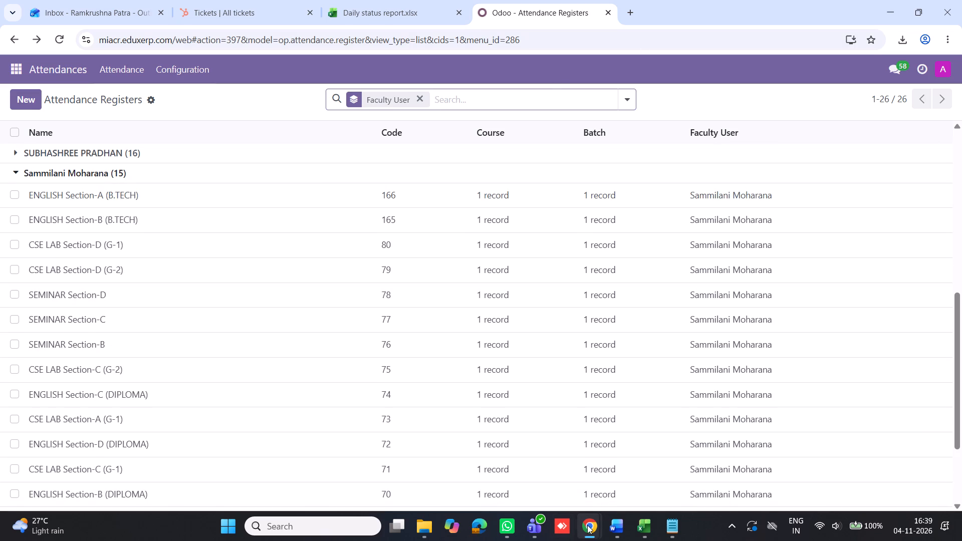
In the faculty member's incognito session, return to the register list, open the attendance sheets and delete all four sheets.
click(632, 479)
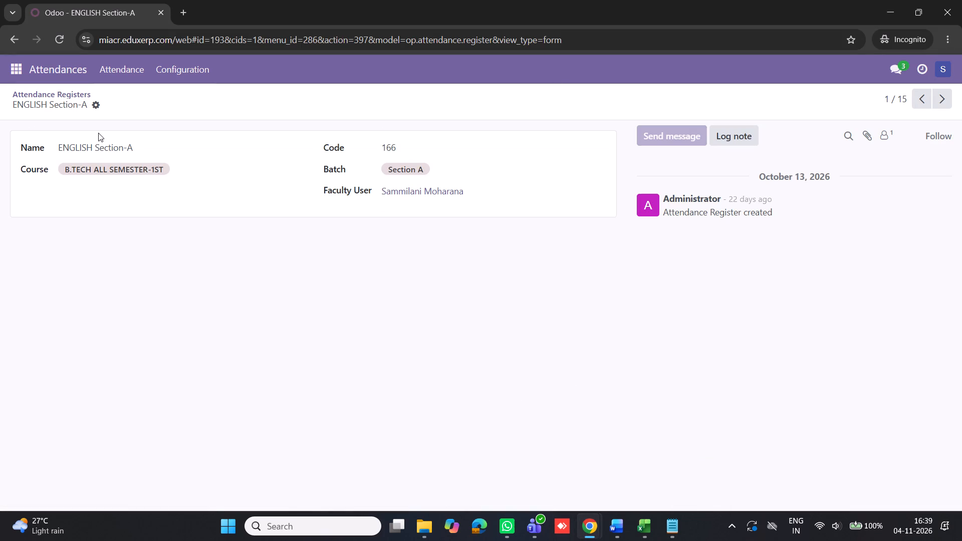
click(47, 93)
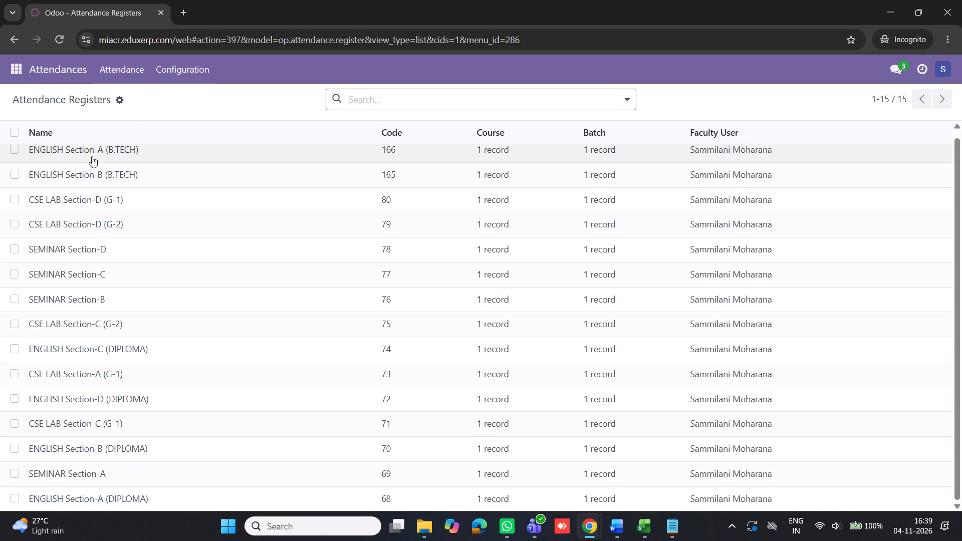
click(125, 71)
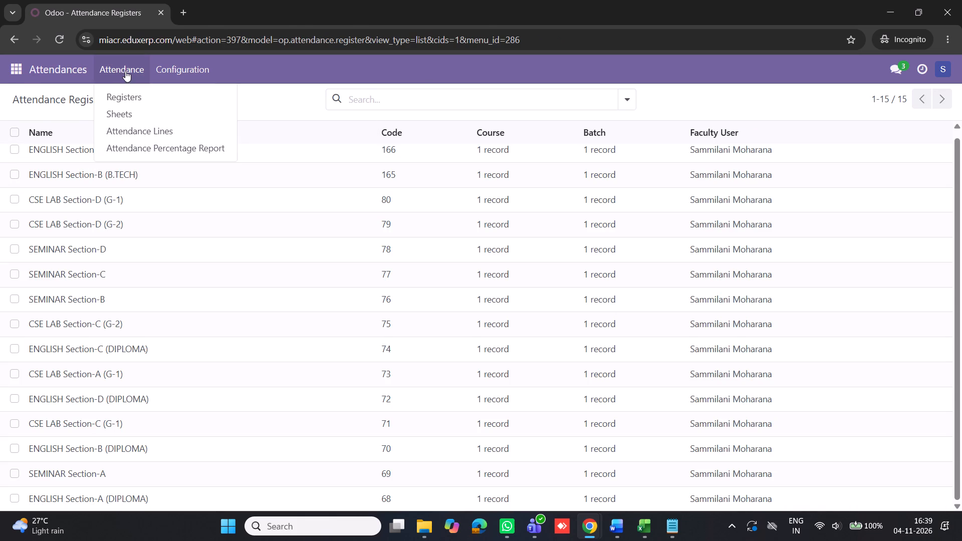
click(129, 117)
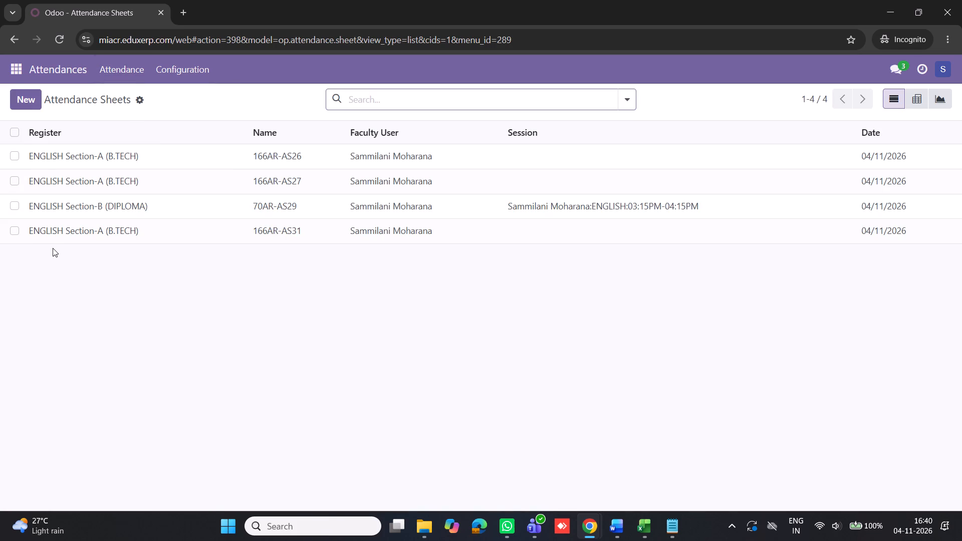
click(16, 230)
click(15, 204)
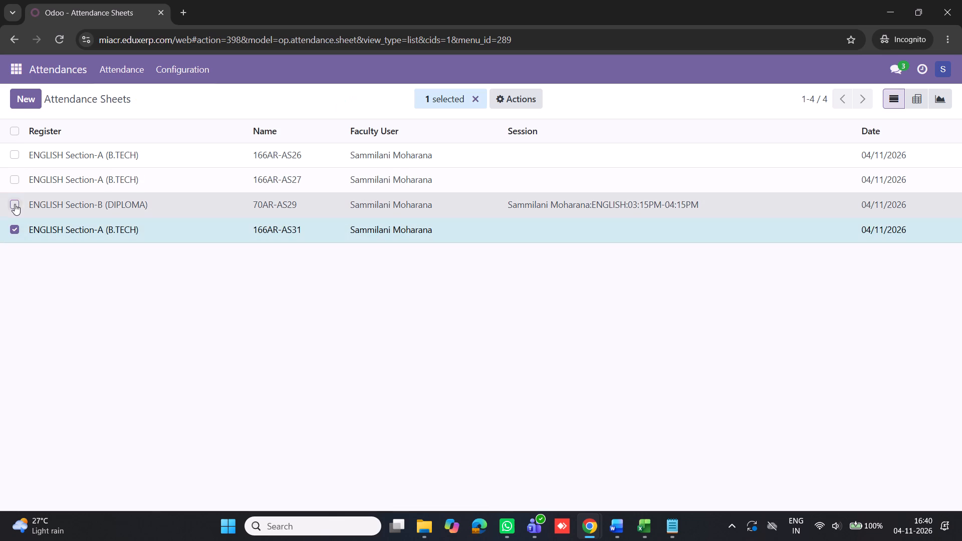
click(18, 177)
click(15, 153)
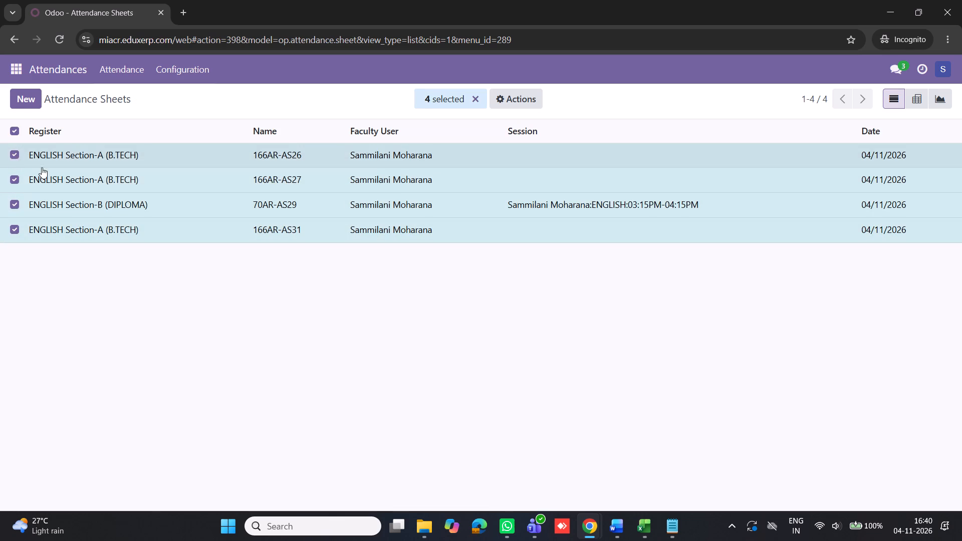
click(520, 106)
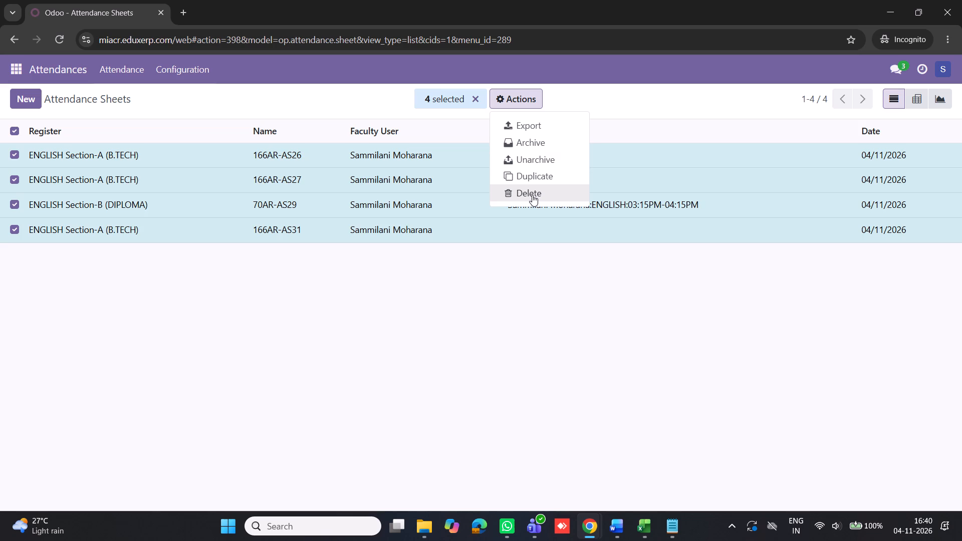
click(532, 195)
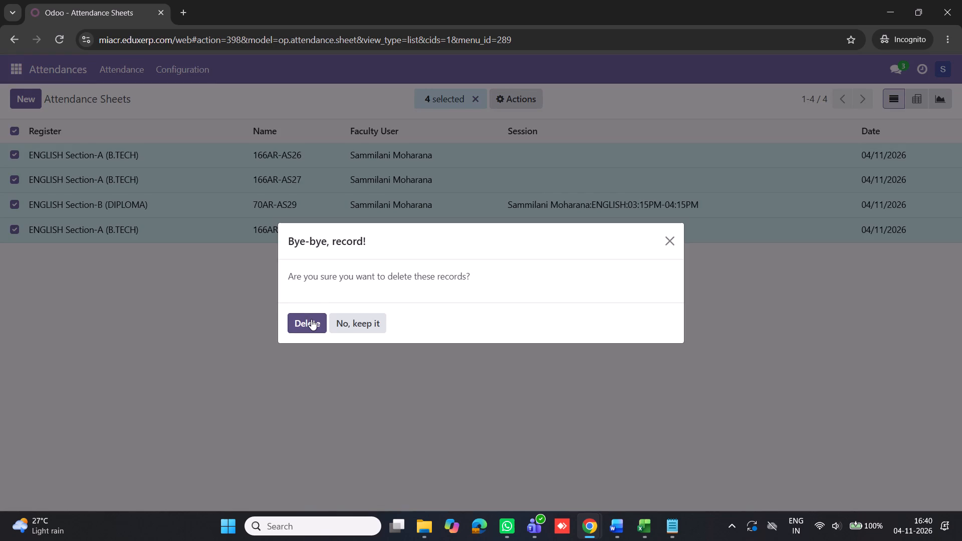
click(311, 319)
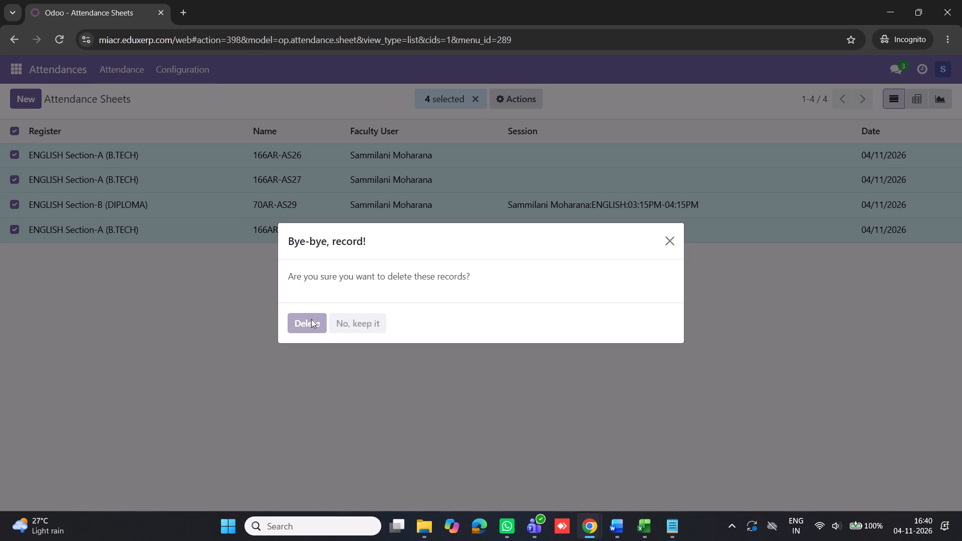
Start a new attendance sheet for the ENGLISH Section-A (B.TECH) register.
click(25, 105)
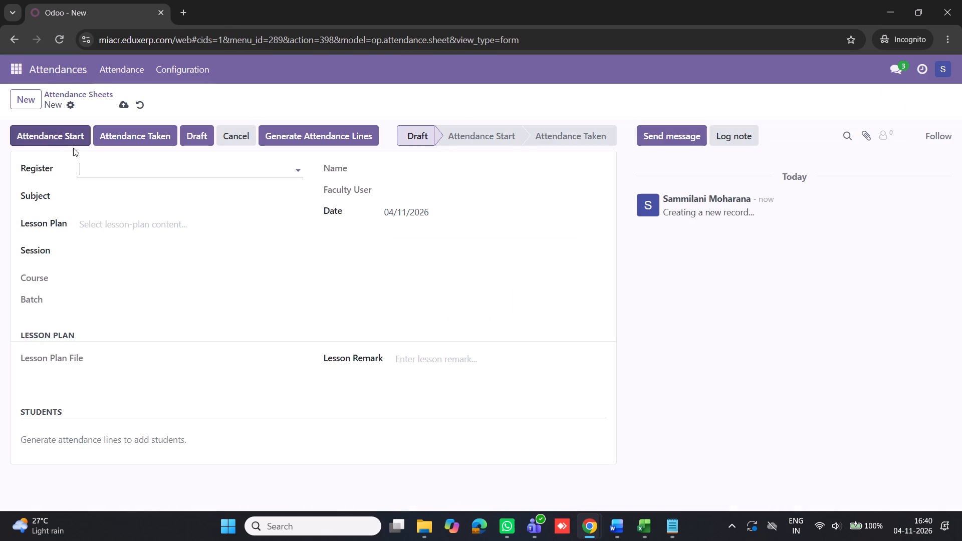
click(100, 168)
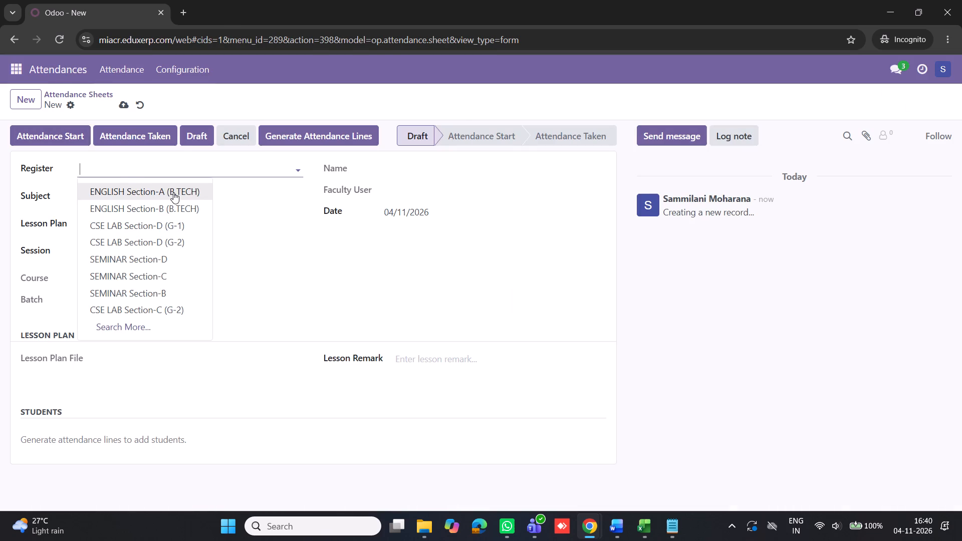
click(173, 192)
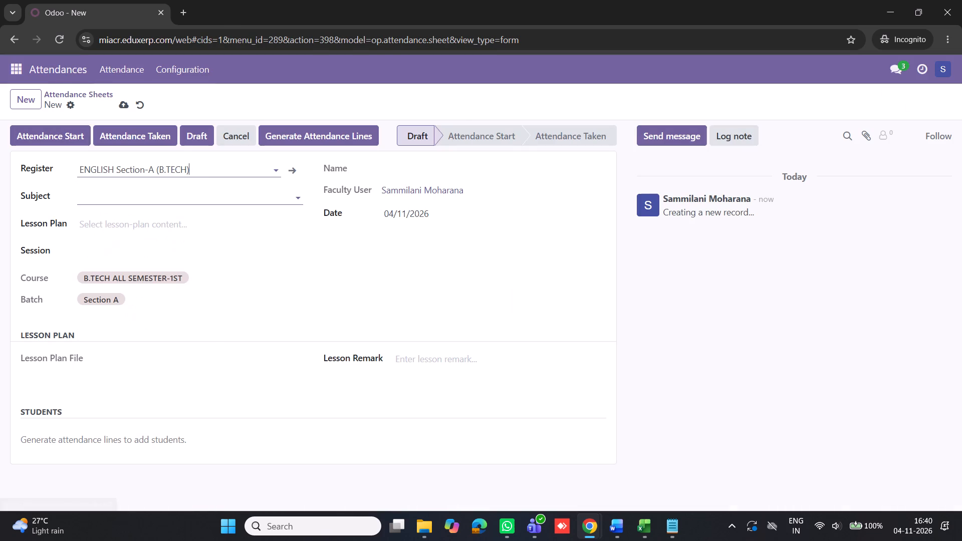
Set the new sheet's subject to ENGLISH BTECH, generate its attendance lines and look over the student list.
click(170, 200)
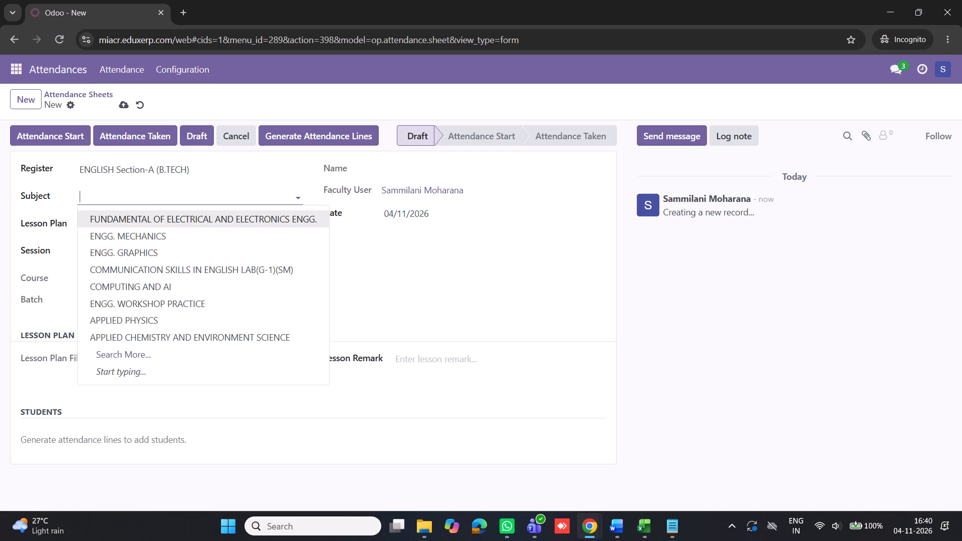
text(ENGISH)
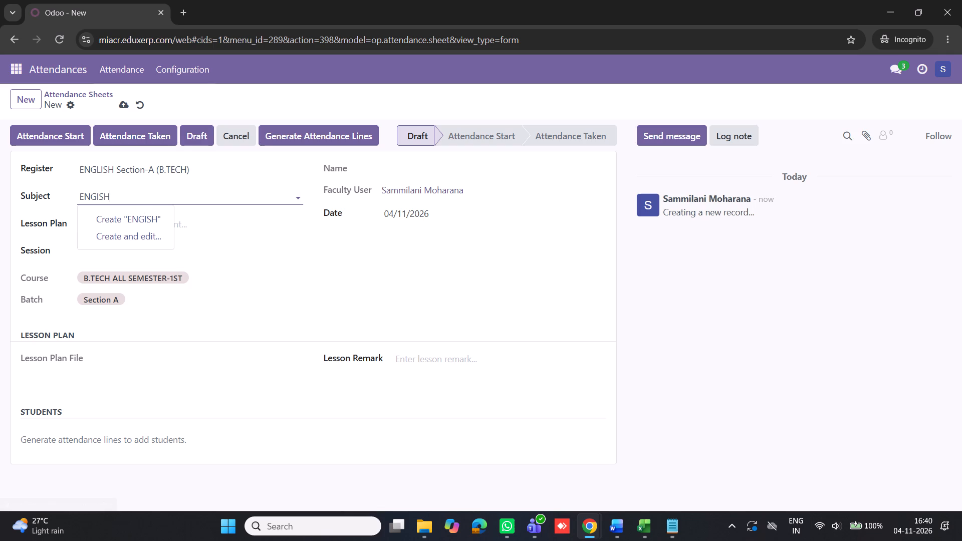
key(BackSpace)
key(BackSpace)
key(BackSpace)
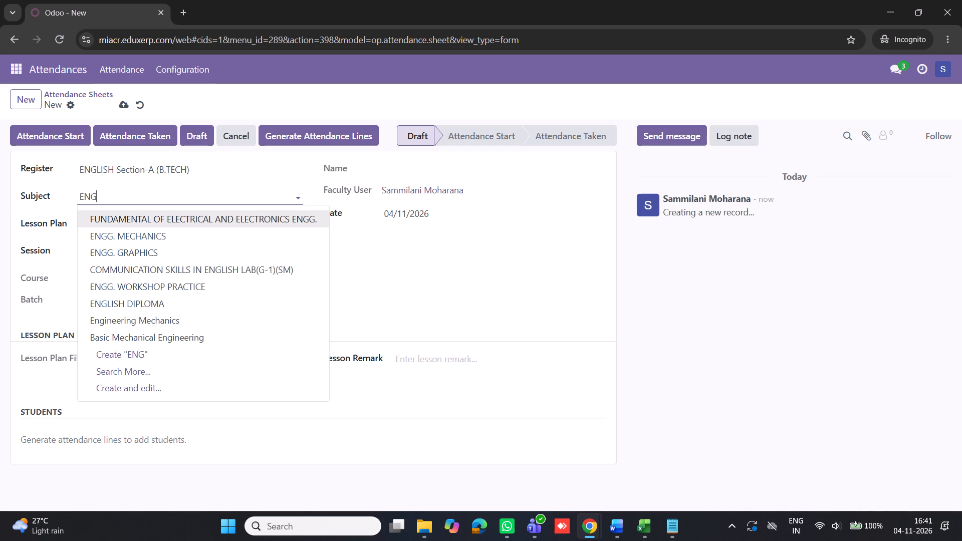
text(LI)
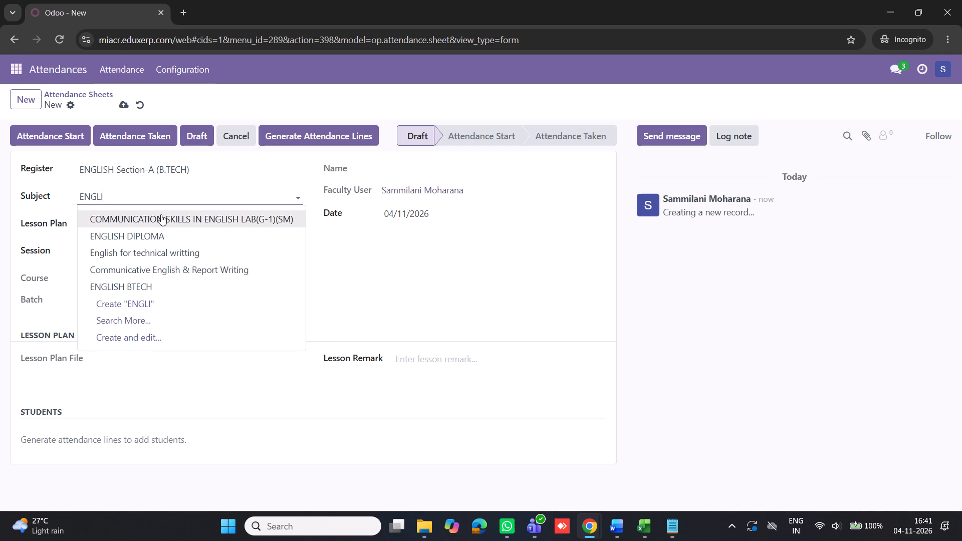
click(137, 282)
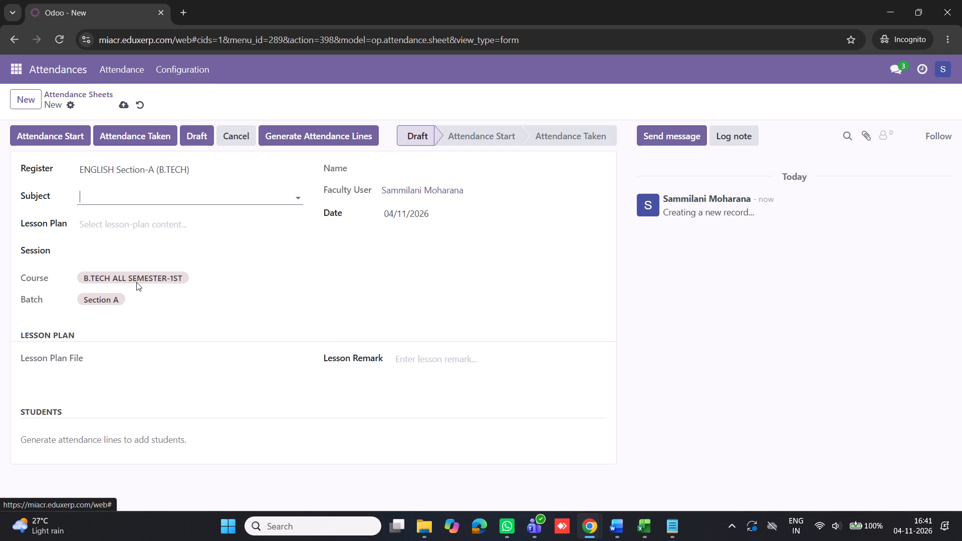
click(292, 138)
scroll(330, 295, down, 3)
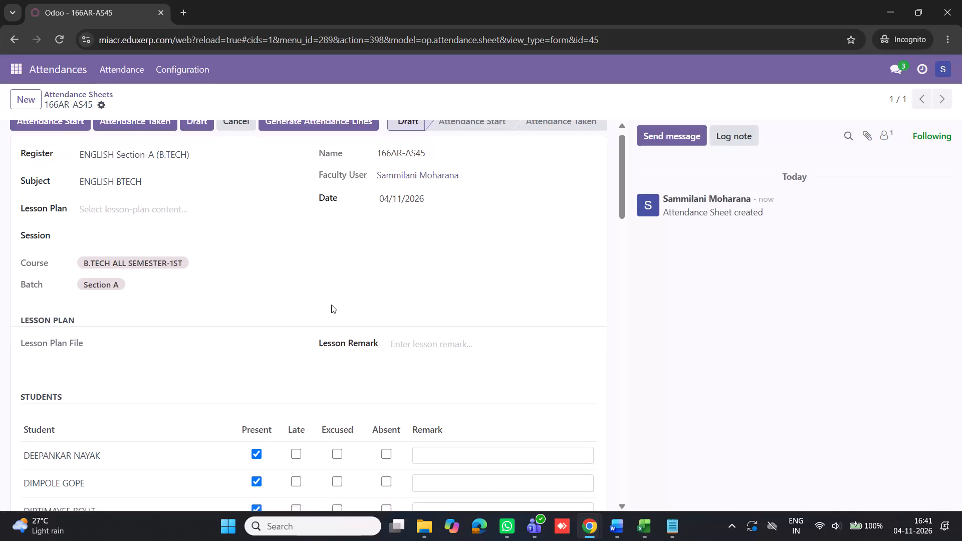
scroll(331, 305, down, 17)
scroll(333, 316, up, 20)
scroll(333, 316, up, 1)
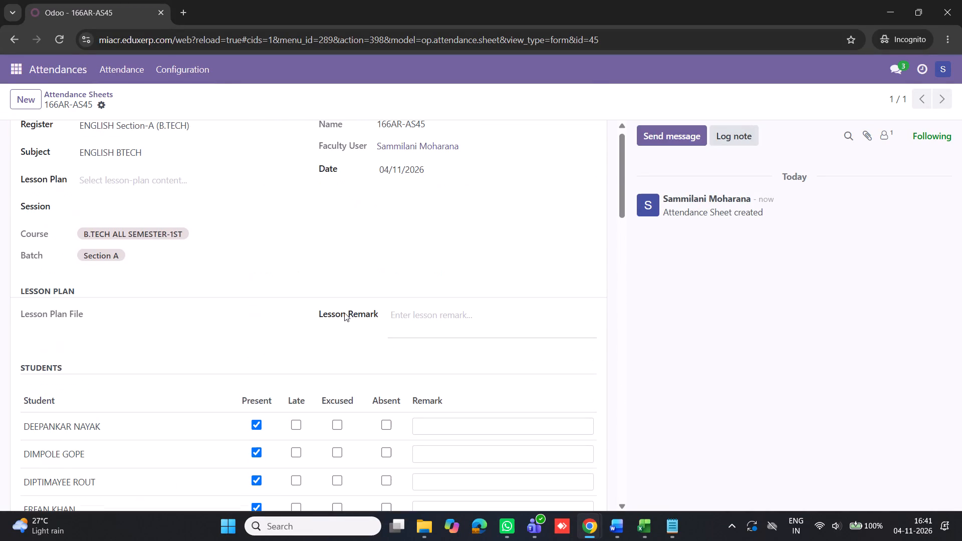
scroll(344, 313, up, 5)
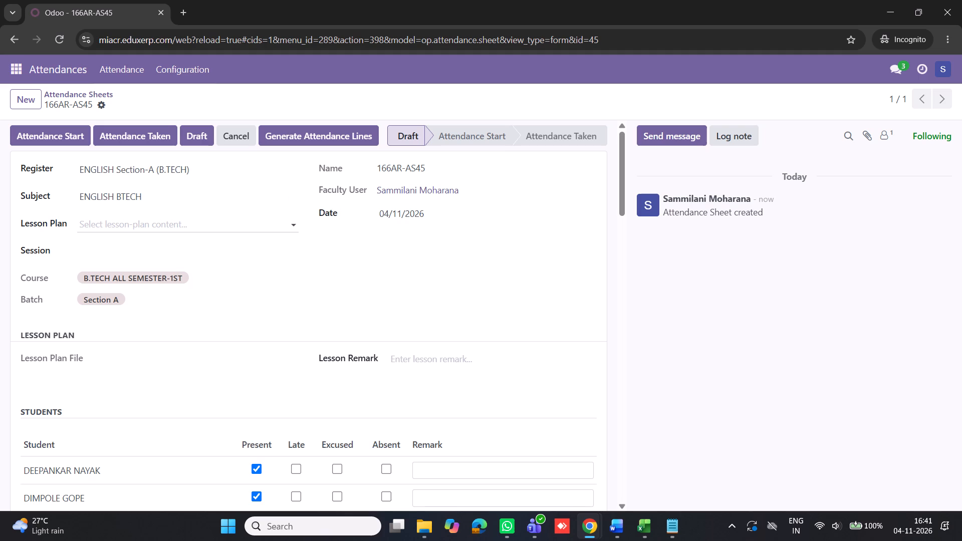
Switch the sheet's register to ENGLISH Section-B (B.TECH), regenerate the attendance lines and look over the student list.
click(194, 168)
click(179, 205)
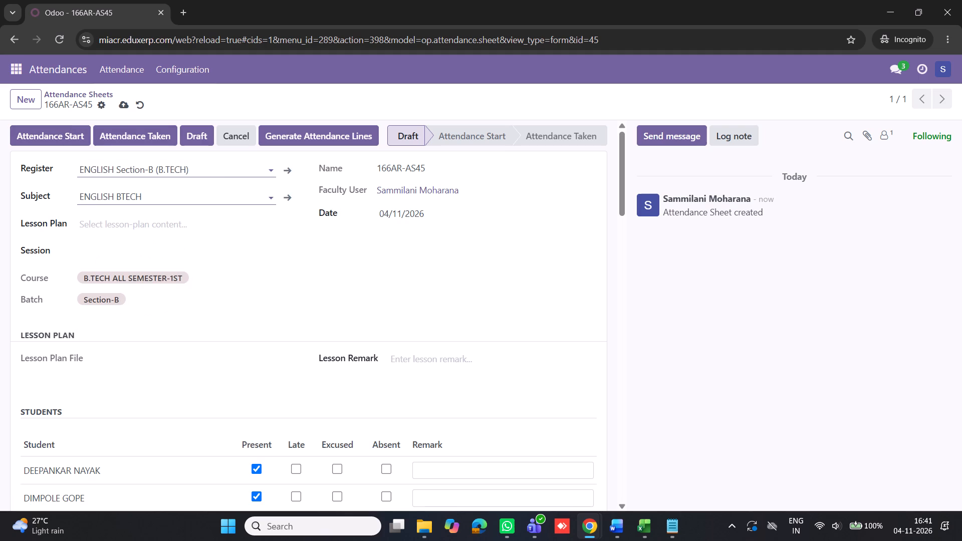
click(294, 134)
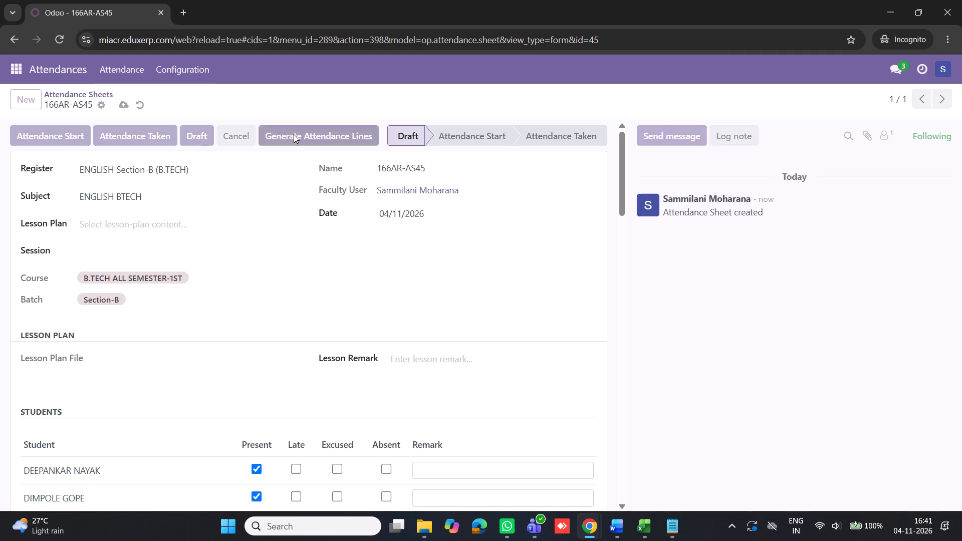
scroll(271, 324, down, 9)
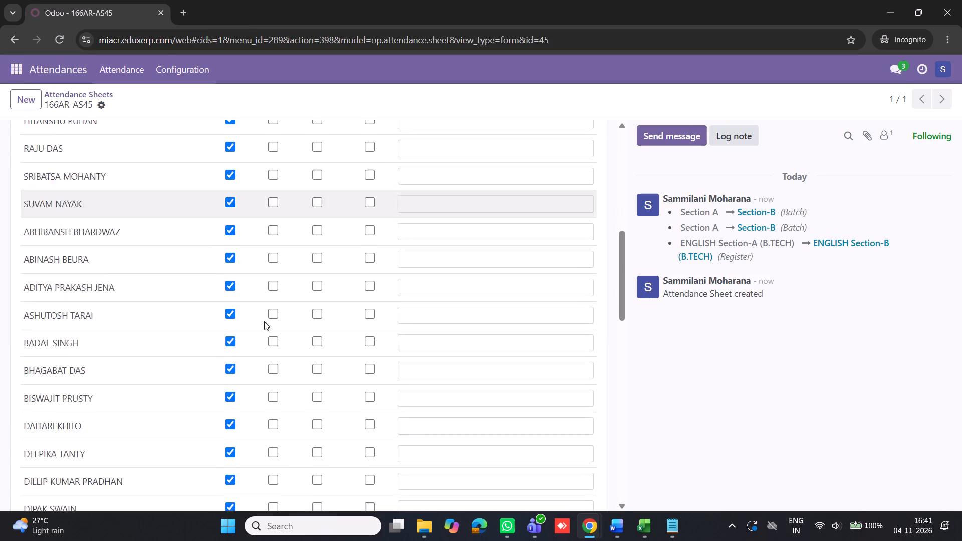
scroll(264, 321, down, 7)
scroll(261, 322, up, 15)
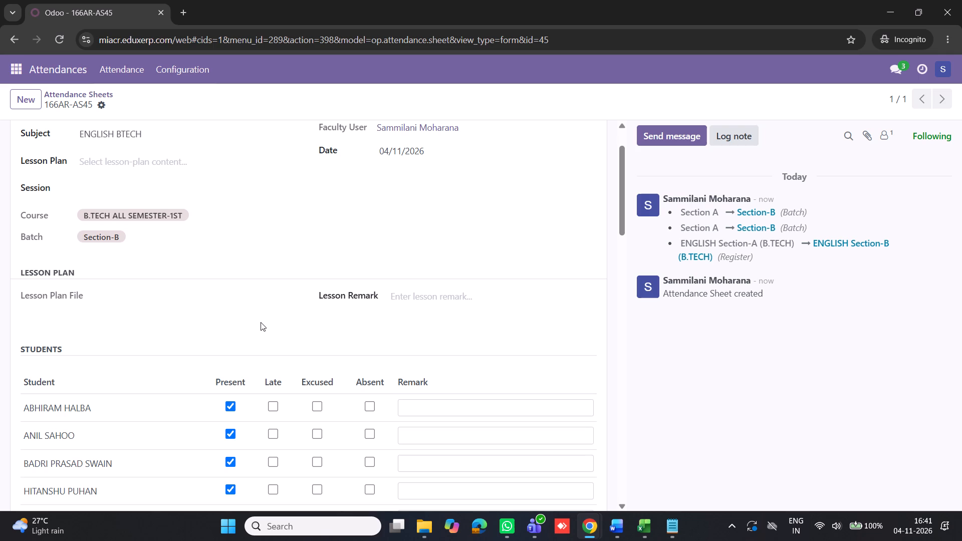
scroll(385, 231, up, 5)
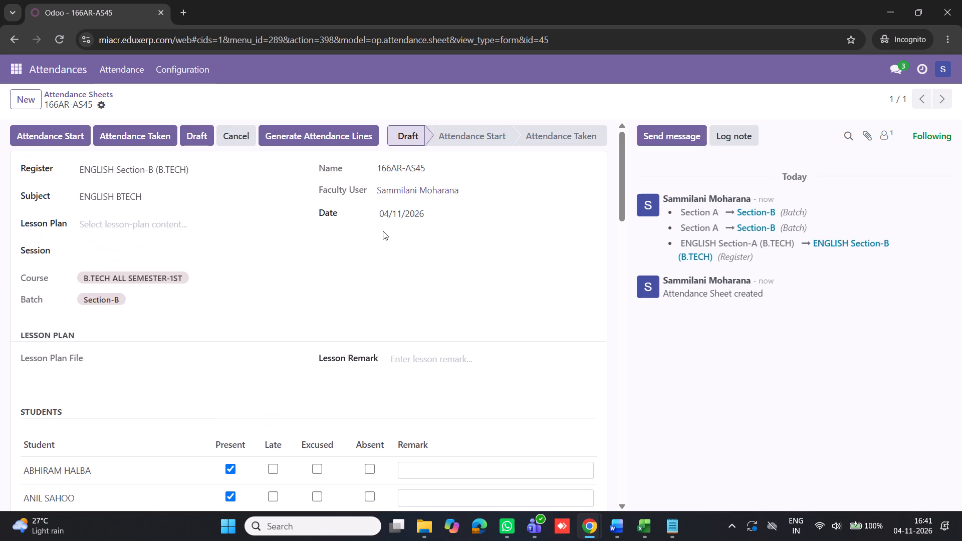
scroll(382, 231, up, 4)
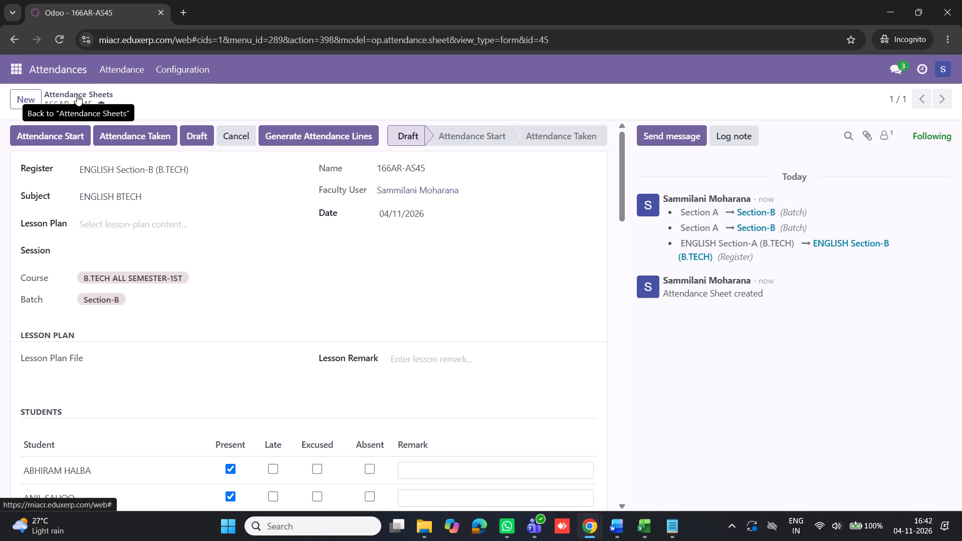
Check the register and subject choices offered on the attendance sheet without changing either value.
click(139, 173)
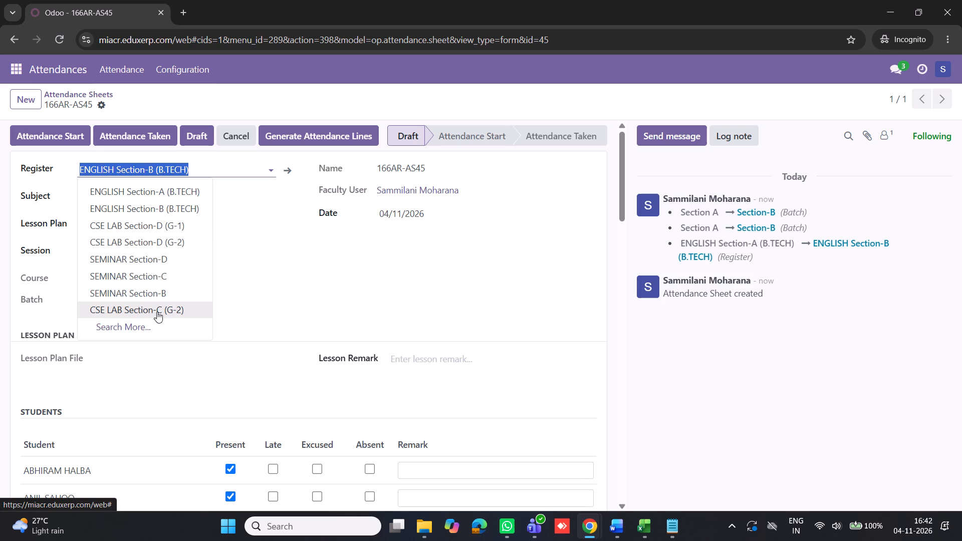
scroll(170, 292, down, 1)
click(164, 135)
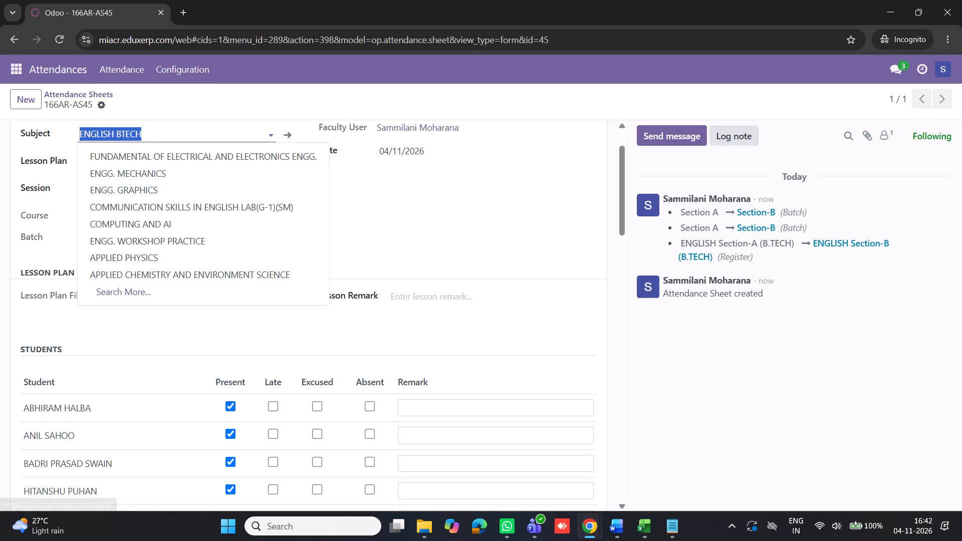
scroll(139, 205, down, 1)
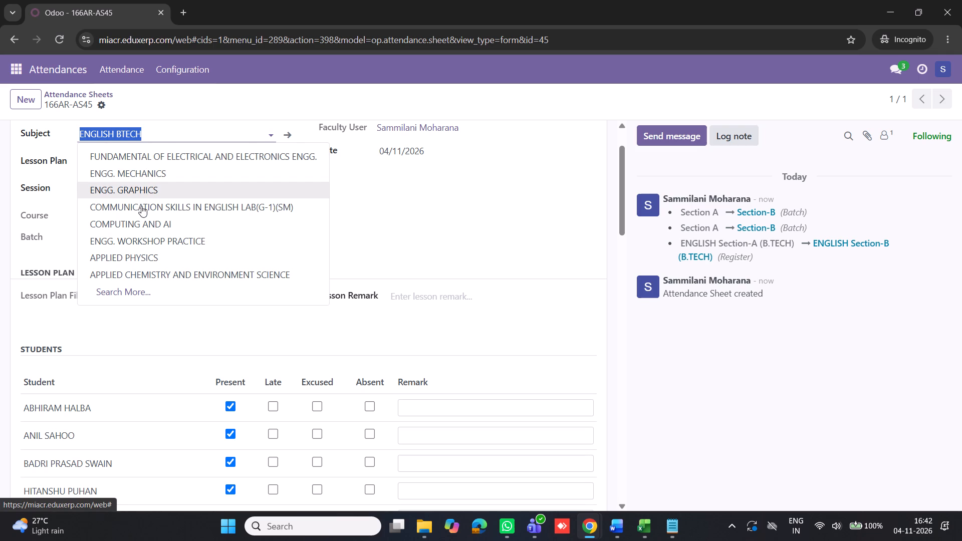
click(202, 110)
scroll(120, 178, up, 2)
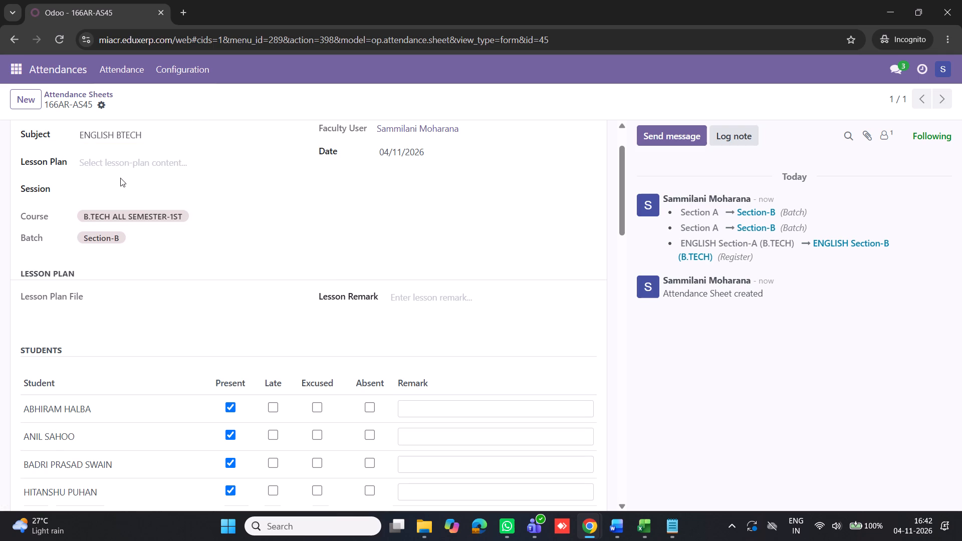
scroll(120, 178, up, 2)
click(179, 171)
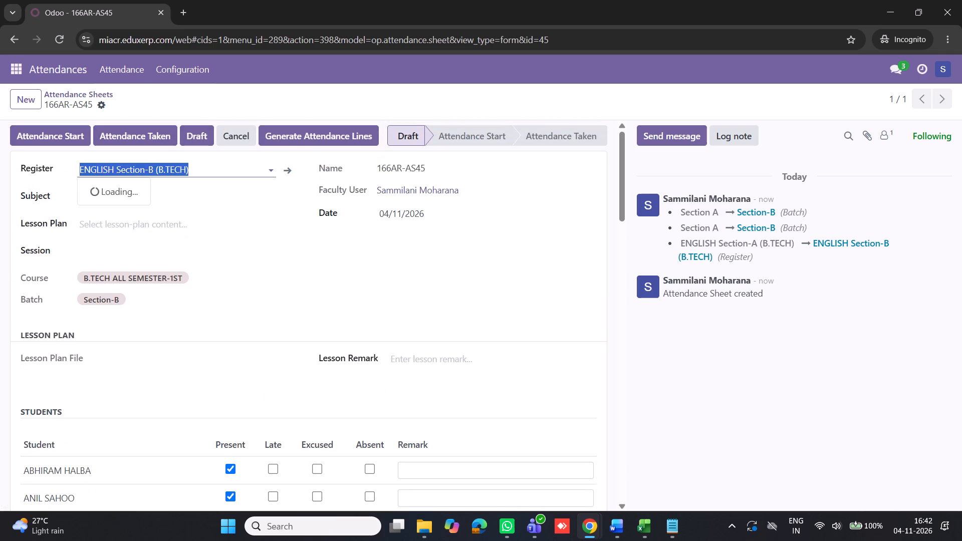
click(239, 84)
click(146, 196)
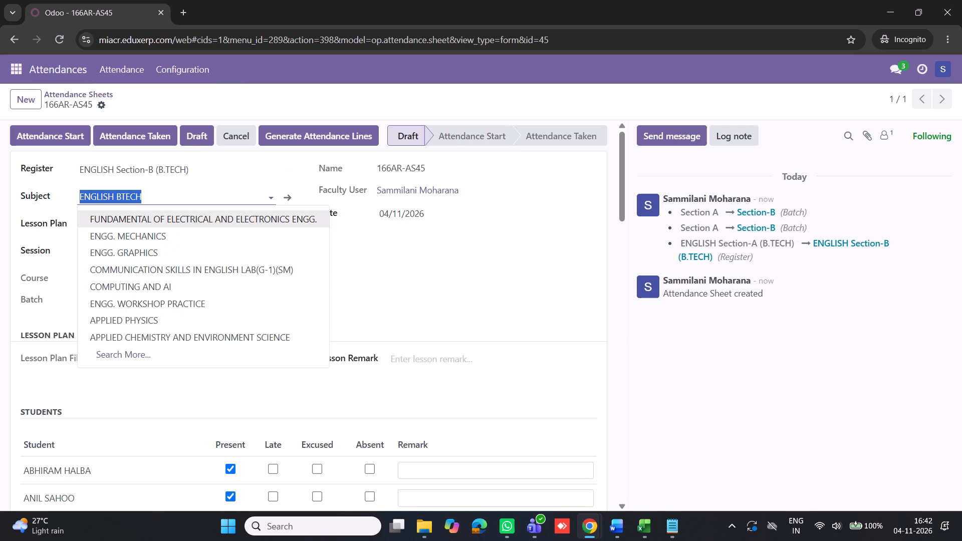
click(234, 89)
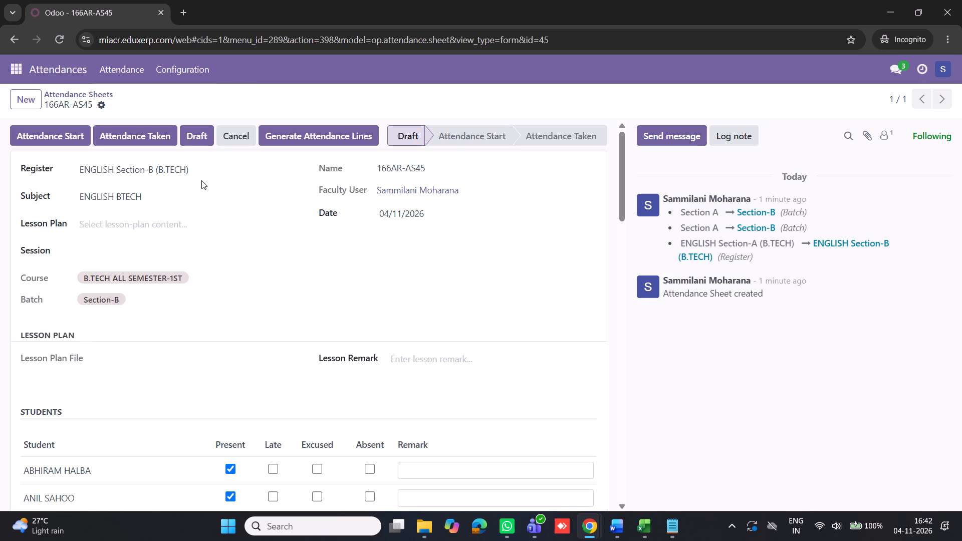
Review the complete list of registers available to the attendance sheet, and close it without picking one.
click(211, 170)
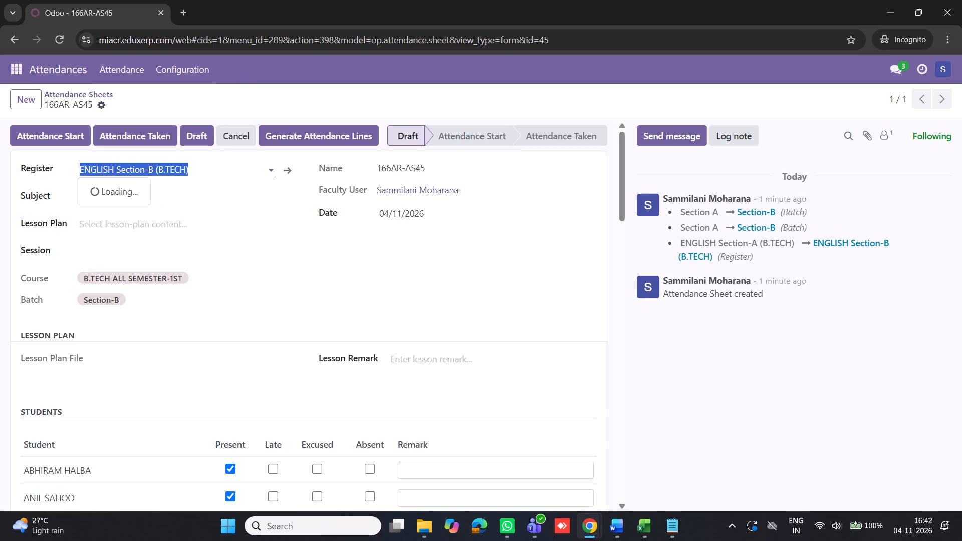
scroll(133, 274, down, 1)
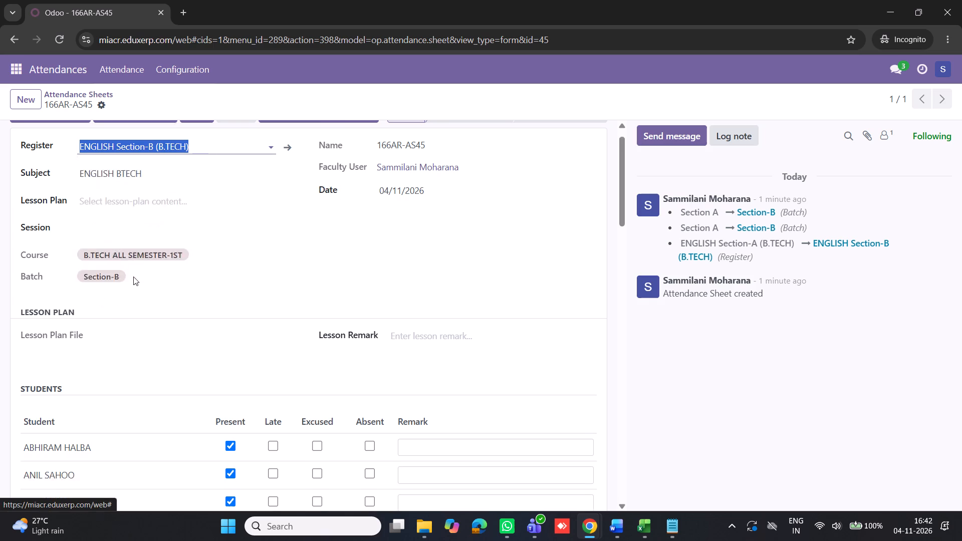
scroll(176, 174, up, 3)
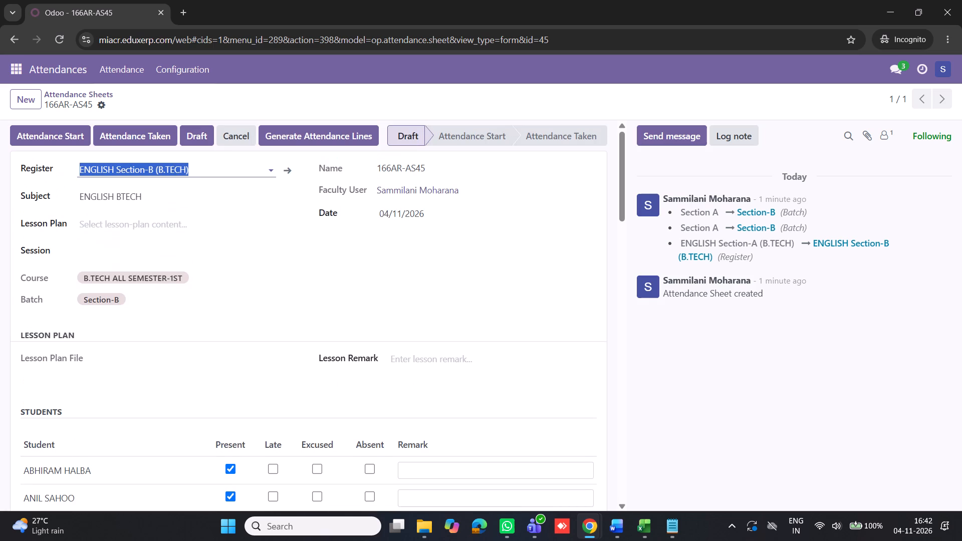
click(201, 166)
click(133, 328)
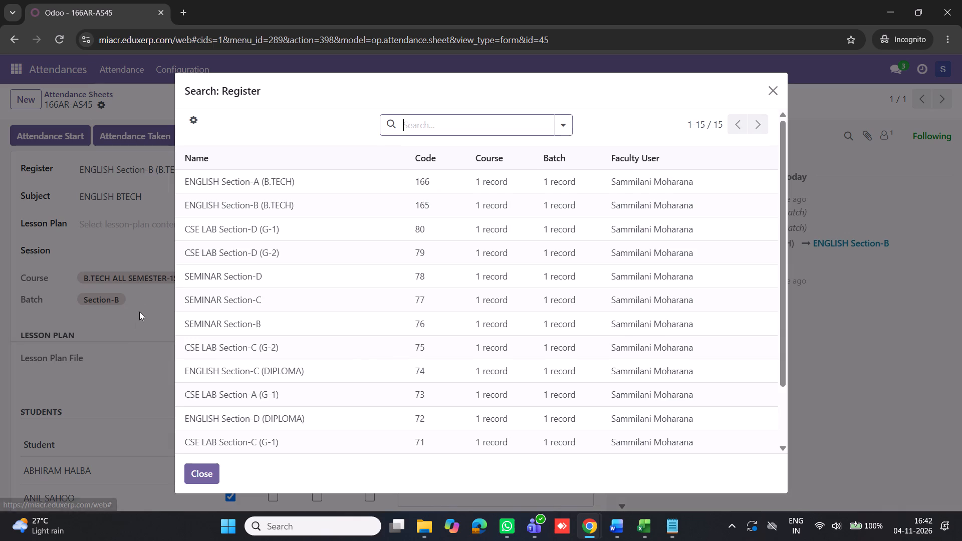
scroll(362, 218, down, 3)
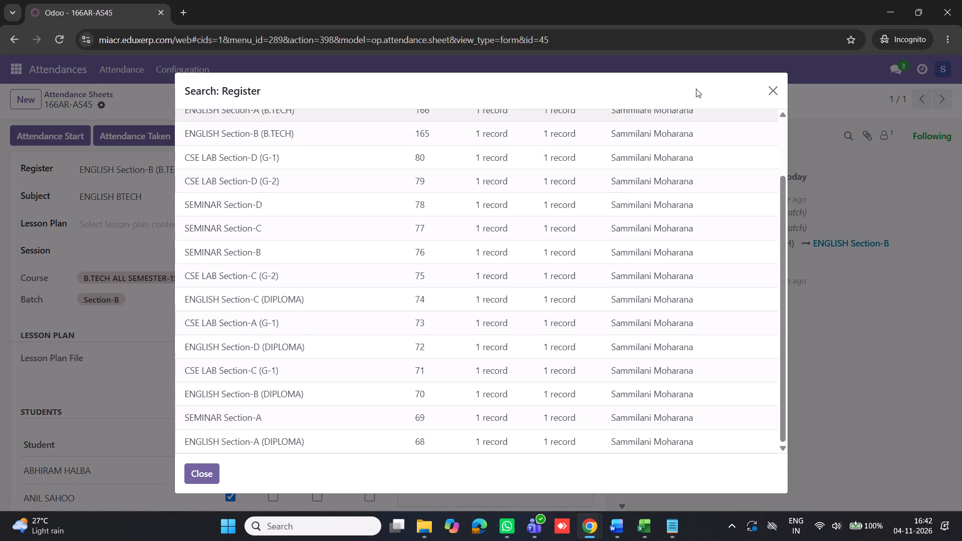
click(772, 89)
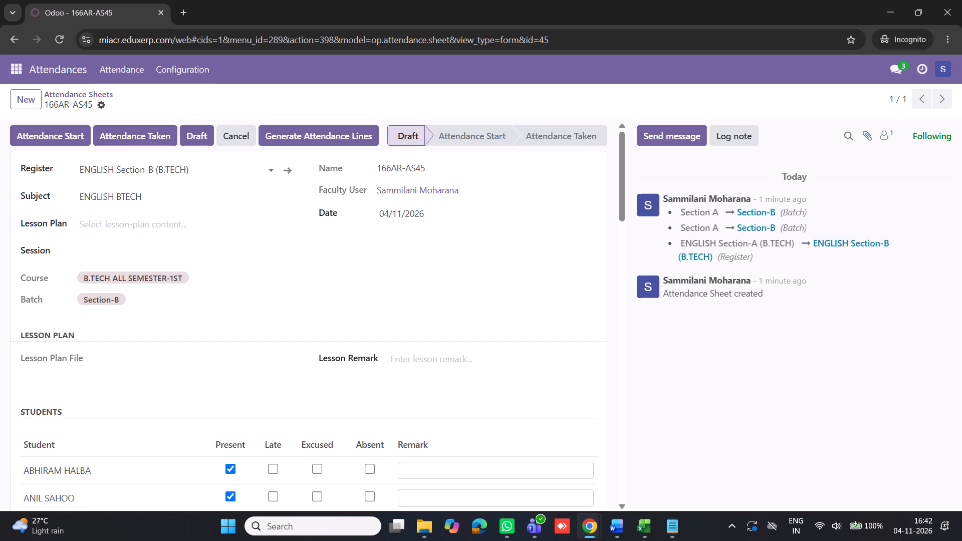
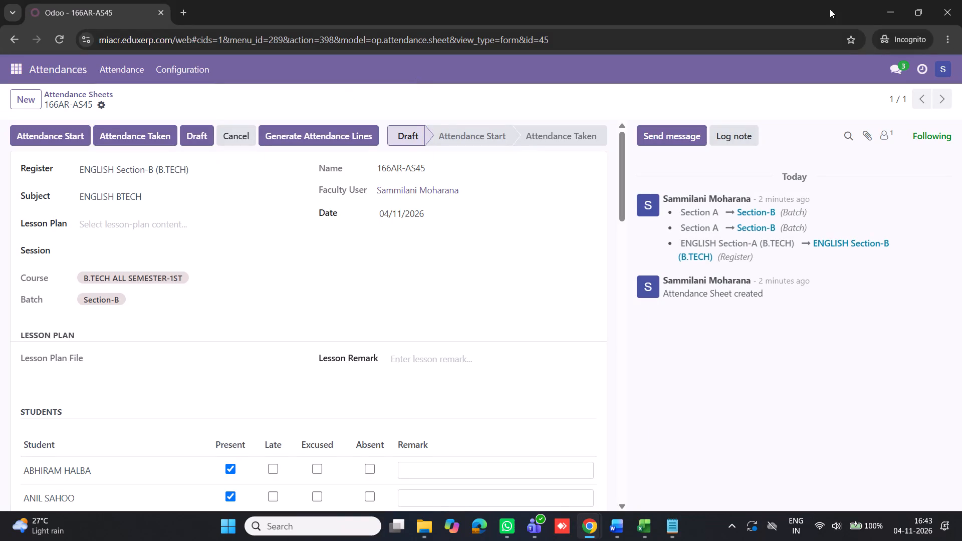
Switch to the admin window, collapse the current faculty member's group, and examine the registers of the faculty group with 16 registers.
click(944, 74)
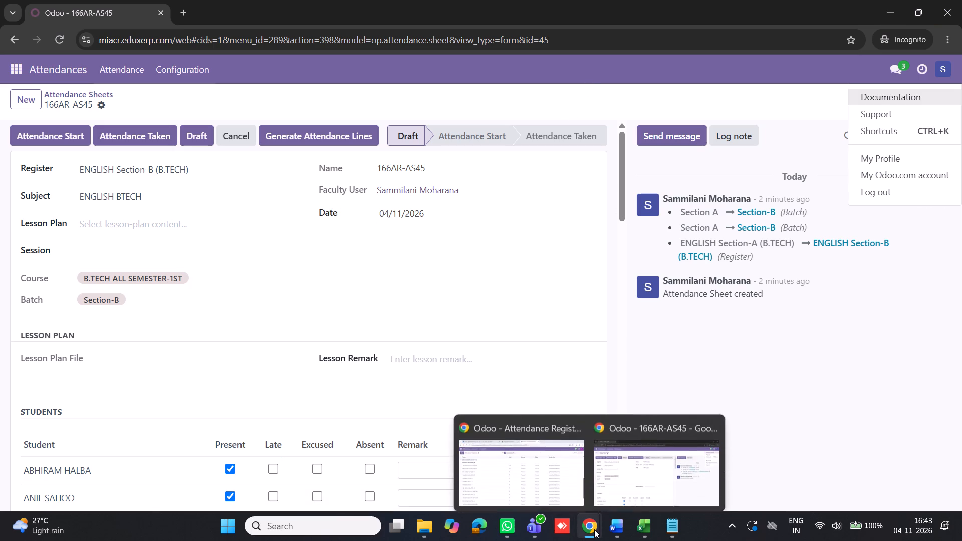
click(540, 459)
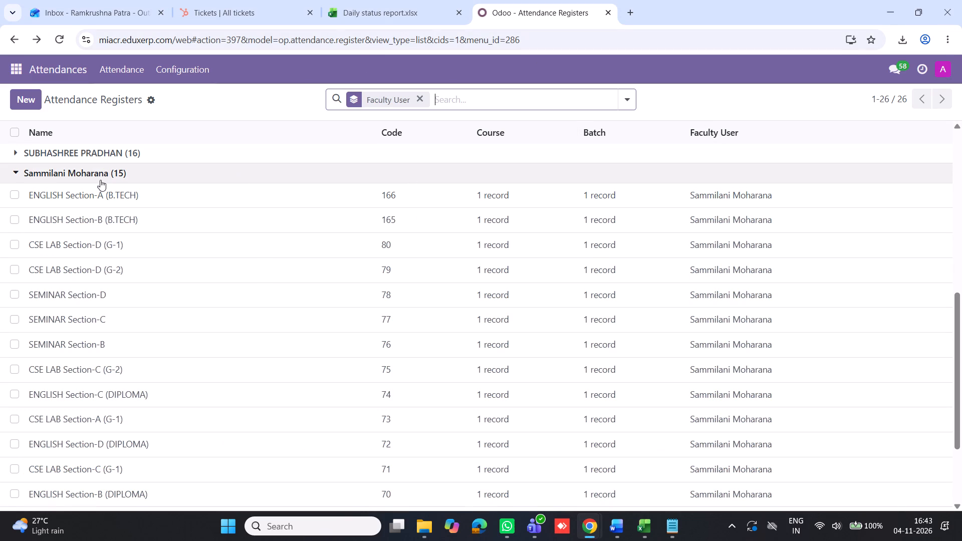
click(15, 173)
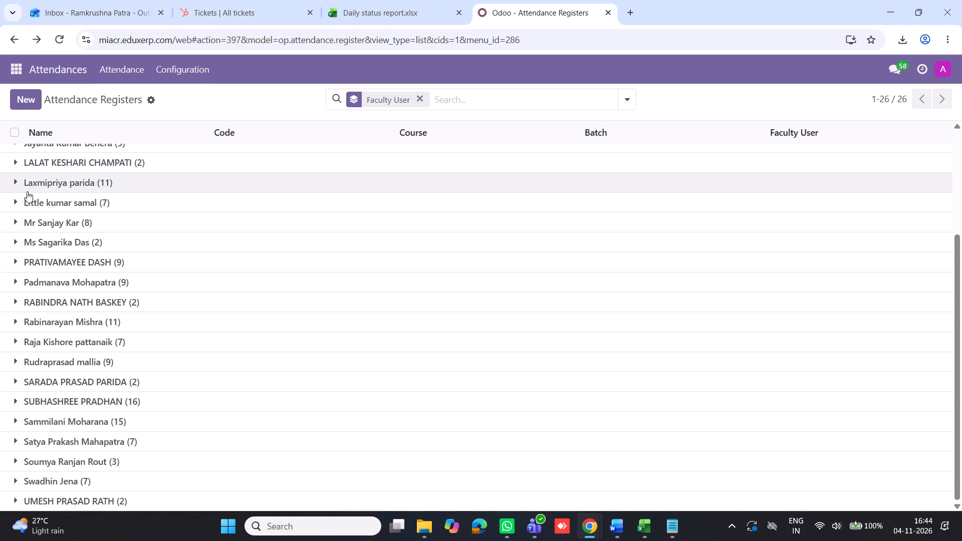
click(17, 399)
scroll(216, 360, down, 2)
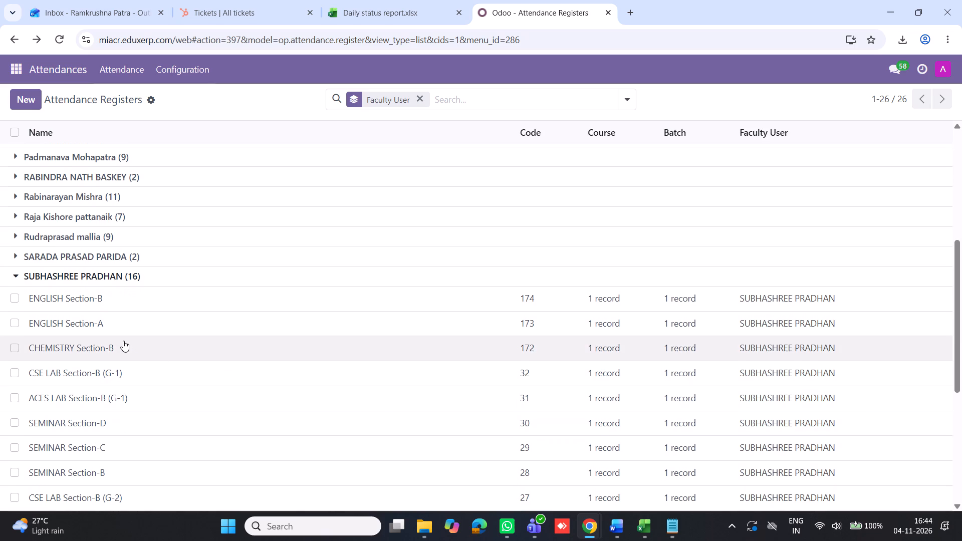
scroll(123, 341, down, 3)
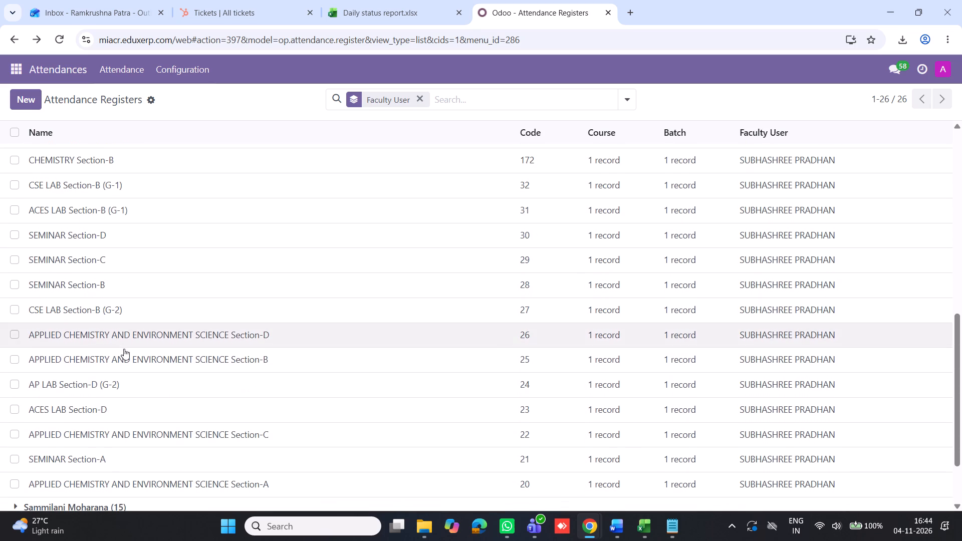
Return to the faculty member's incognito session and access the account options from the attendance sheet.
key(alt+Tab)
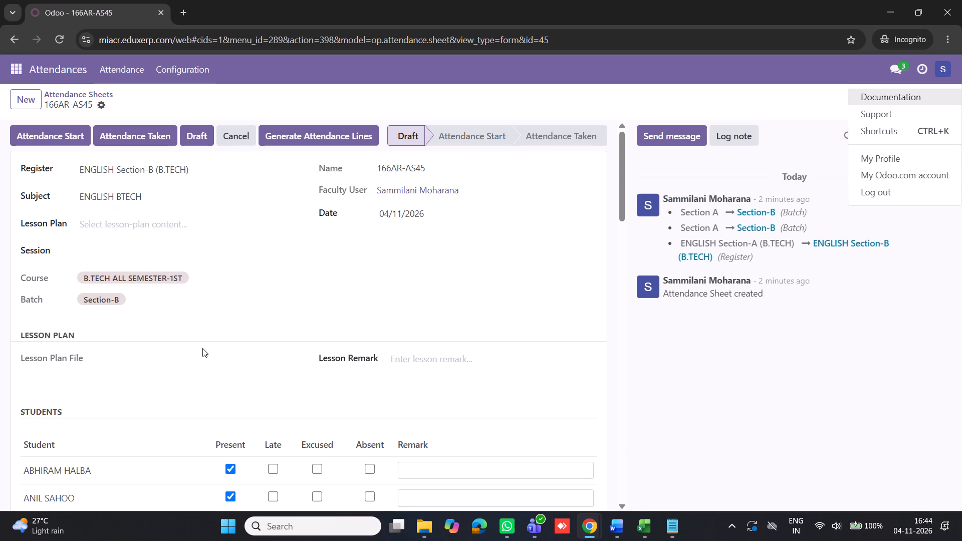
click(949, 71)
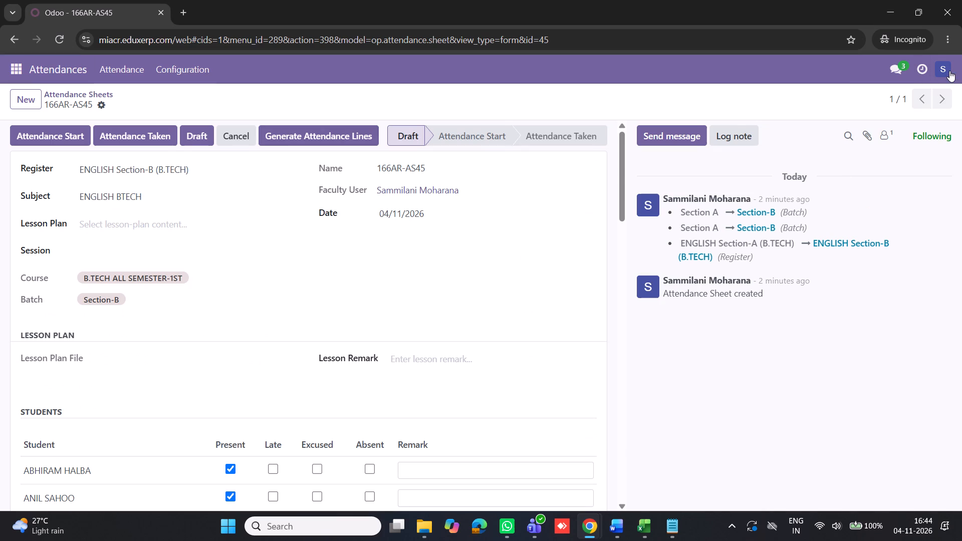
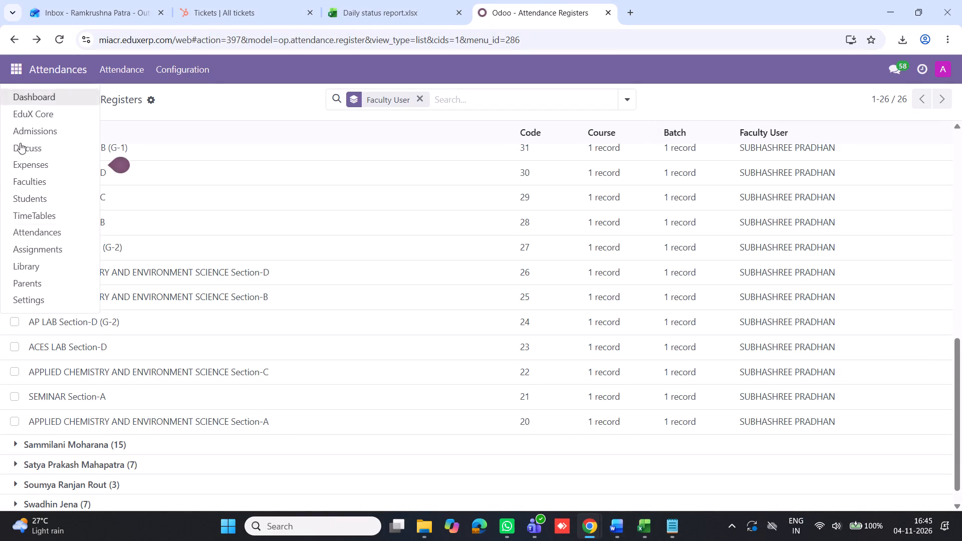
right_click(33, 299)
click(93, 314)
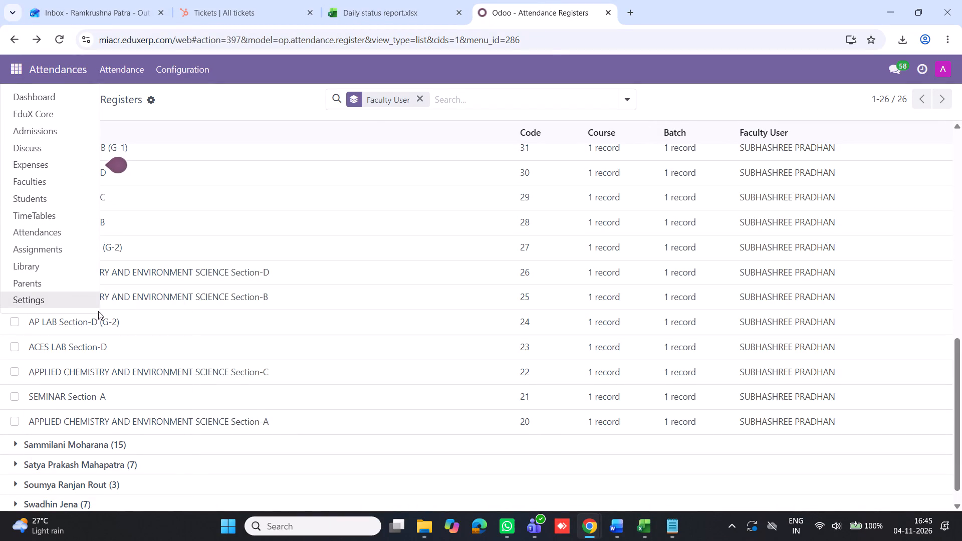
drag(534, 16, 654, 11)
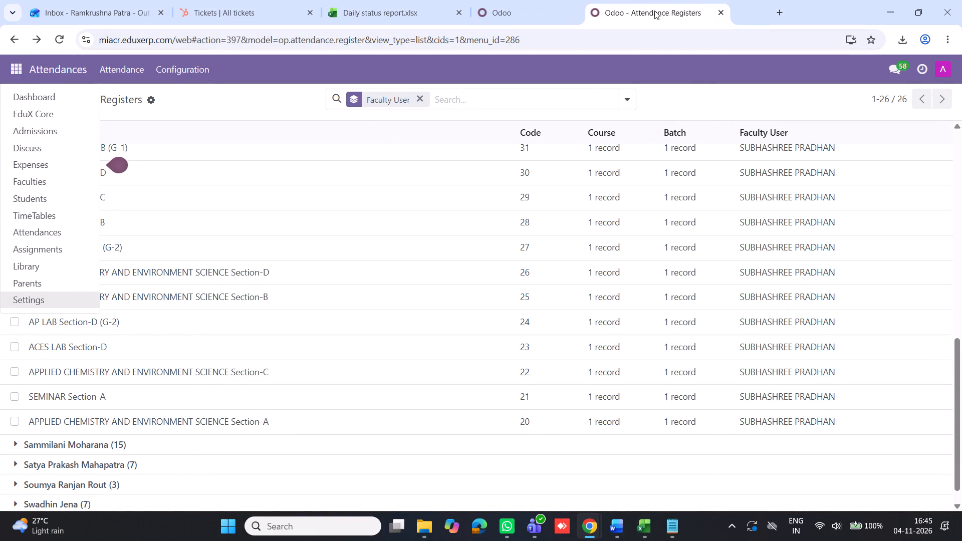
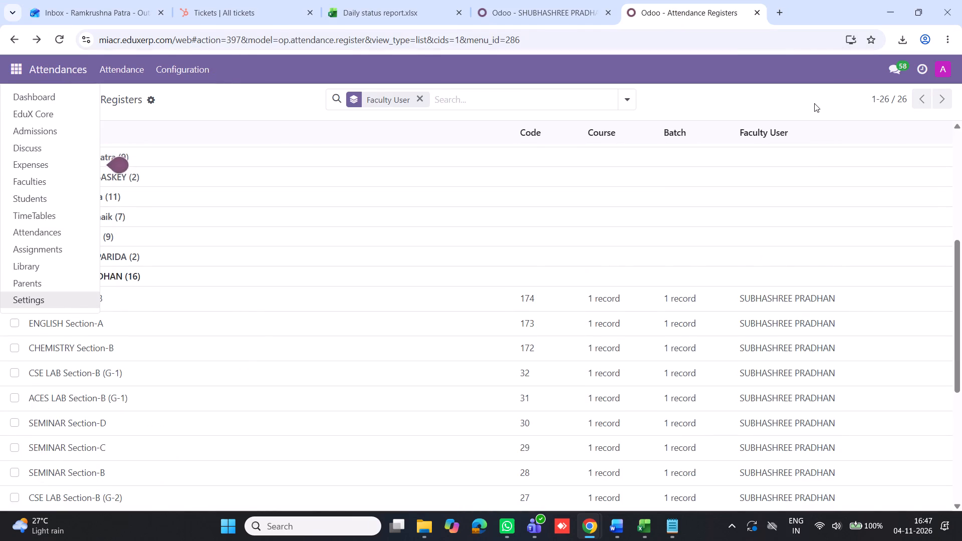
click(815, 101)
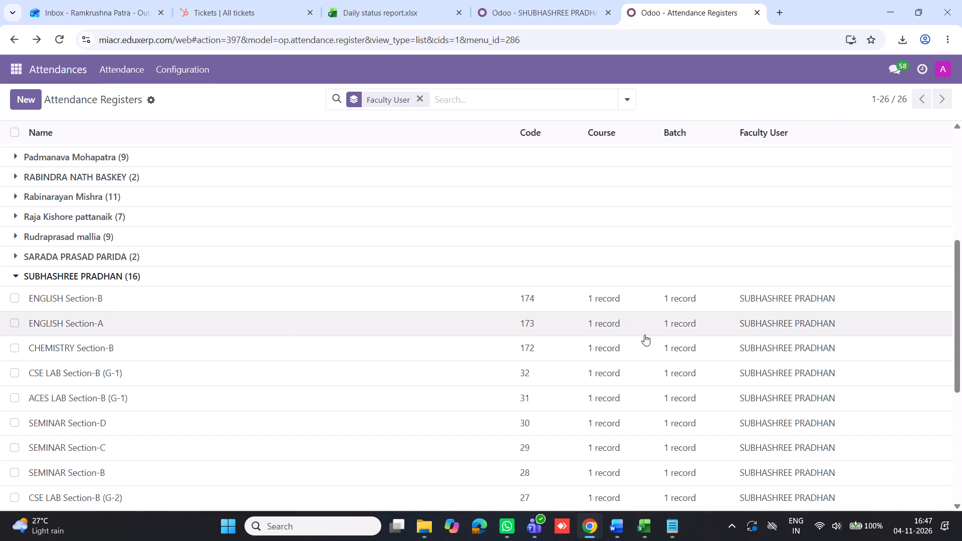
click(71, 305)
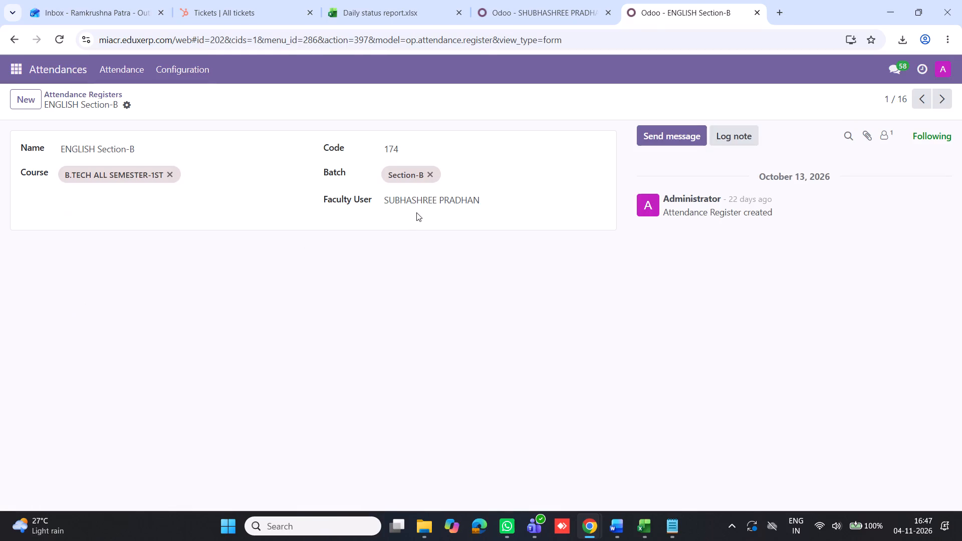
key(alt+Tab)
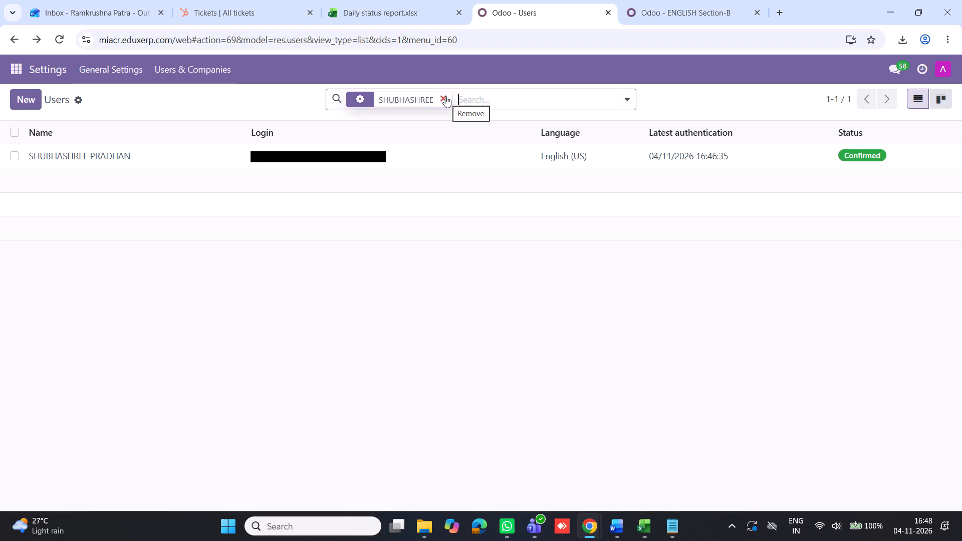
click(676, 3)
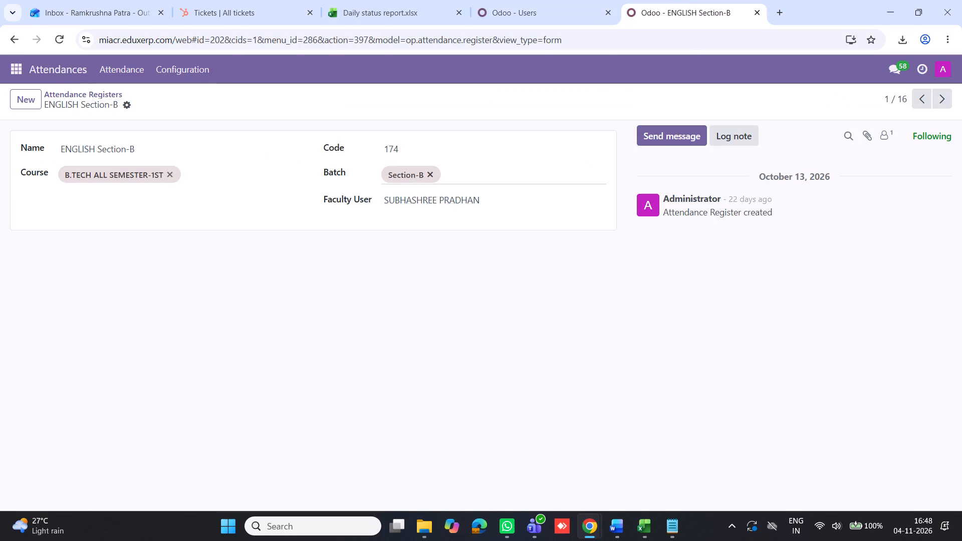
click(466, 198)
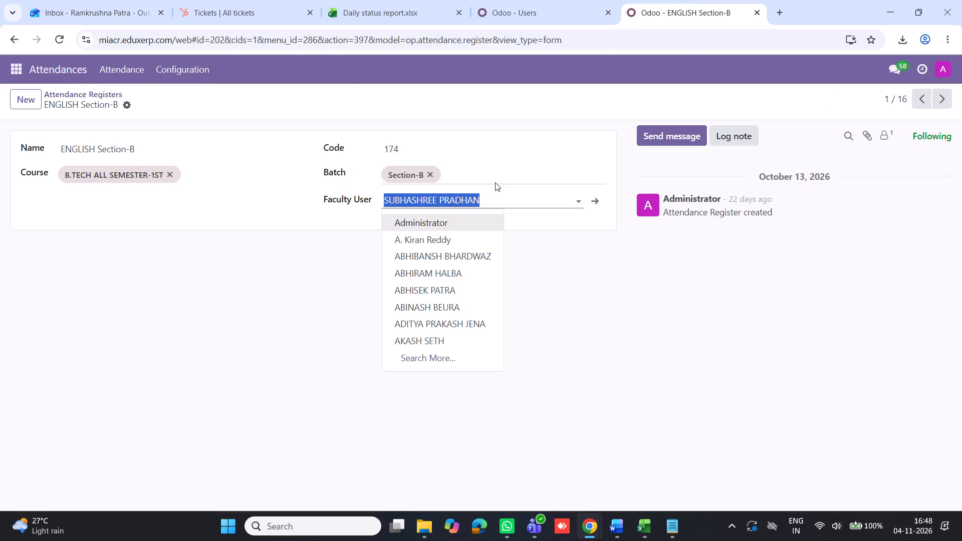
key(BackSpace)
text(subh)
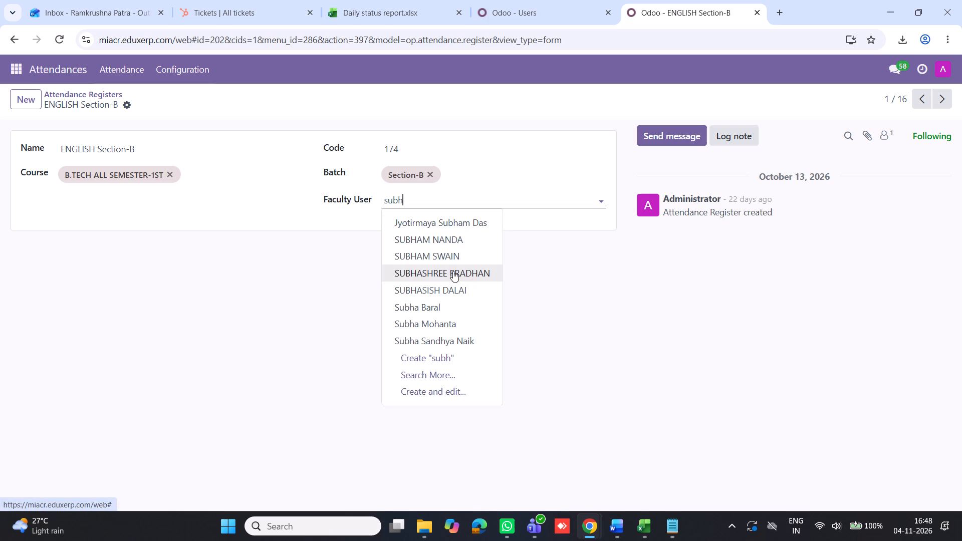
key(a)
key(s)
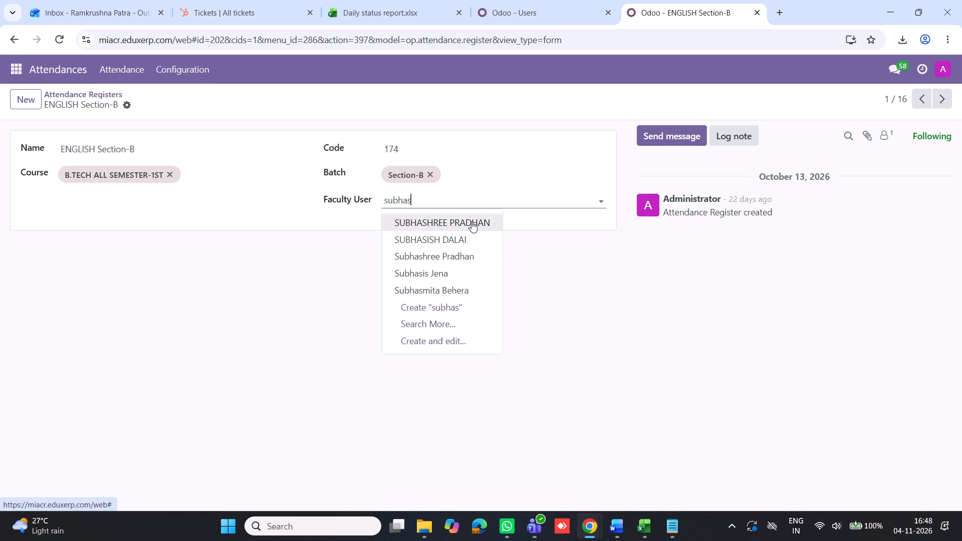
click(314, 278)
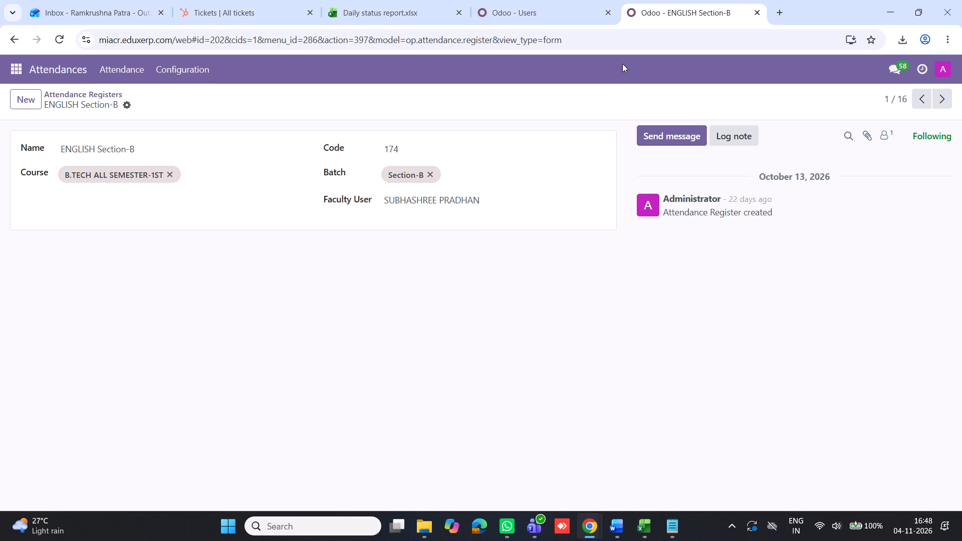
Recheck the faculty account's attendance registers, and search the administrator's Users list for "subh" in place of "SHUBHASHREE".
key(alt+Tab)
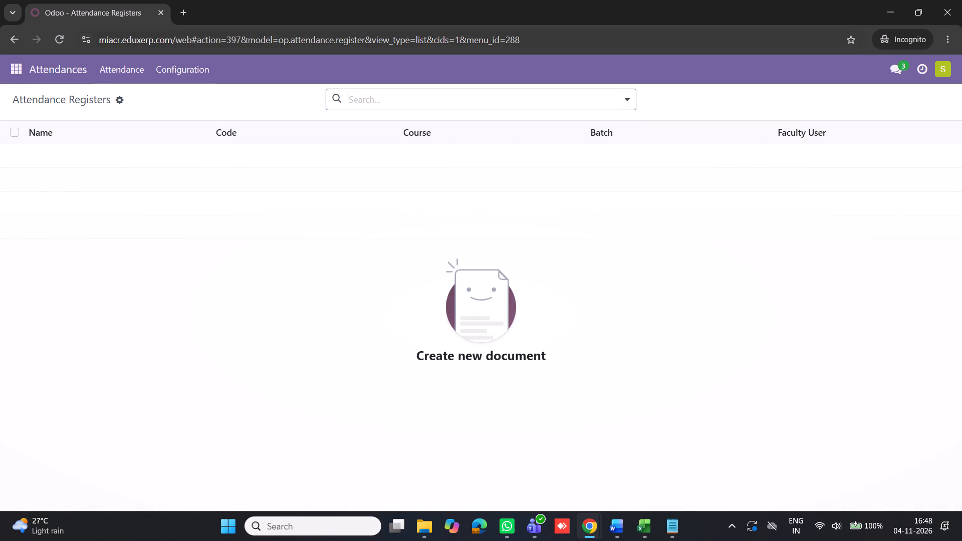
key(alt+Tab)
click(559, 4)
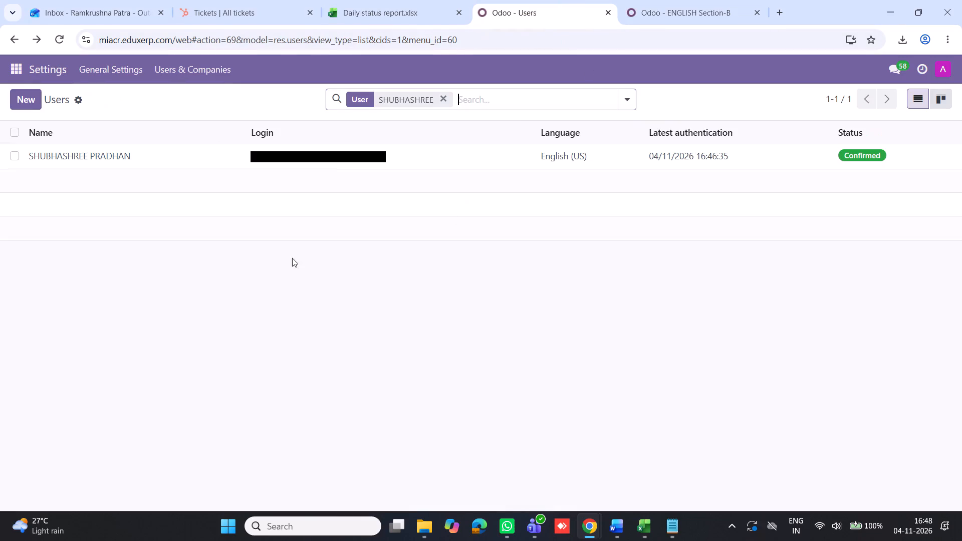
click(446, 99)
click(407, 96)
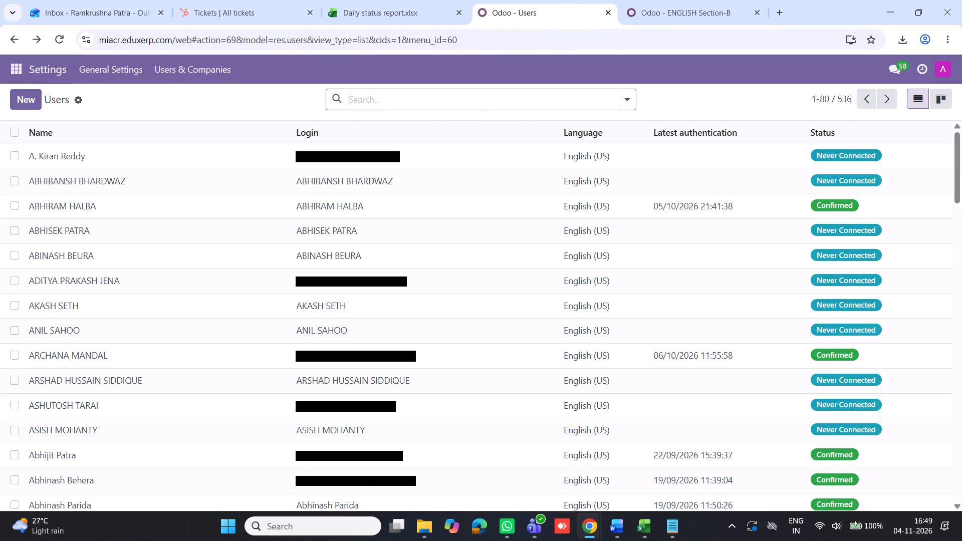
text(subh)
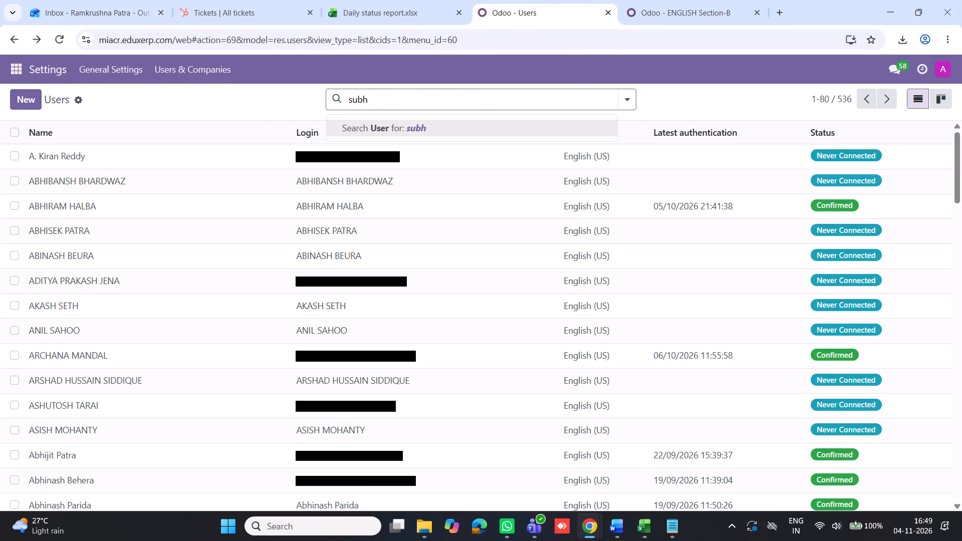
key(Return)
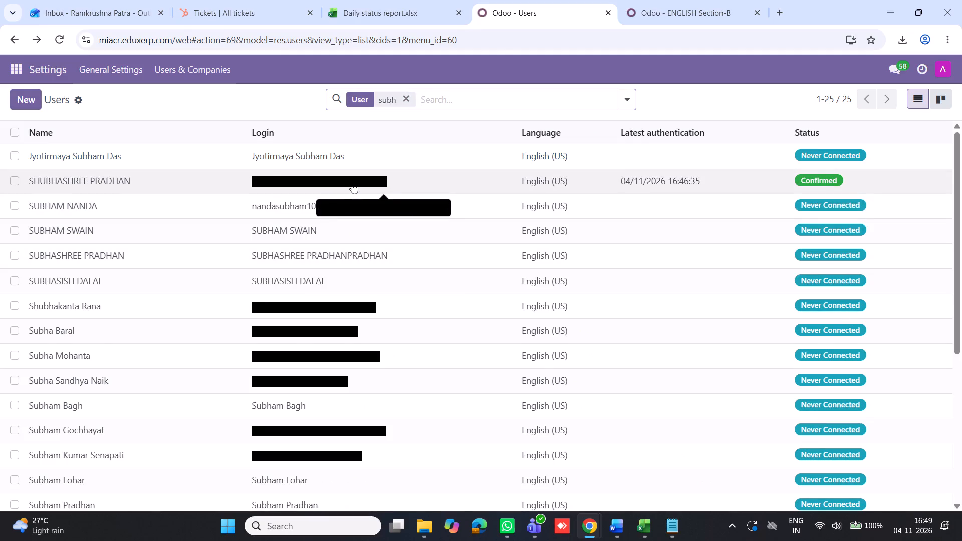
click(649, 1)
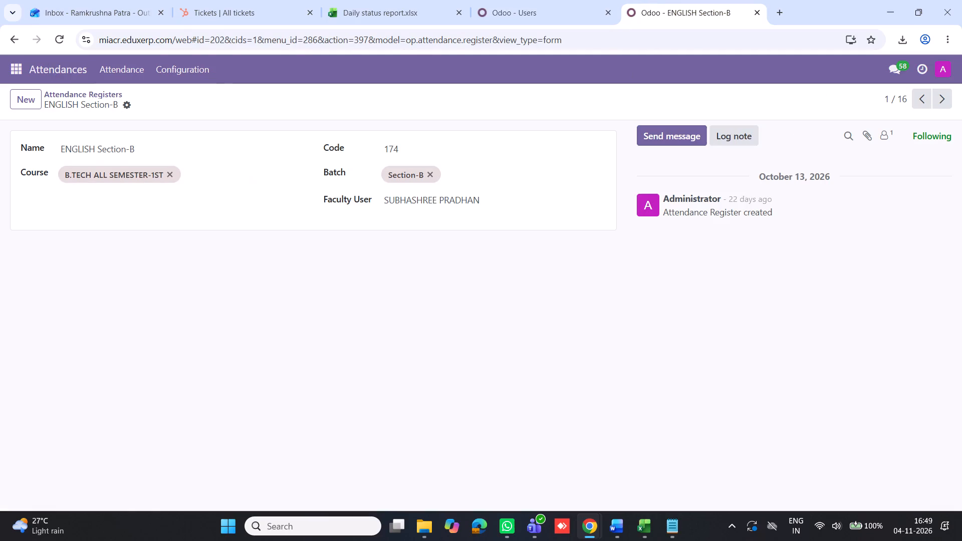
click(105, 94)
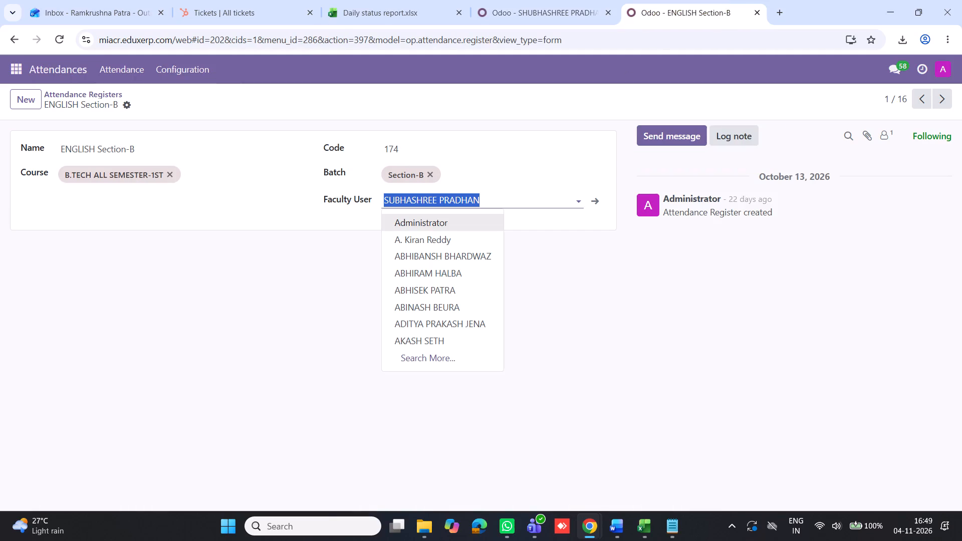
text(subh)
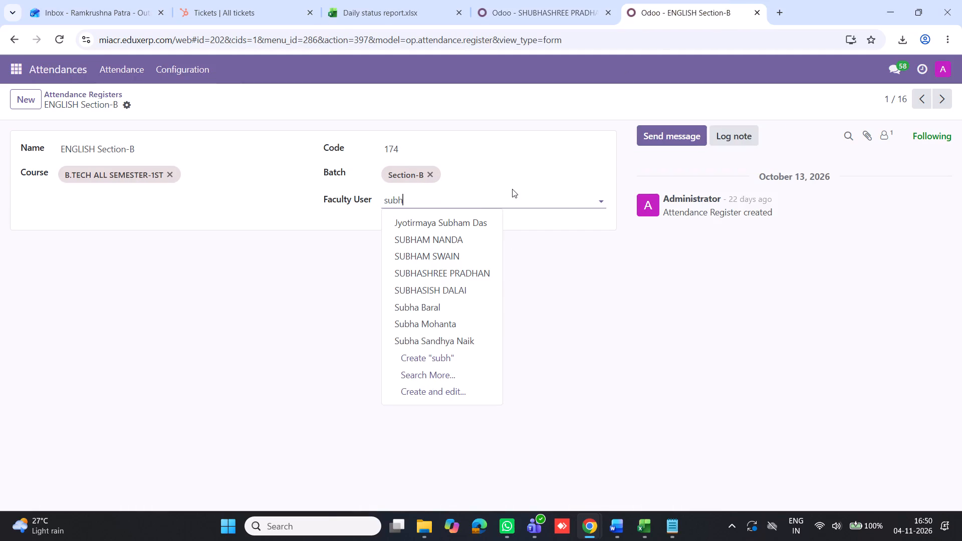
text(ashr)
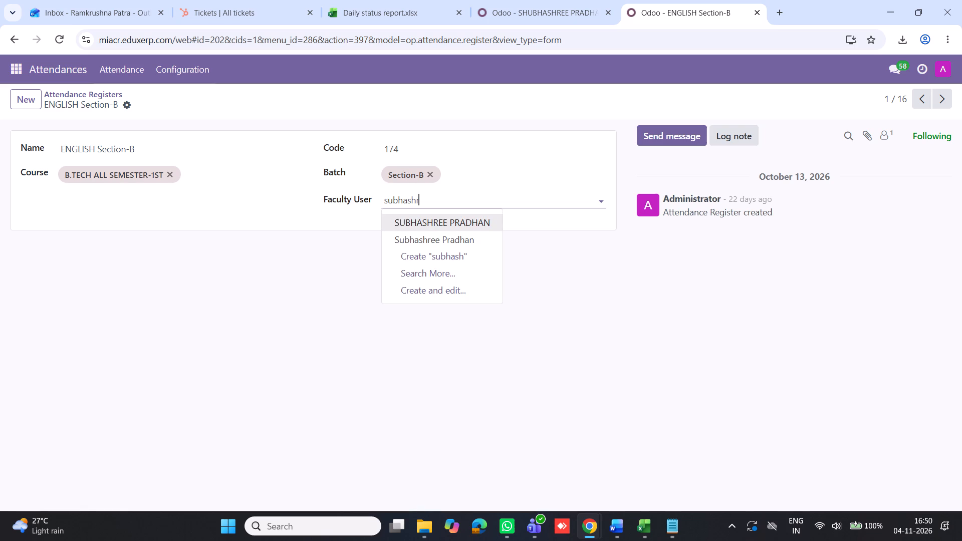
click(462, 237)
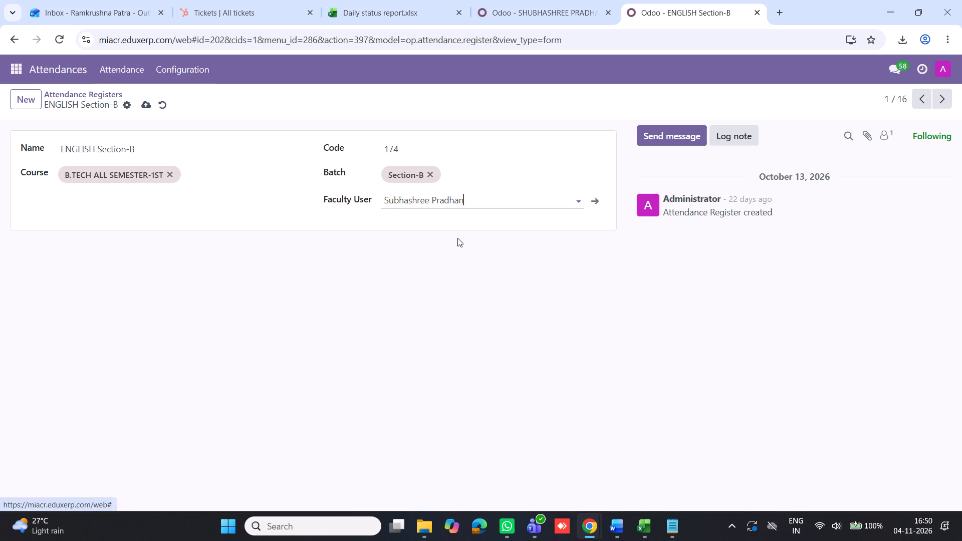
click(149, 103)
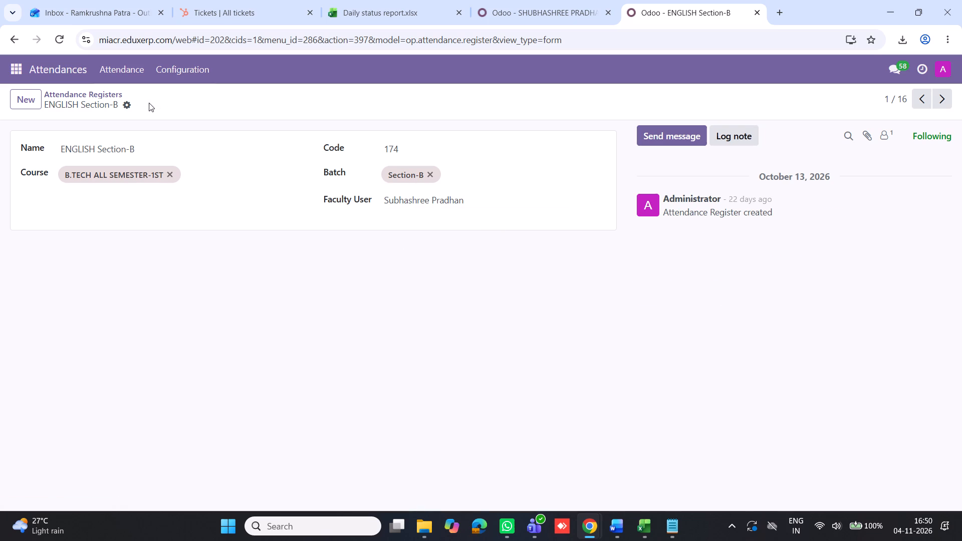
Refresh the faculty member's account and reopen its Attendance Registers list to check for the reassigned register.
key(alt+Tab)
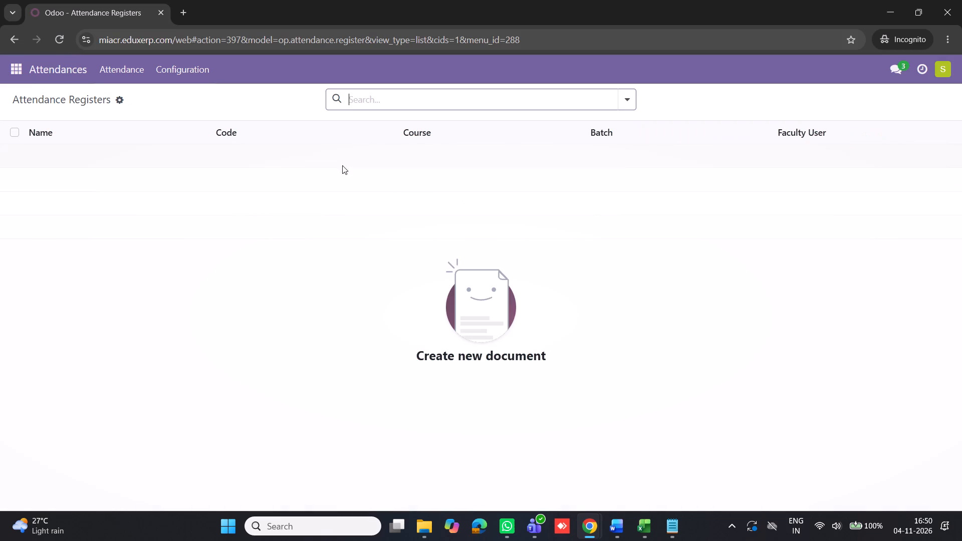
click(61, 40)
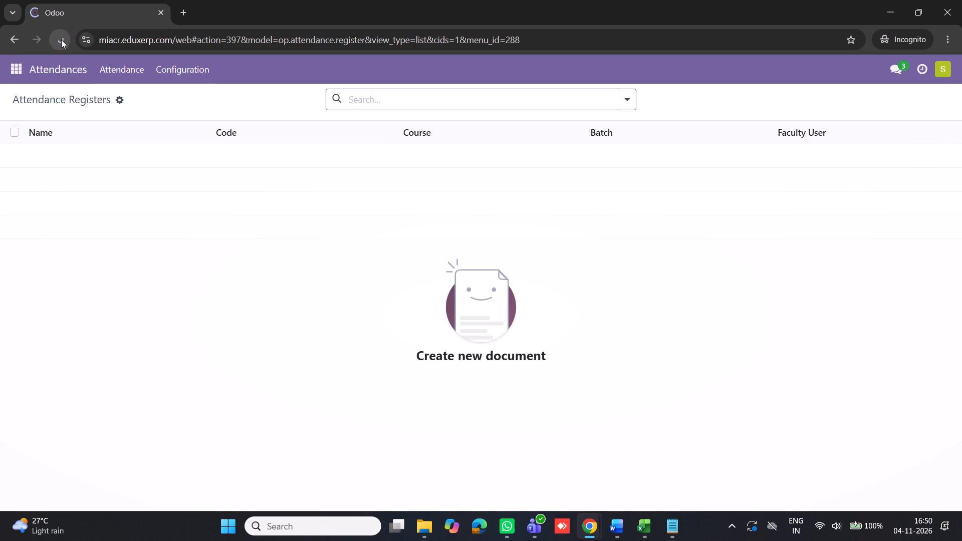
click(125, 74)
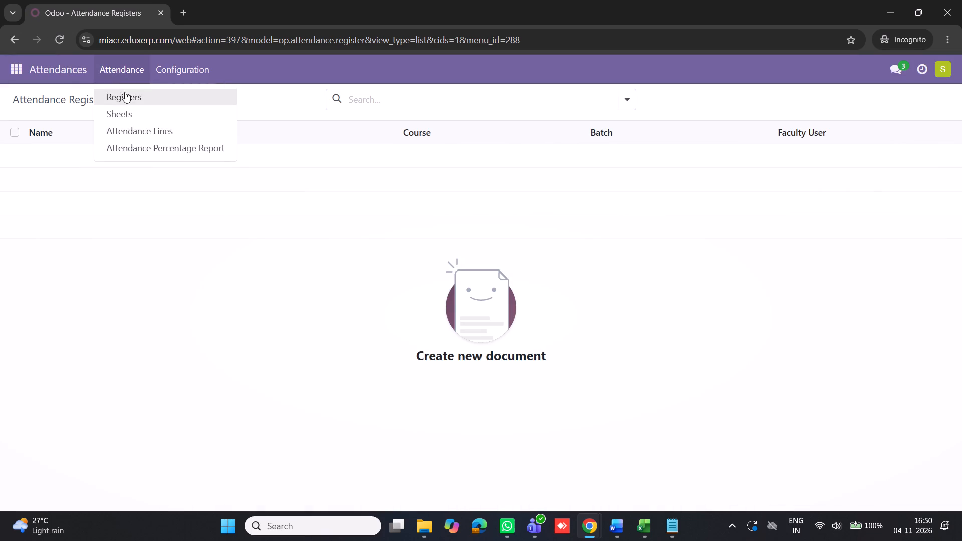
click(125, 94)
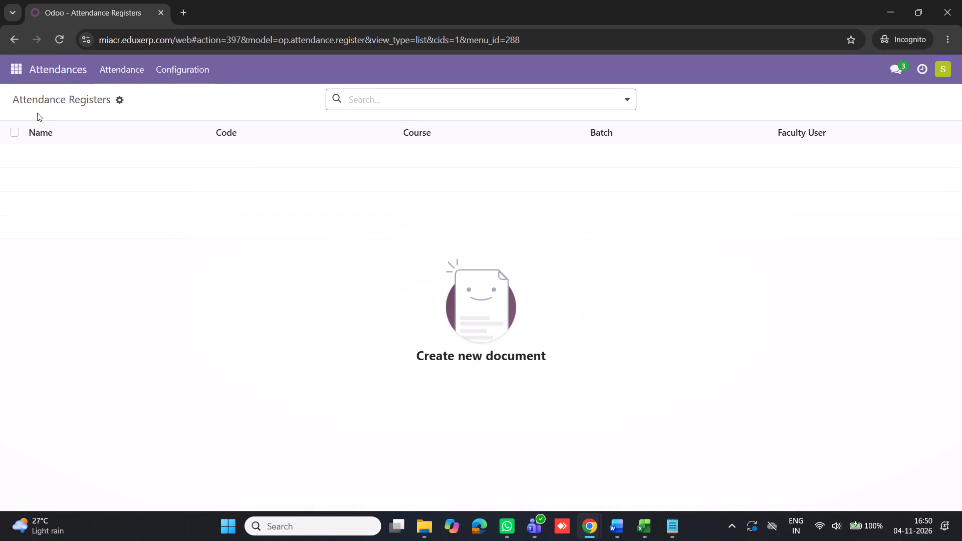
In the administrator session, group the Faculties records by First Name and show them as a list.
key(alt+Tab)
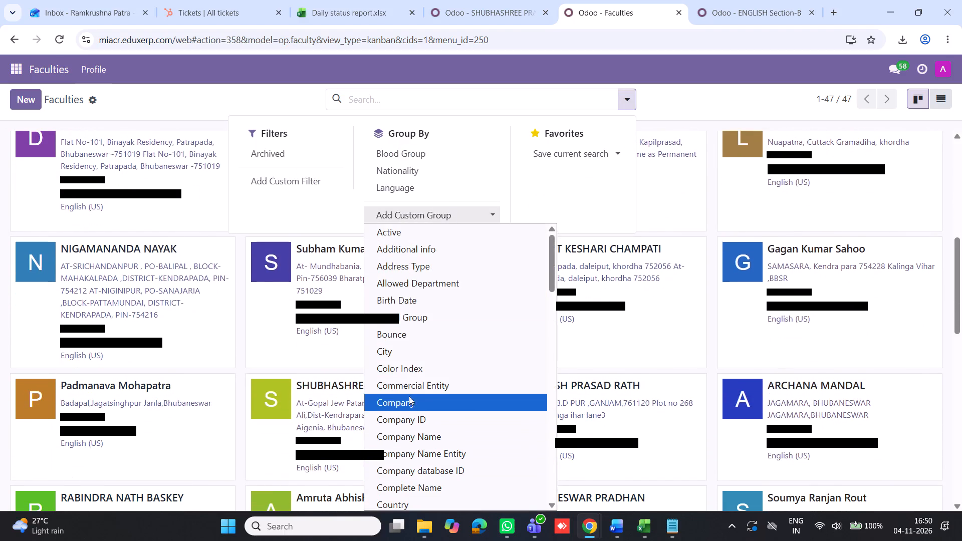
scroll(433, 355, down, 1)
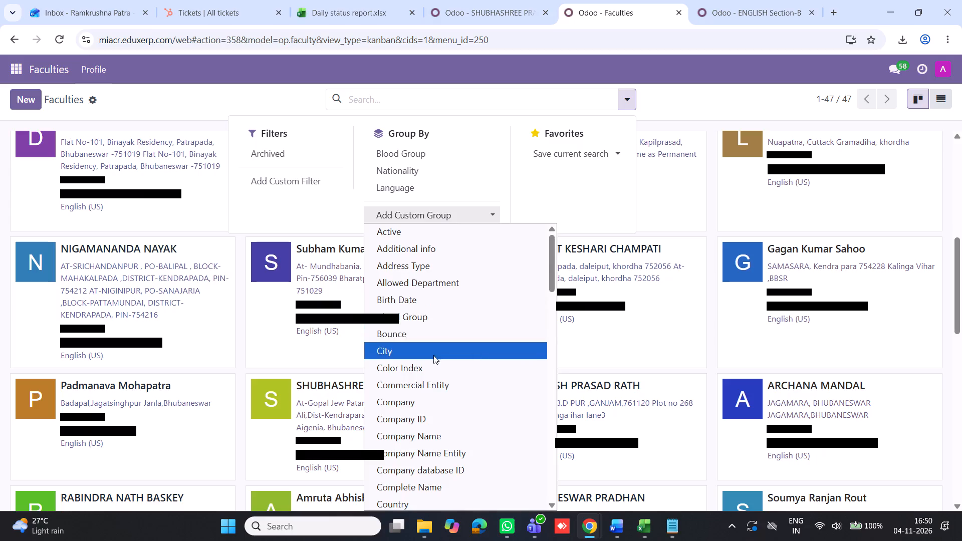
scroll(433, 355, down, 1)
click(416, 411)
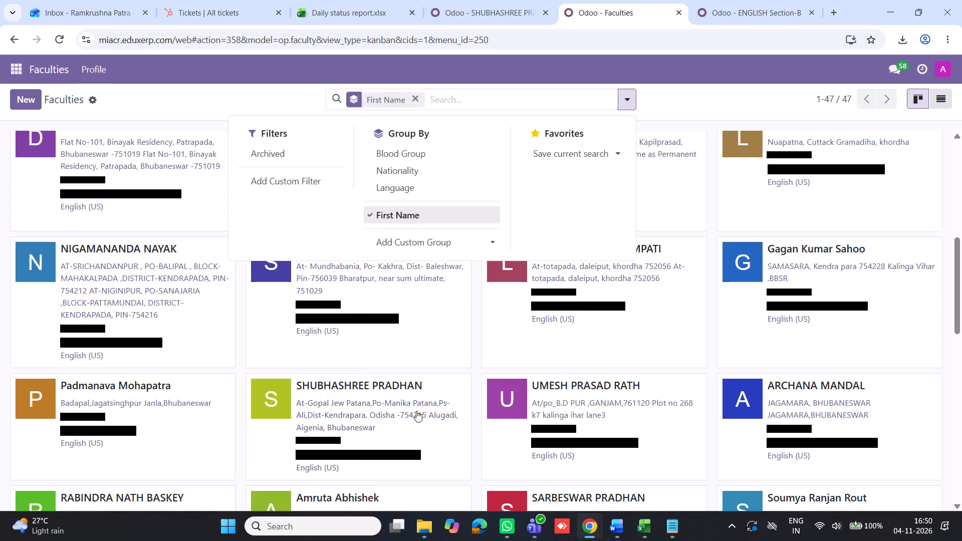
click(242, 381)
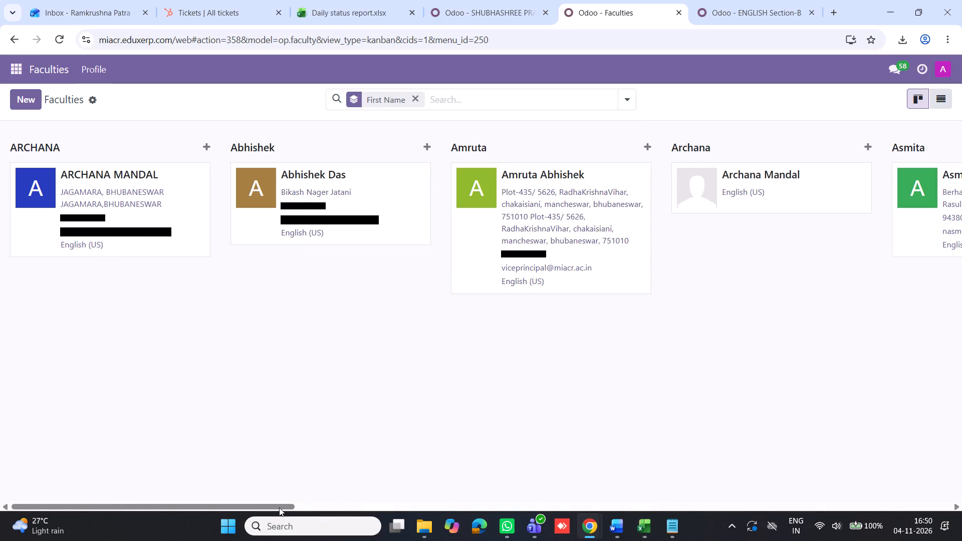
click(937, 102)
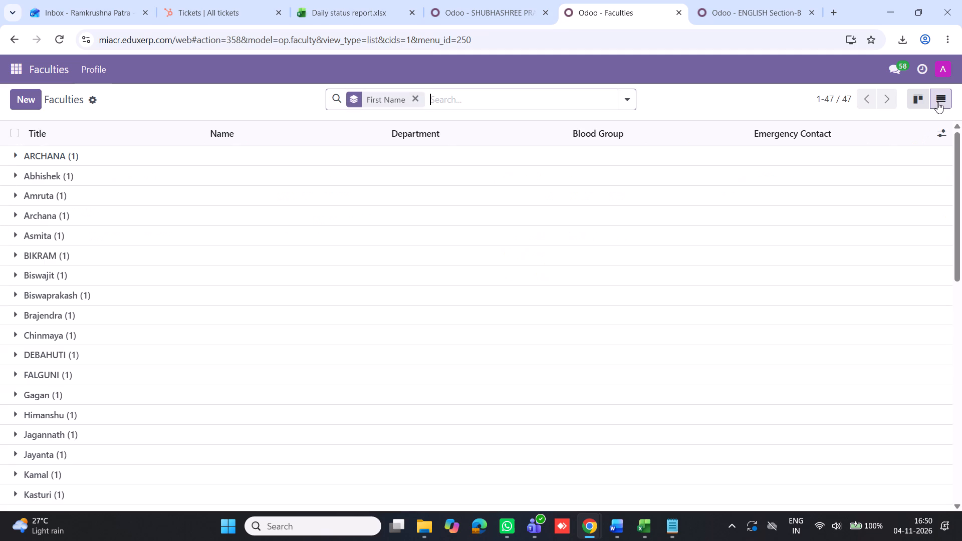
Expand the SHUBHASHREE and SUBHASHREE first-name groups to compare them, and open the faculty record under SUBHASHREE.
scroll(117, 234, down, 3)
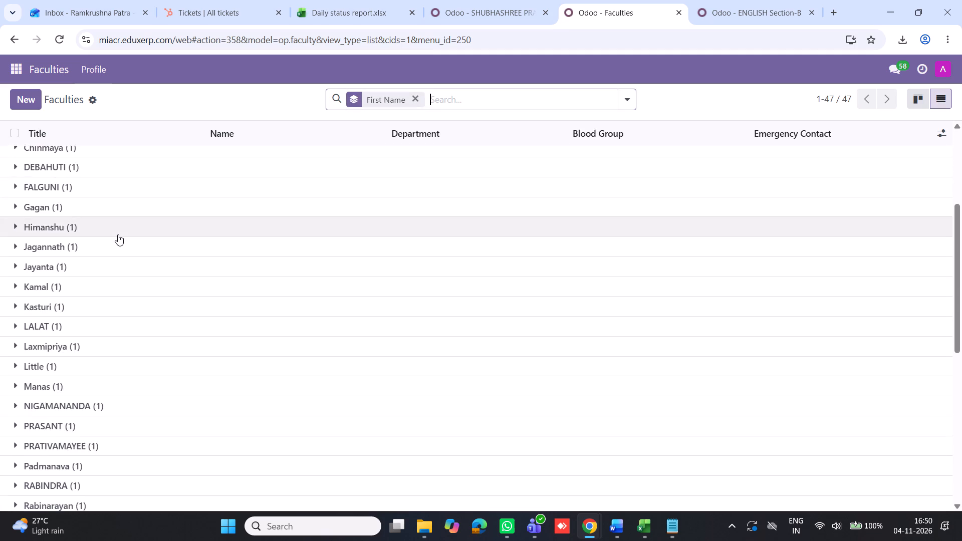
scroll(118, 234, down, 6)
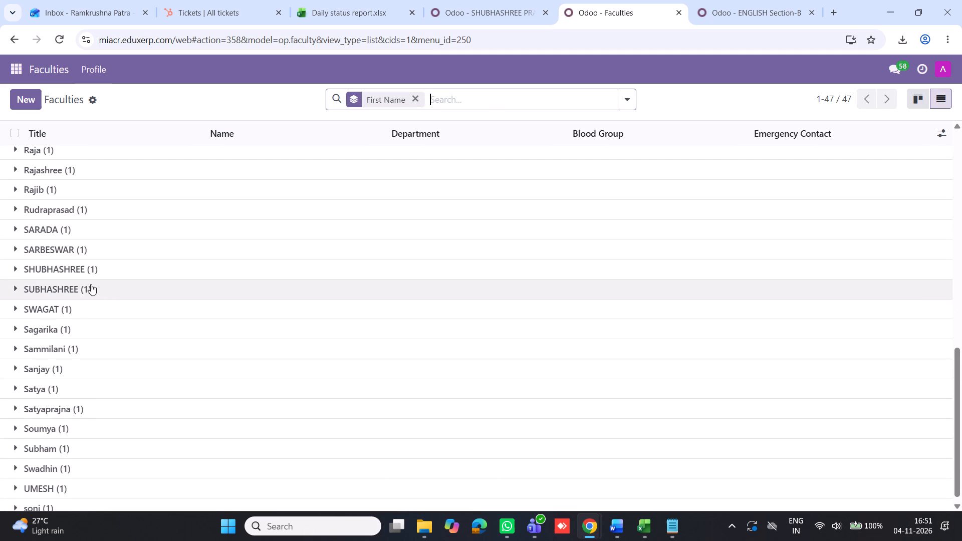
click(16, 271)
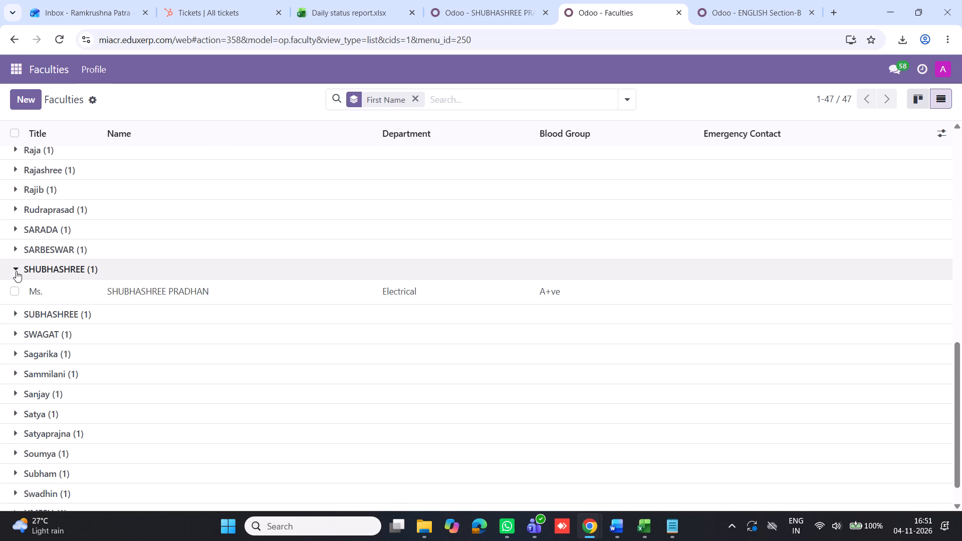
click(15, 317)
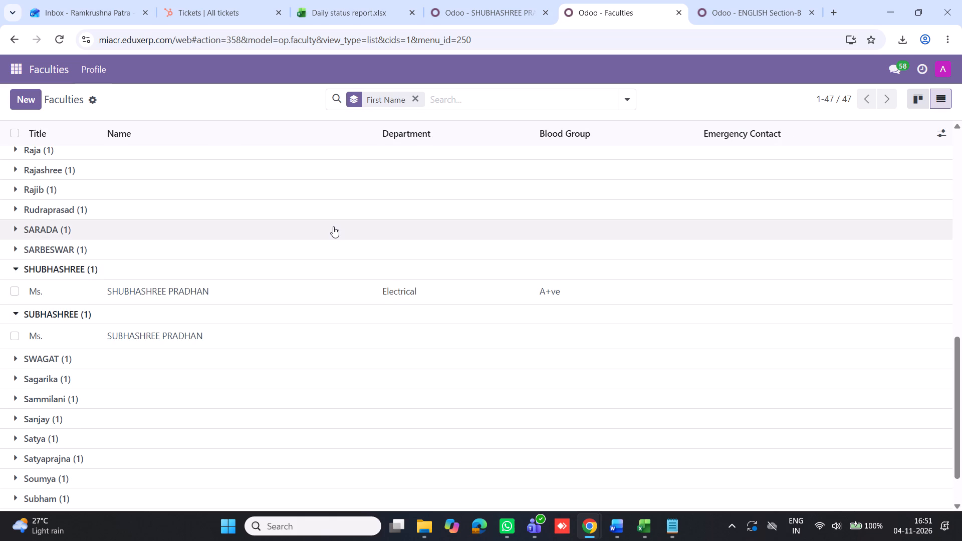
click(61, 318)
click(43, 315)
click(135, 335)
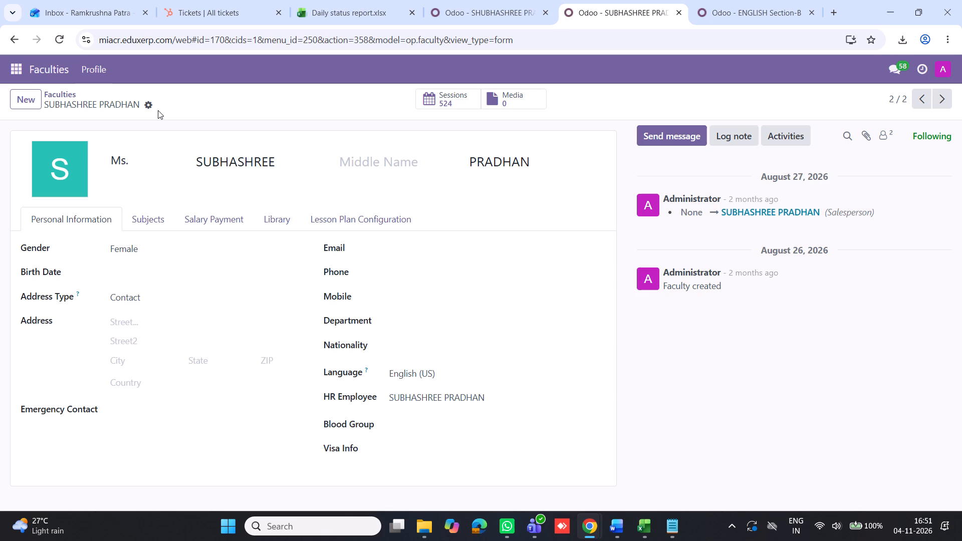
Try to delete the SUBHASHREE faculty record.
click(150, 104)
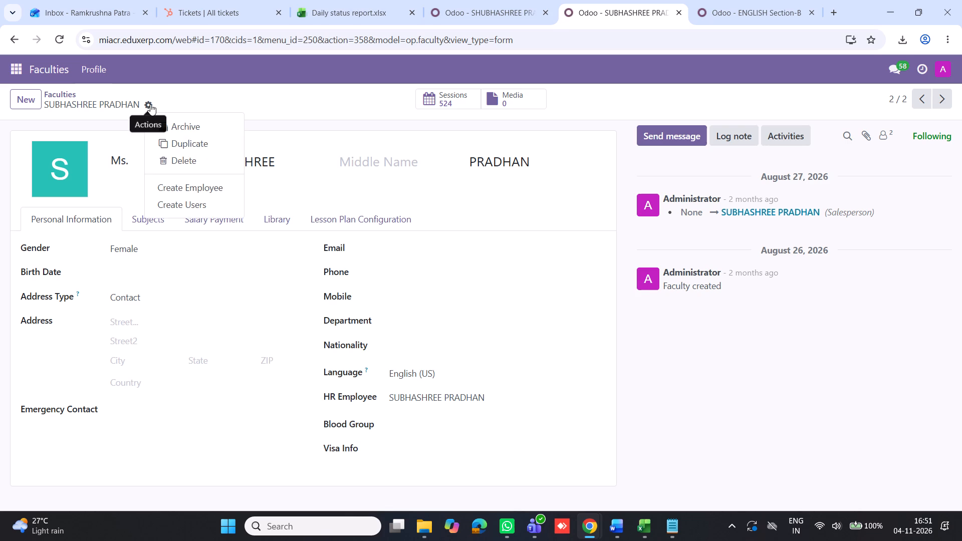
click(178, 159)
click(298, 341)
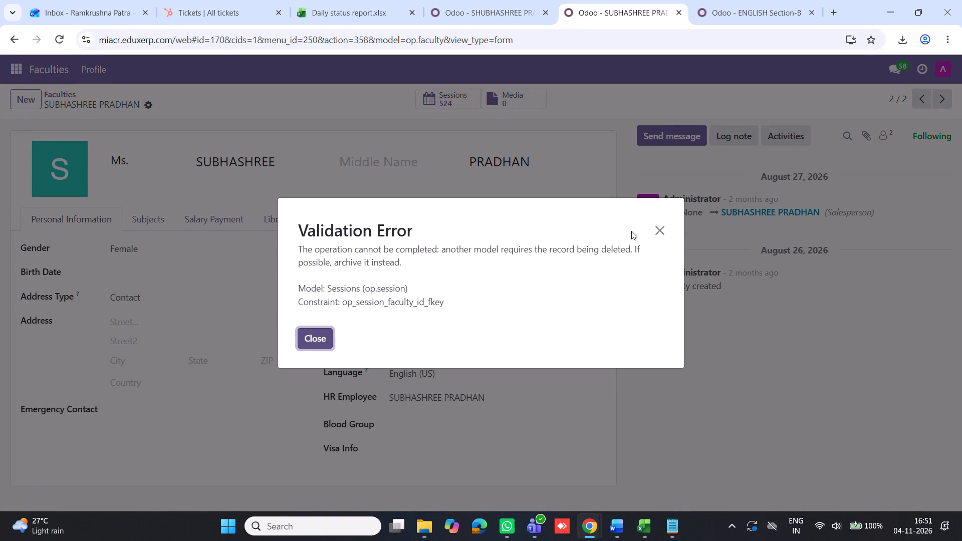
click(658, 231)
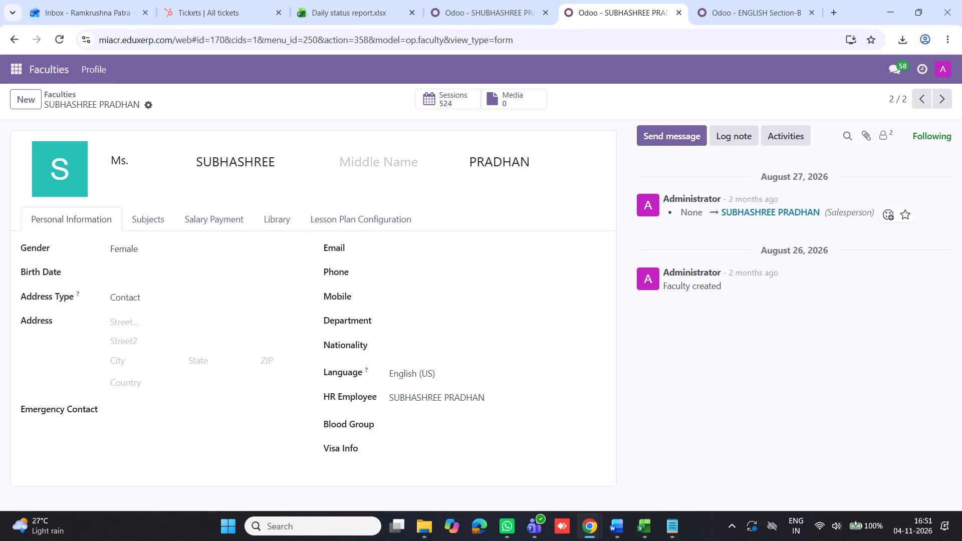
Open the sessions linked to the SUBHASHREE faculty record and delete the first page of 80 sessions.
click(445, 100)
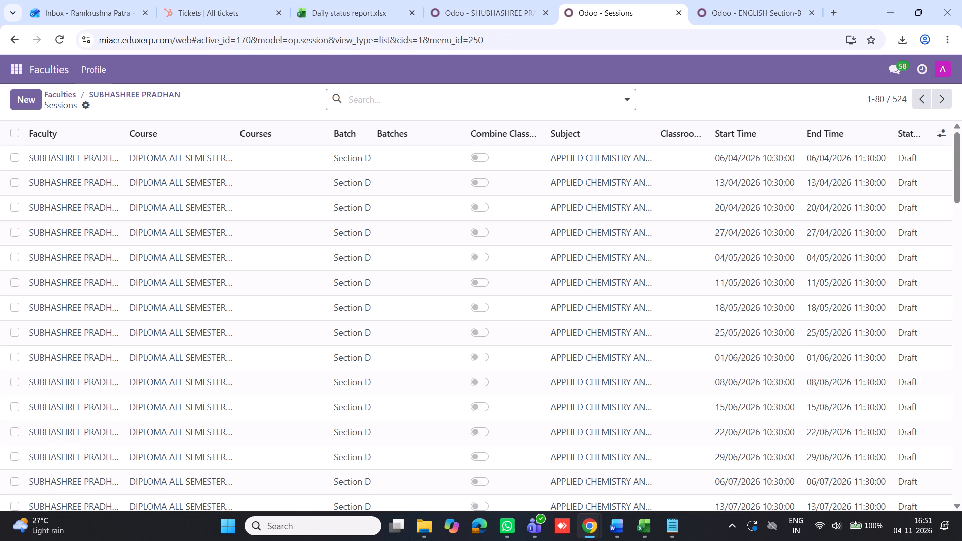
click(13, 134)
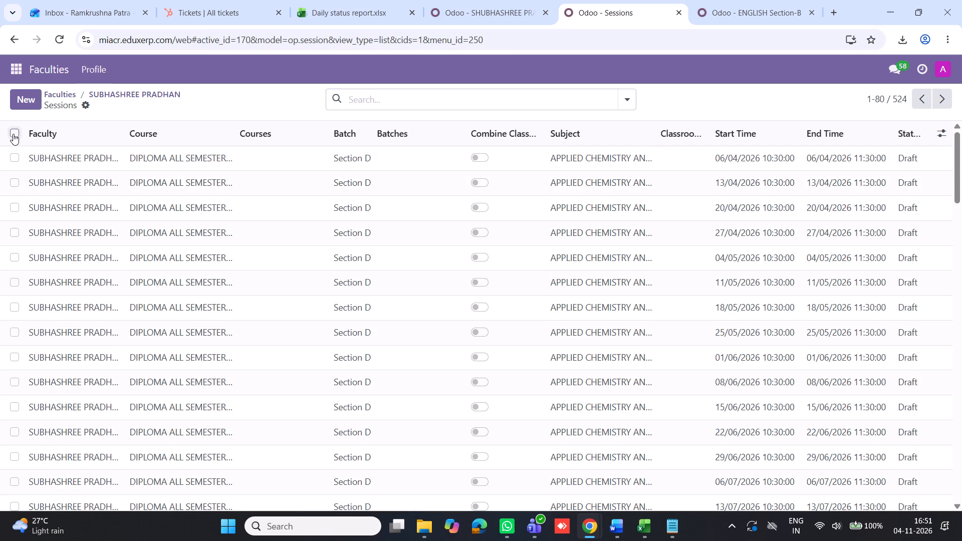
click(548, 93)
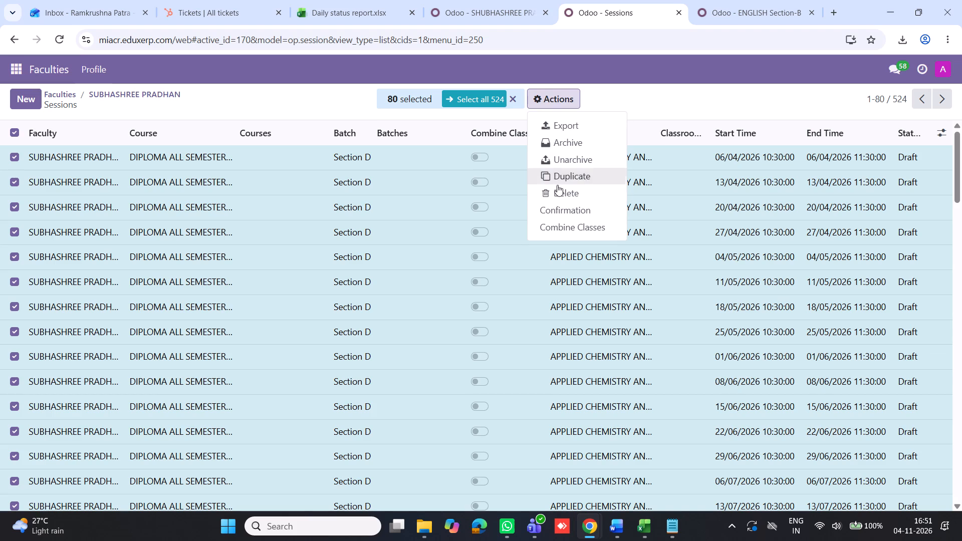
click(564, 192)
click(310, 323)
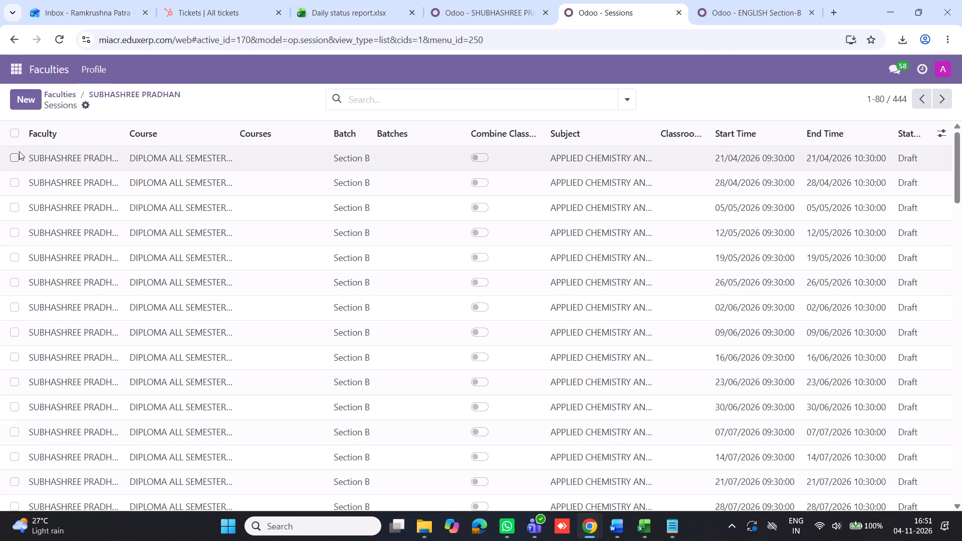
Select all the remaining sessions of the SUBHASHREE faculty record across every page and delete them.
click(16, 131)
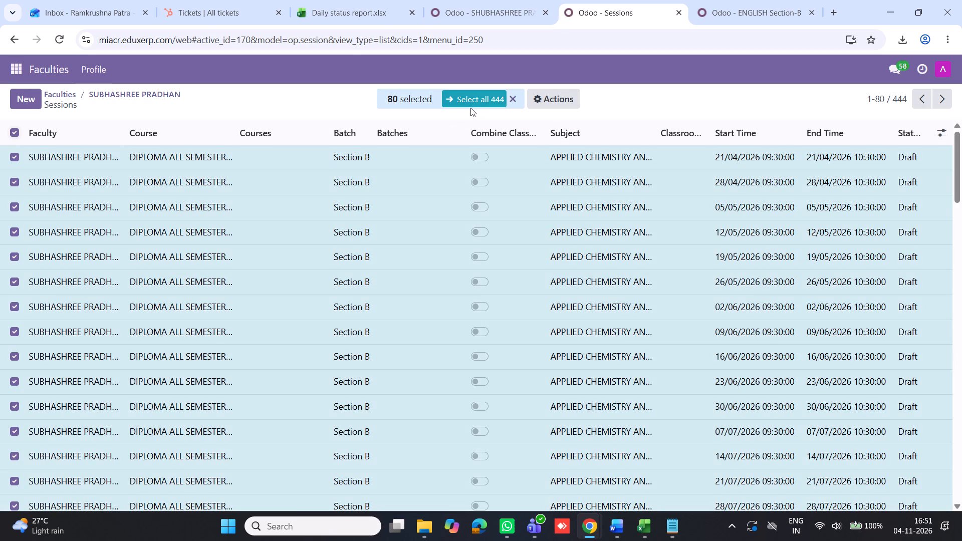
click(476, 98)
click(544, 97)
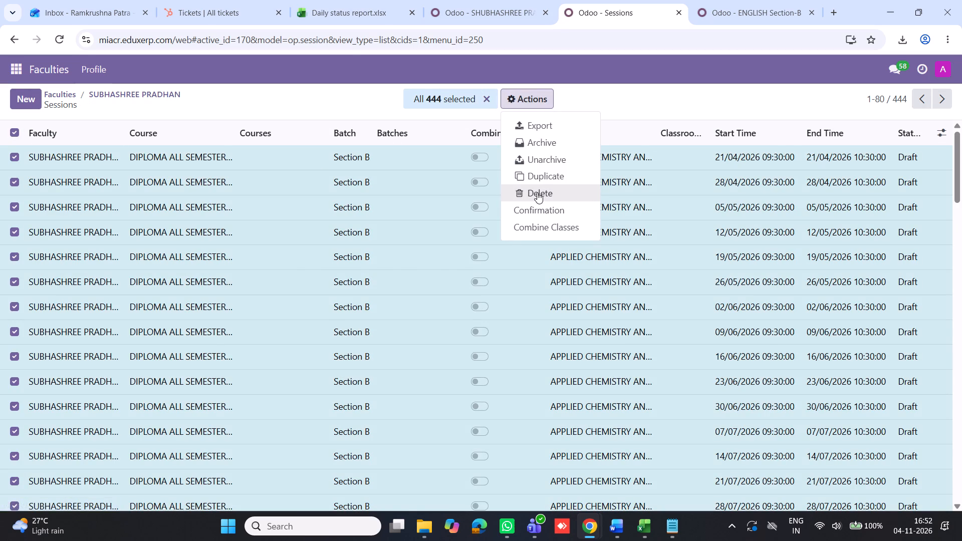
click(537, 192)
click(304, 324)
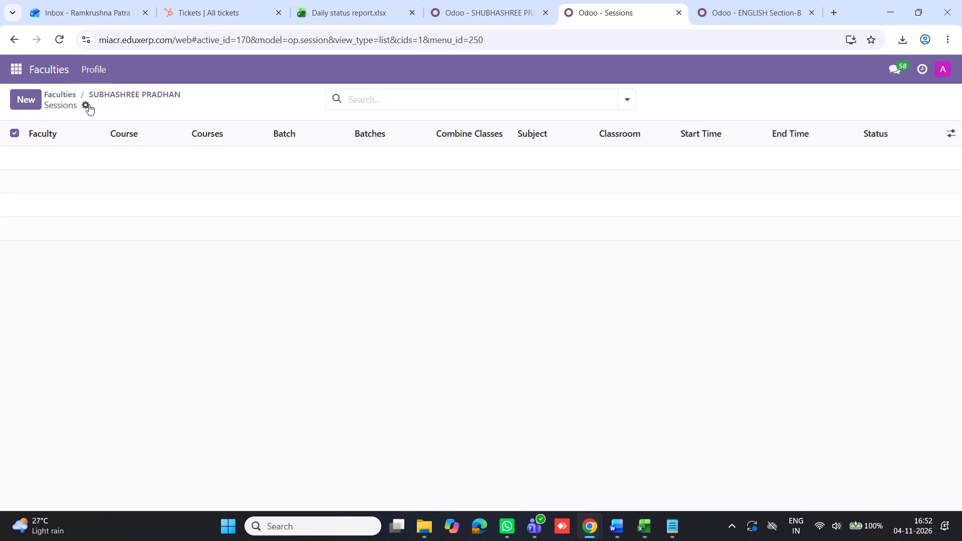
Return to the SUBHASHREE faculty record and delete it permanently.
click(11, 36)
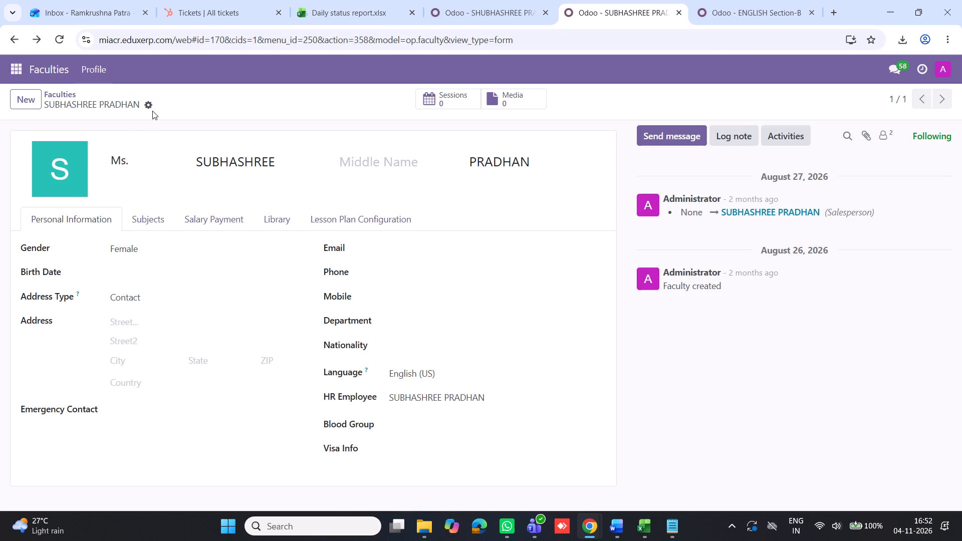
click(150, 105)
click(190, 168)
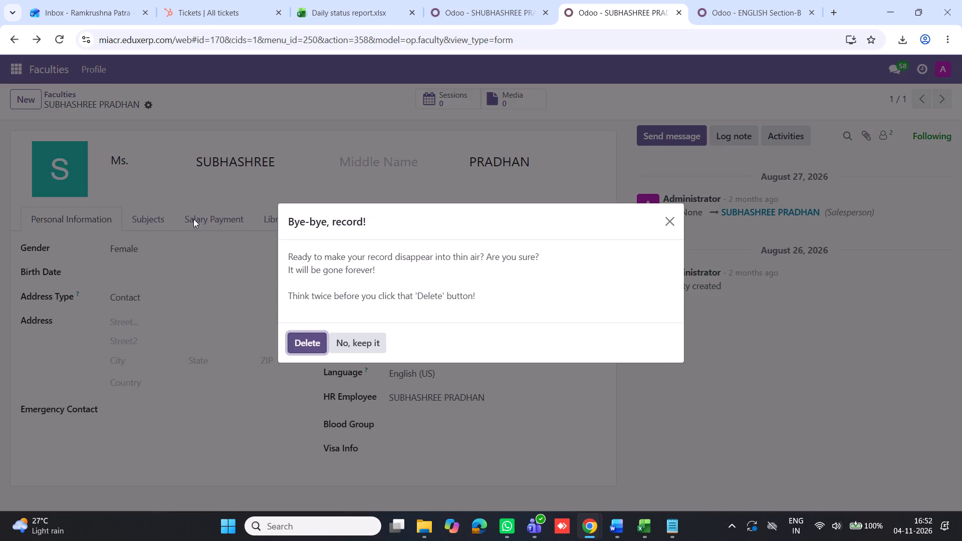
click(303, 344)
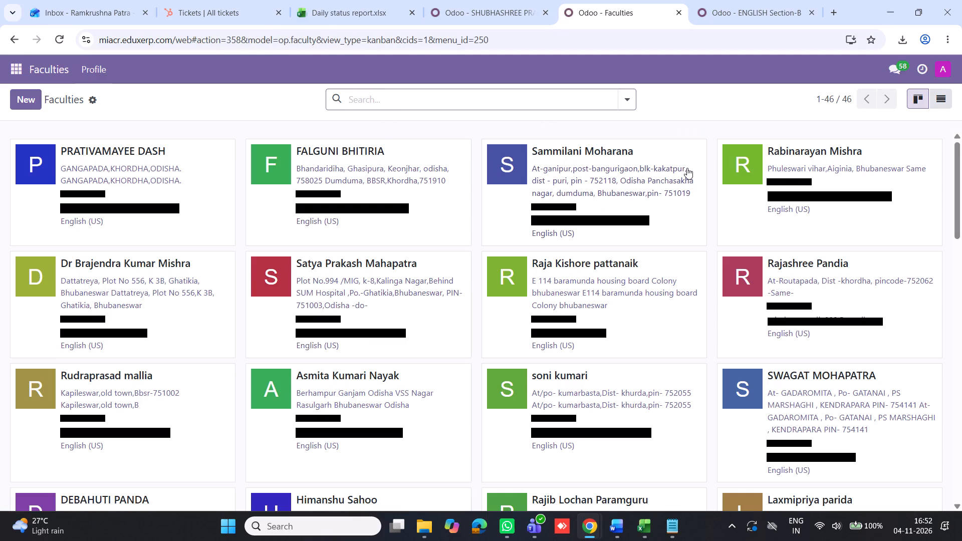
Find the SHUBHASHREE faculty record among the remaining faculties and open it to review its details.
scroll(653, 247, down, 7)
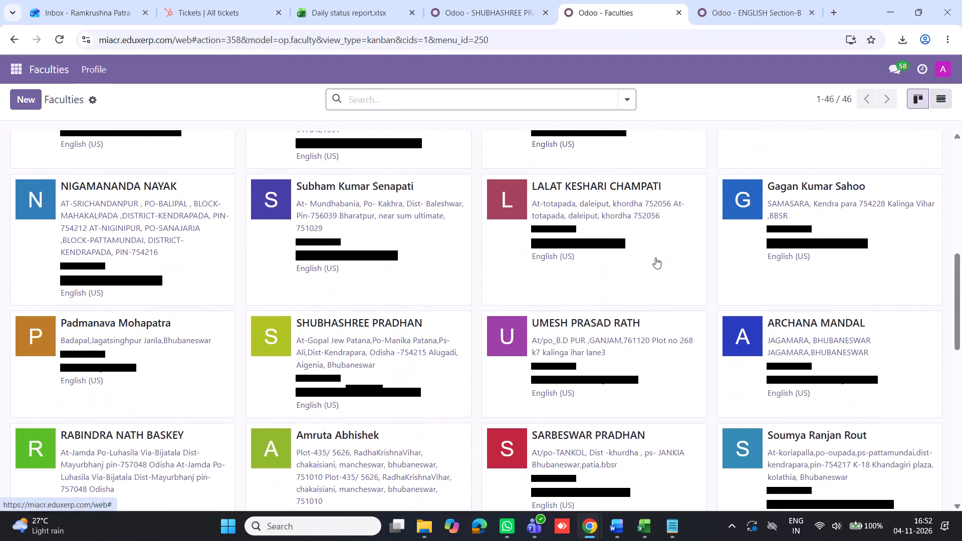
click(366, 325)
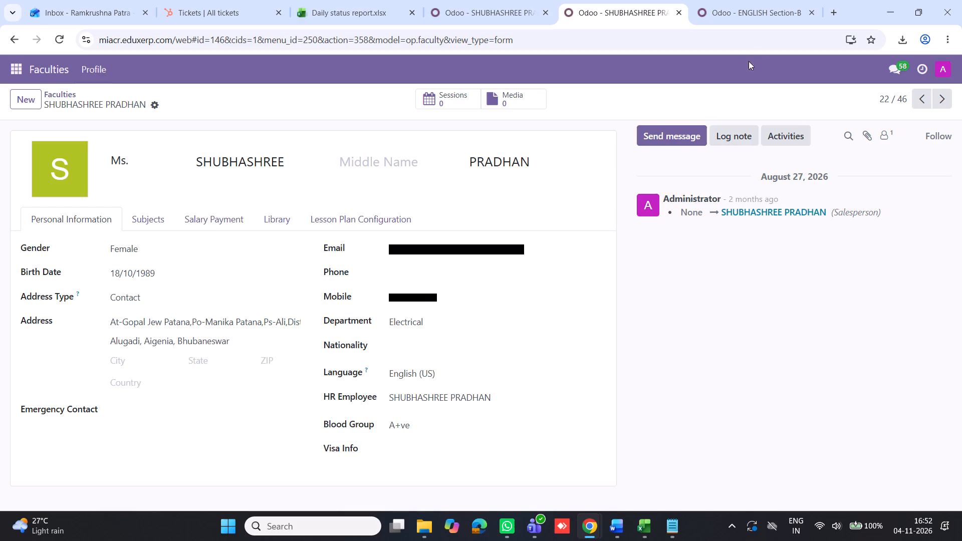
Return to the attendance registers grouped by faculty user, and check the ENGLISH Section-A register and the SUBHASHREE group's register list.
click(800, 0)
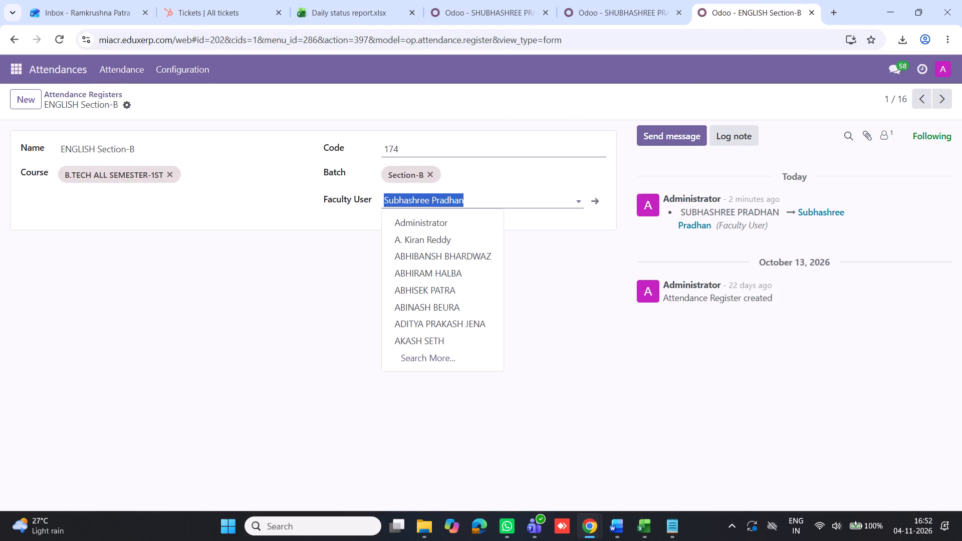
click(18, 35)
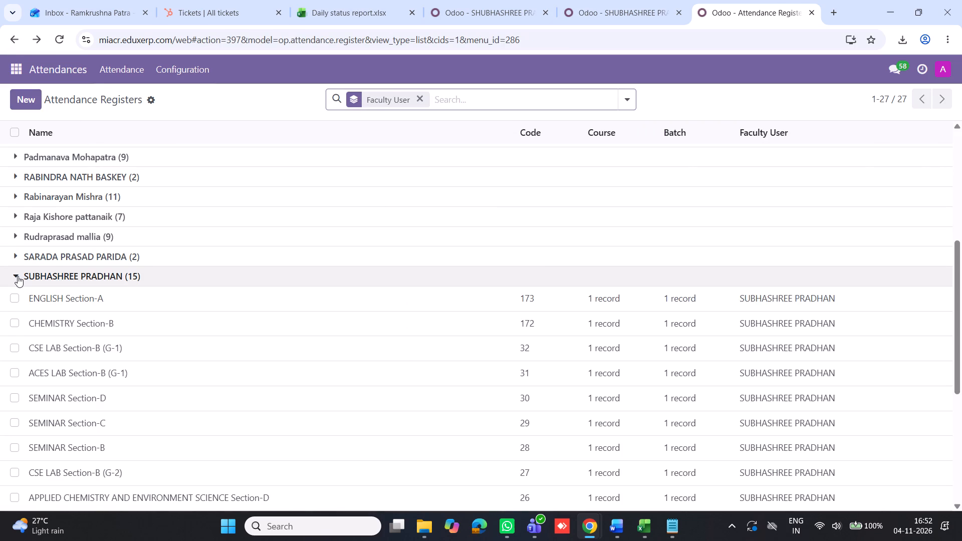
click(52, 300)
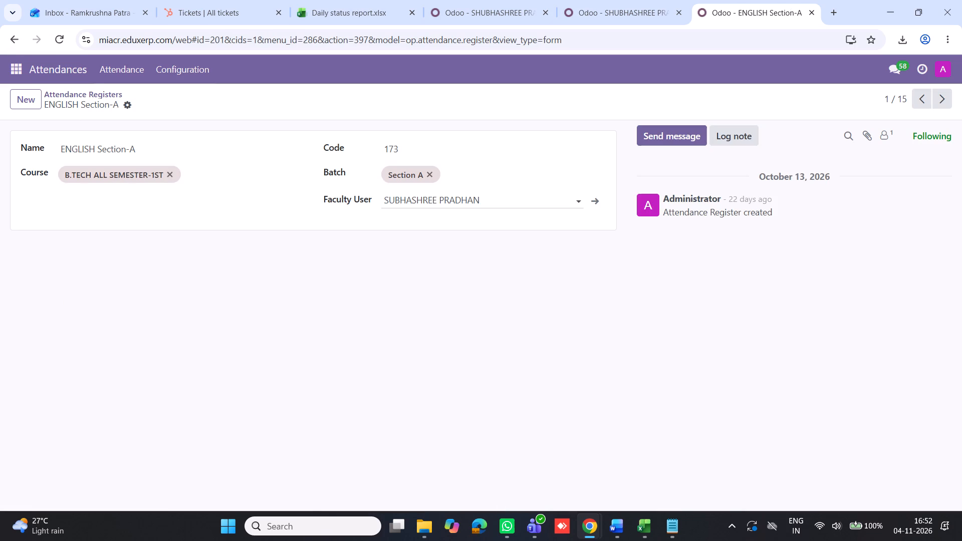
click(14, 40)
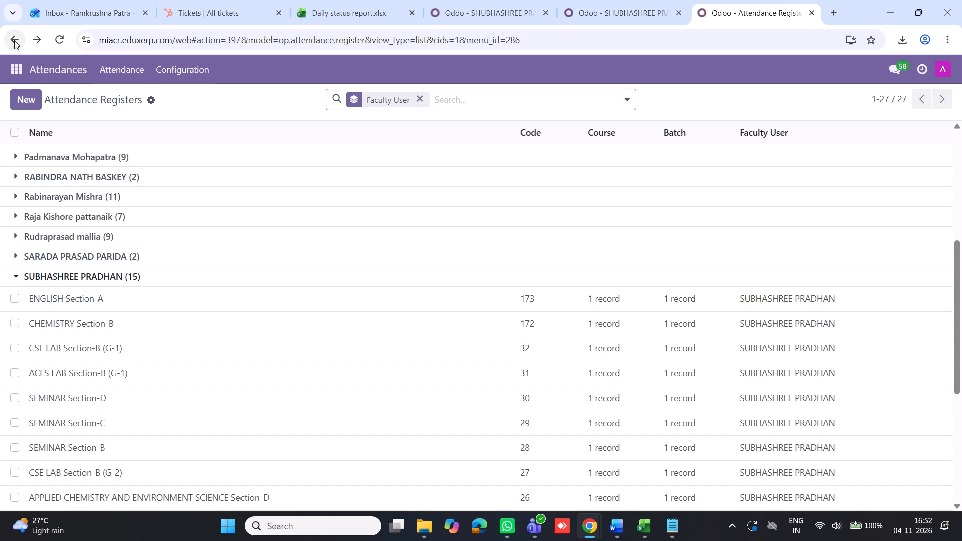
scroll(490, 376, down, 3)
scroll(457, 342, up, 3)
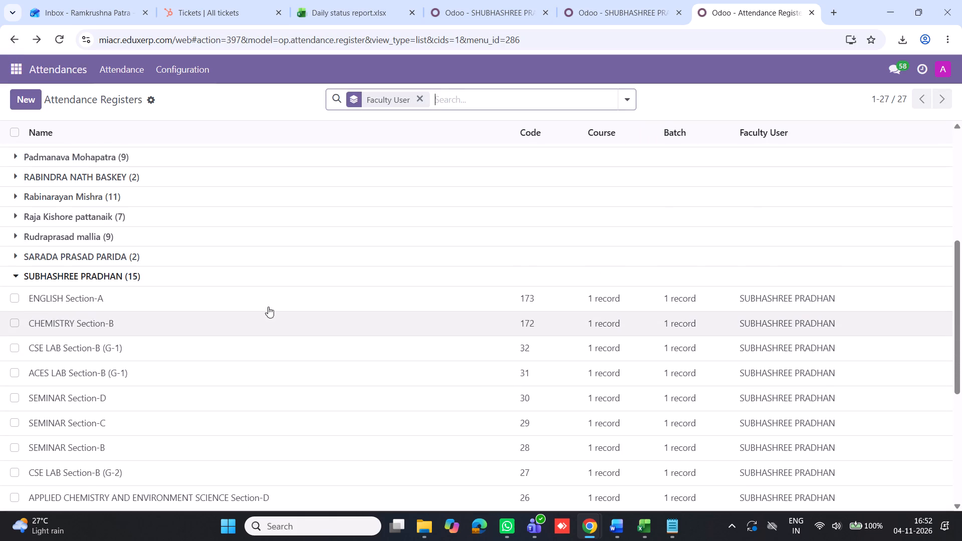
In the ENGLISH Section-A register, clear the Faculty User, search for "subh", choose the all-capitals SUBHASHREE match and save.
click(104, 298)
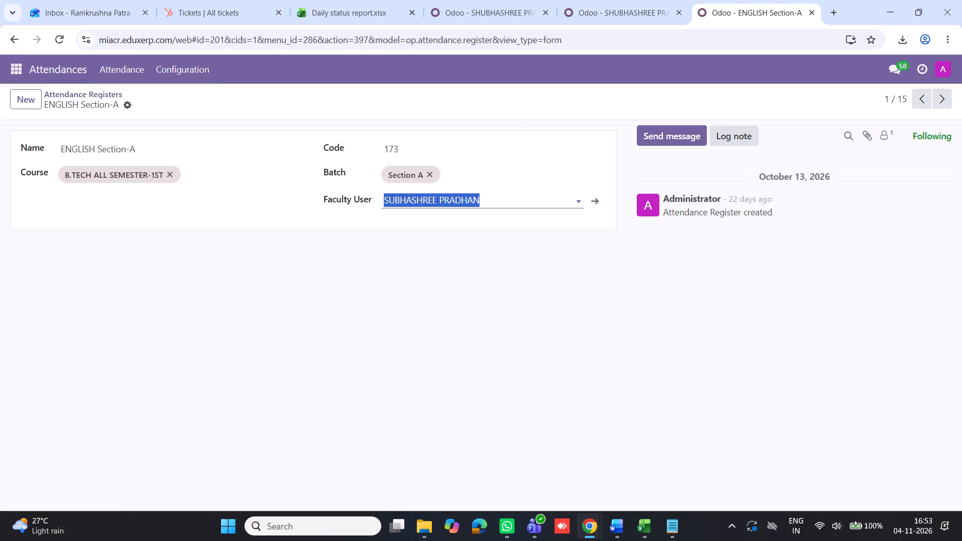
click(464, 195)
key(BackSpace)
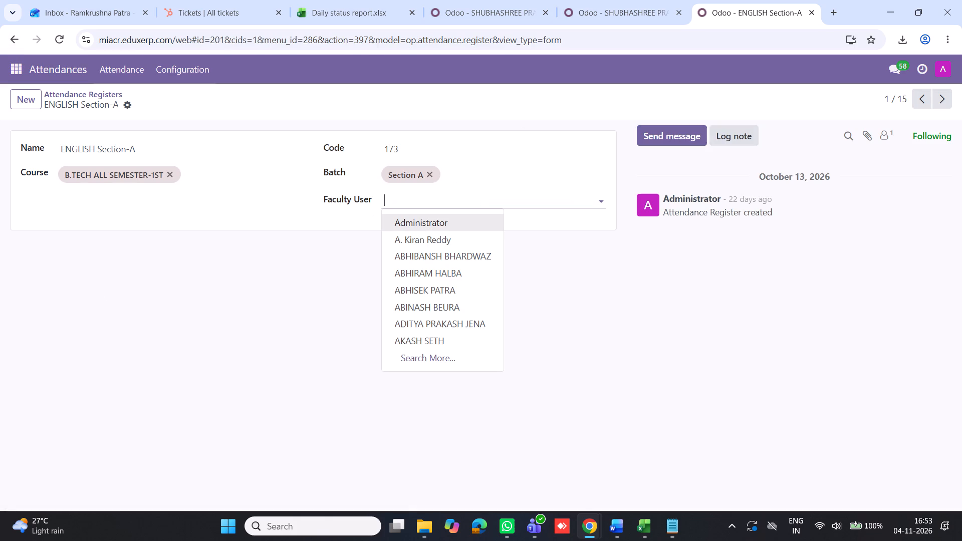
text(subh)
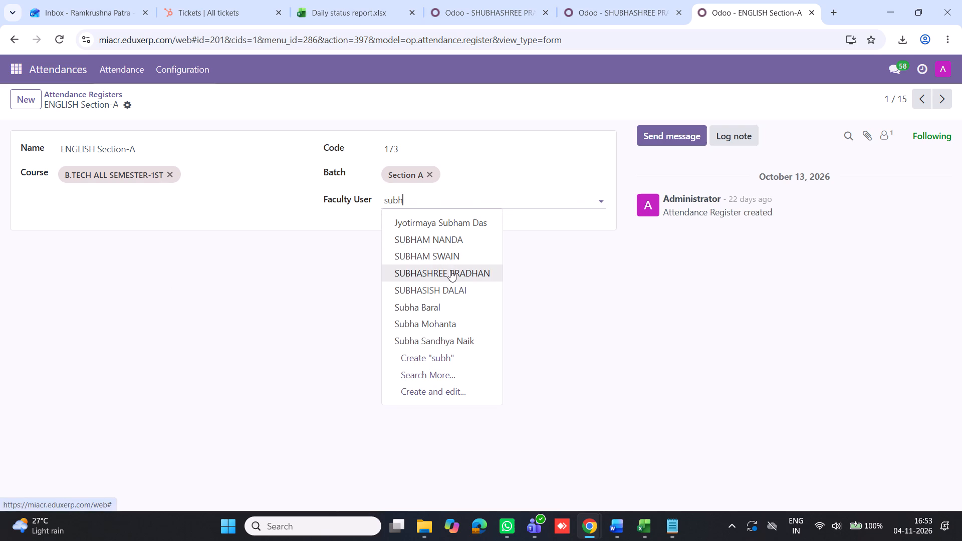
click(450, 270)
click(143, 106)
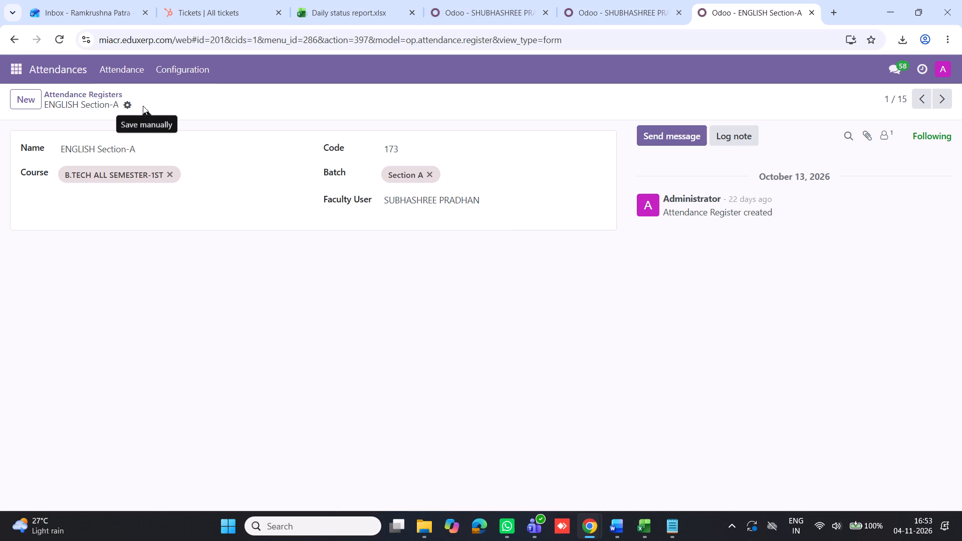
In the CHEMISTRY Section-B register, replace the Faculty User by searching for "subhash", choosing the mixed-case Subhashree match, and save.
click(11, 36)
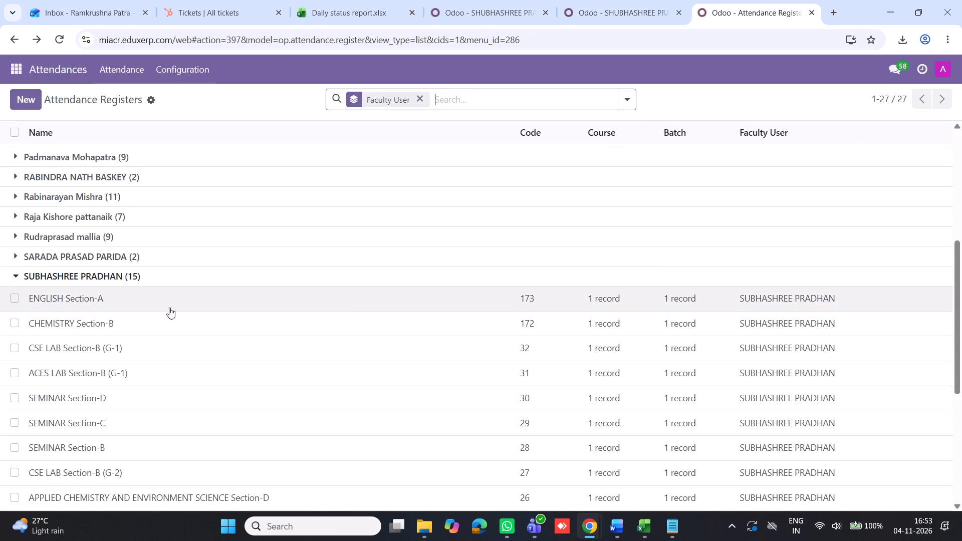
click(107, 324)
click(499, 200)
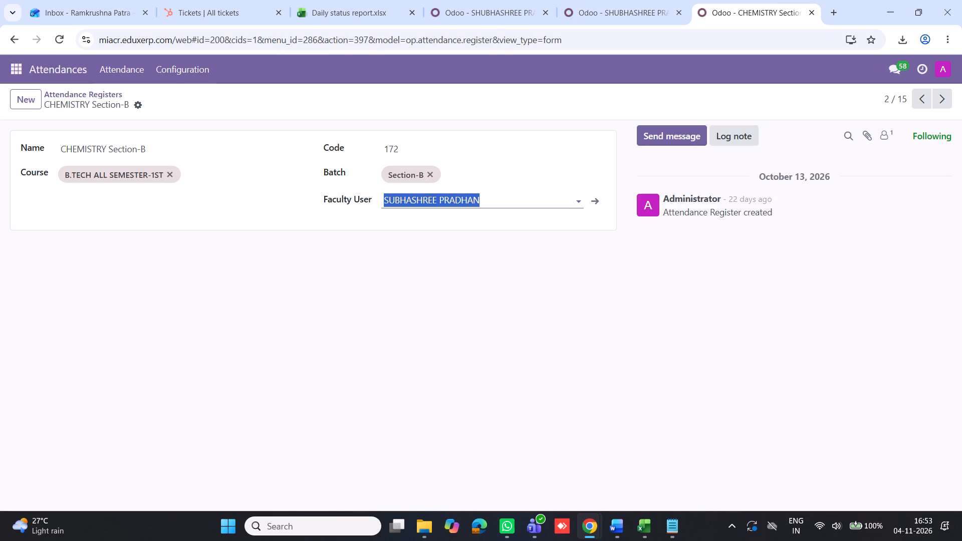
key(BackSpace)
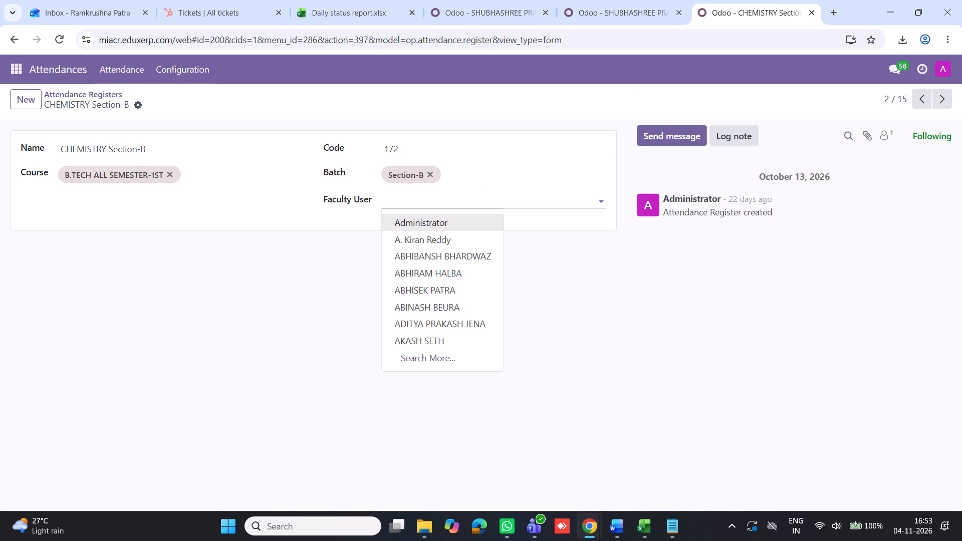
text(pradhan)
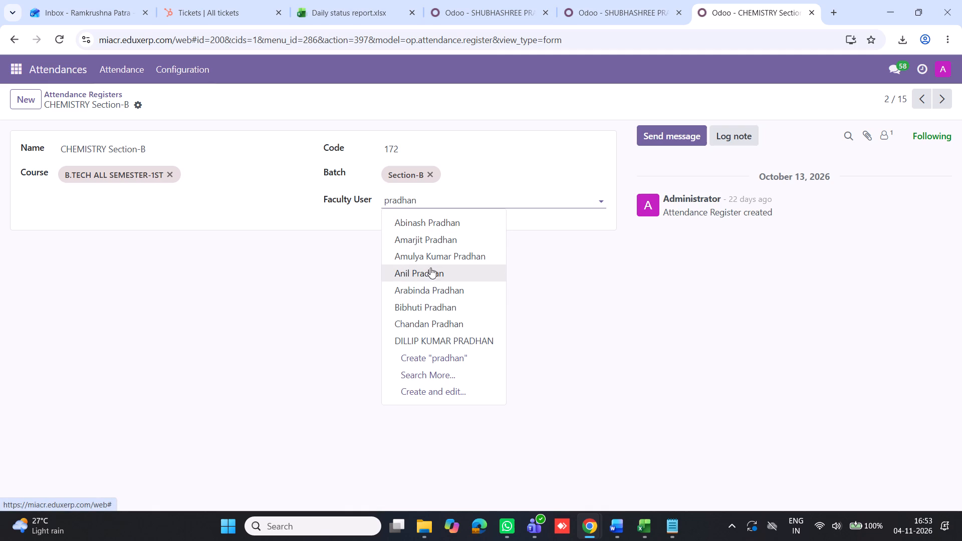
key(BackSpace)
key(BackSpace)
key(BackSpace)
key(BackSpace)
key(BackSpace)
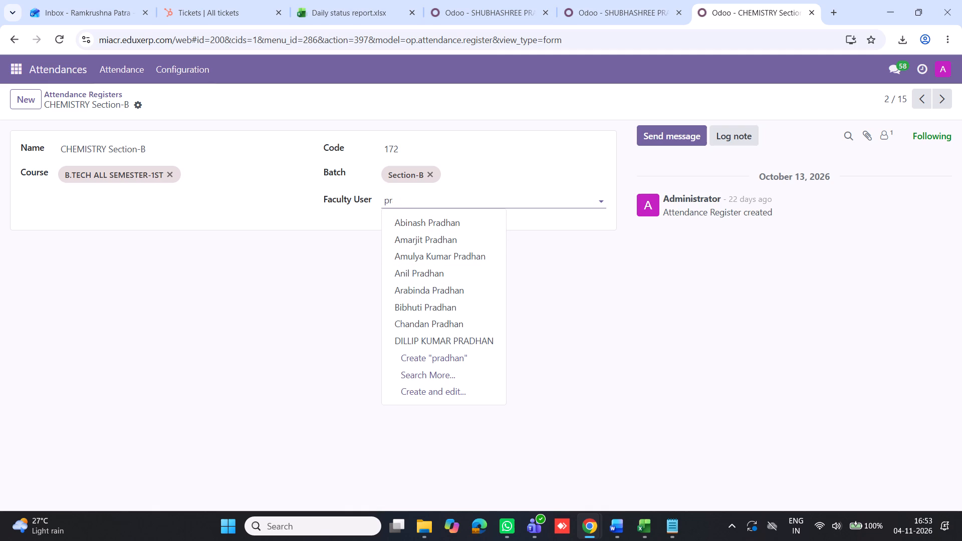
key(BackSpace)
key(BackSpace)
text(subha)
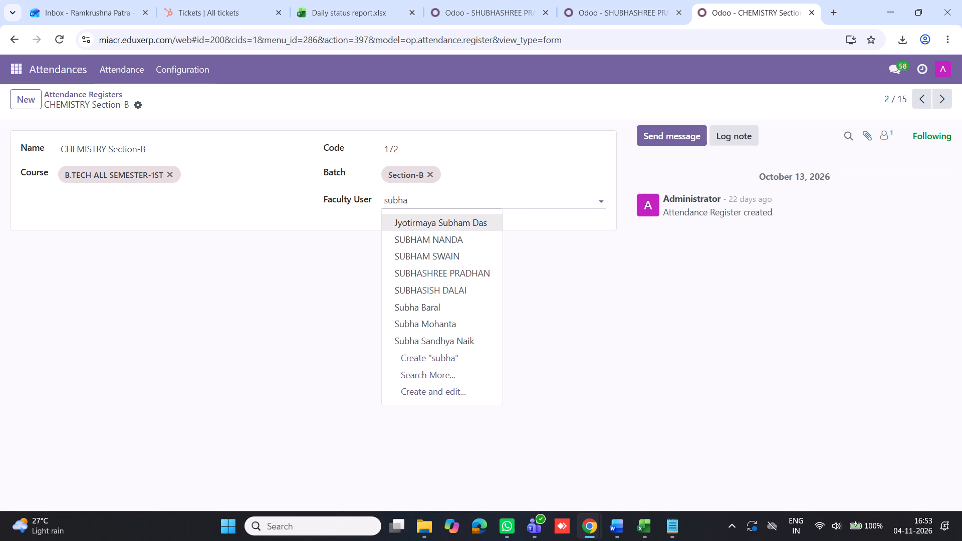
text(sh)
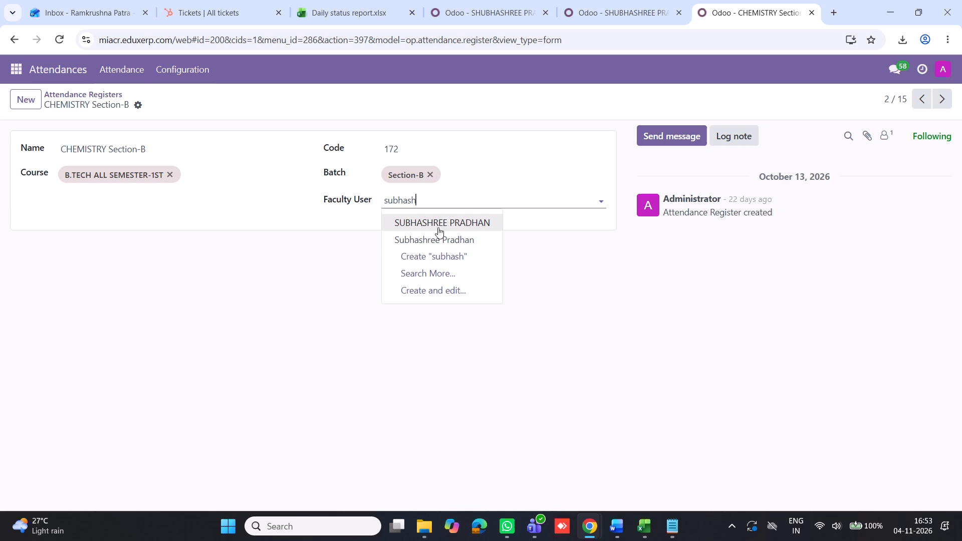
click(432, 240)
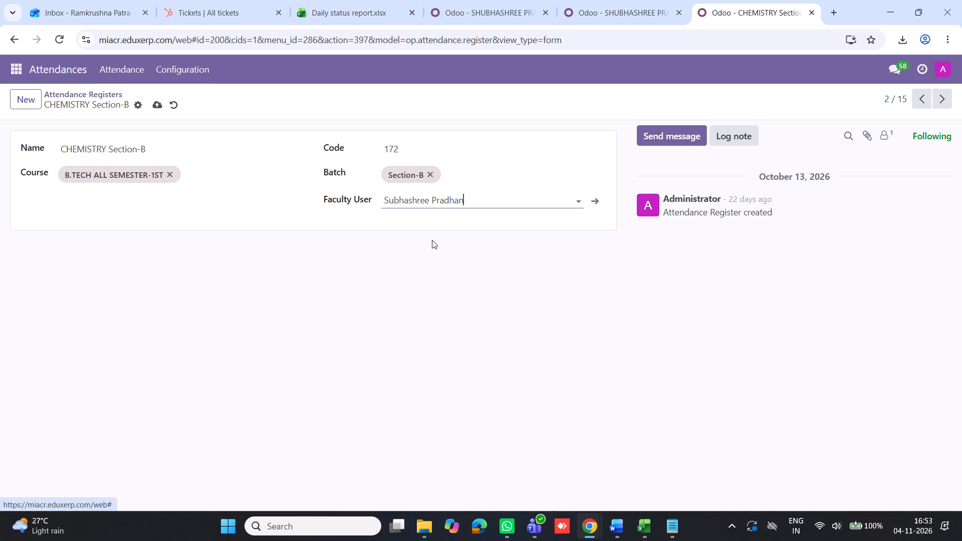
click(153, 105)
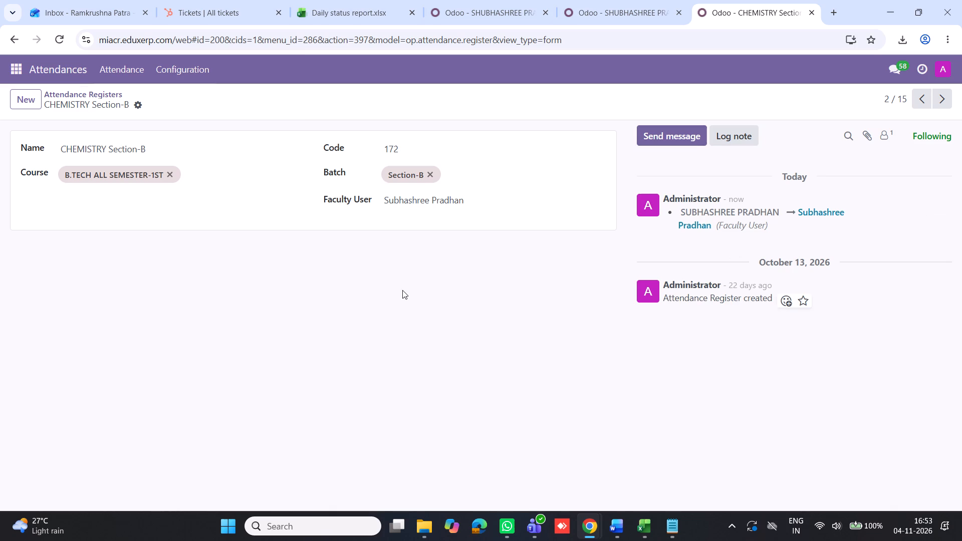
Switch to the faculty's incognito session, reload it and reopen Attendance Registers to check which registers are listed.
key(alt+Tab)
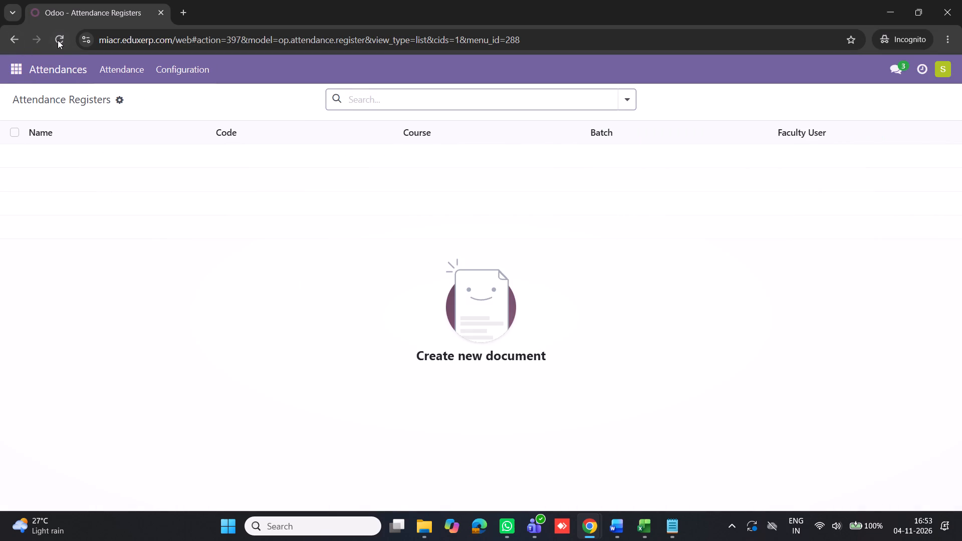
click(58, 40)
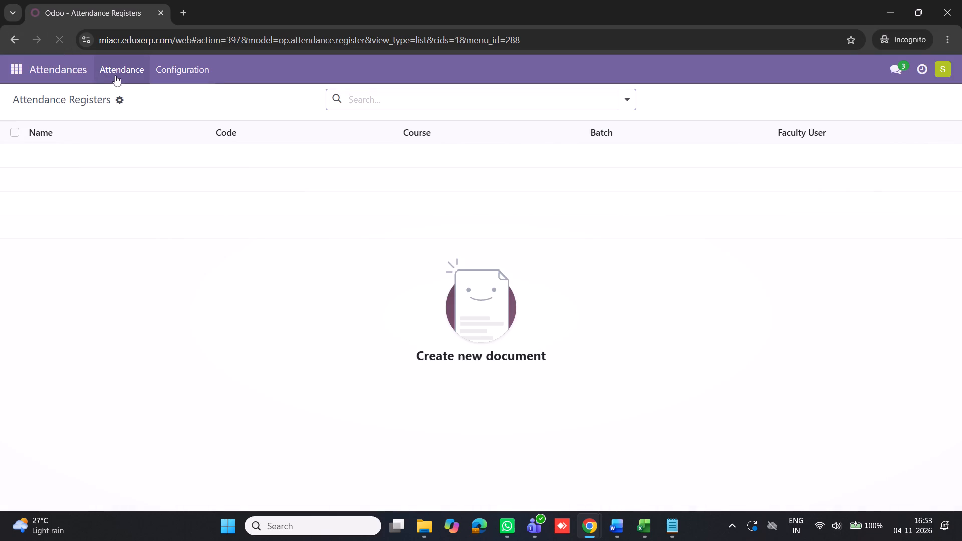
click(117, 73)
click(126, 96)
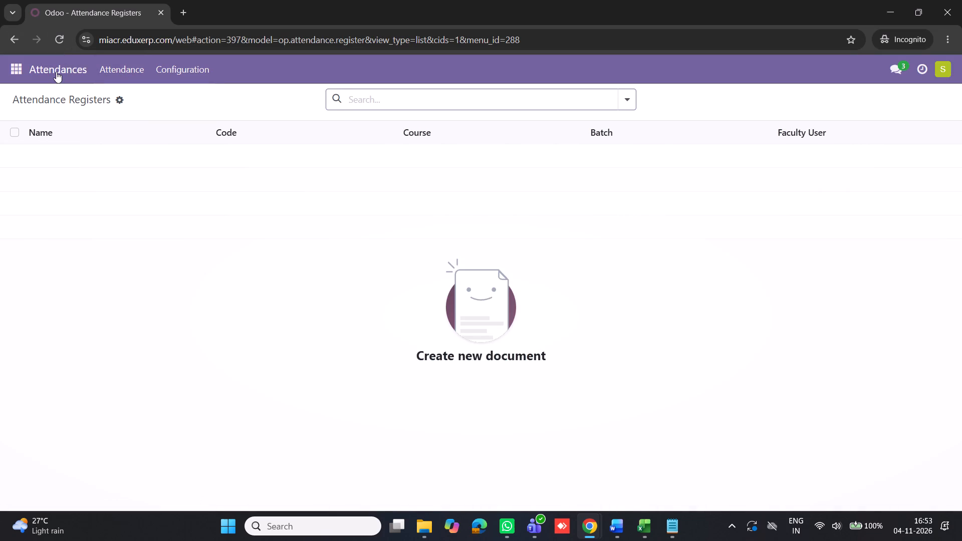
click(56, 72)
In the faculty's session, go to Faculties and open the signed-in faculty's own record to review its details.
click(943, 68)
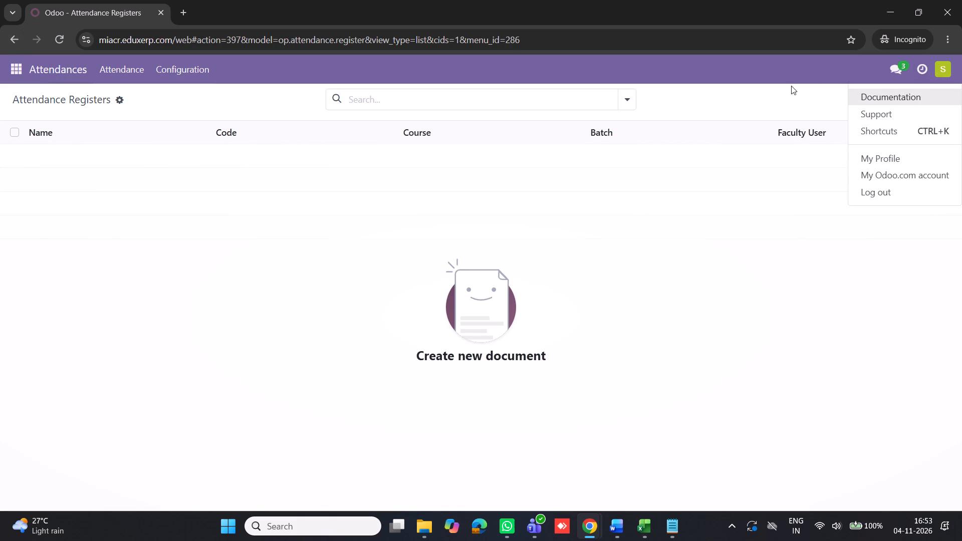
click(24, 65)
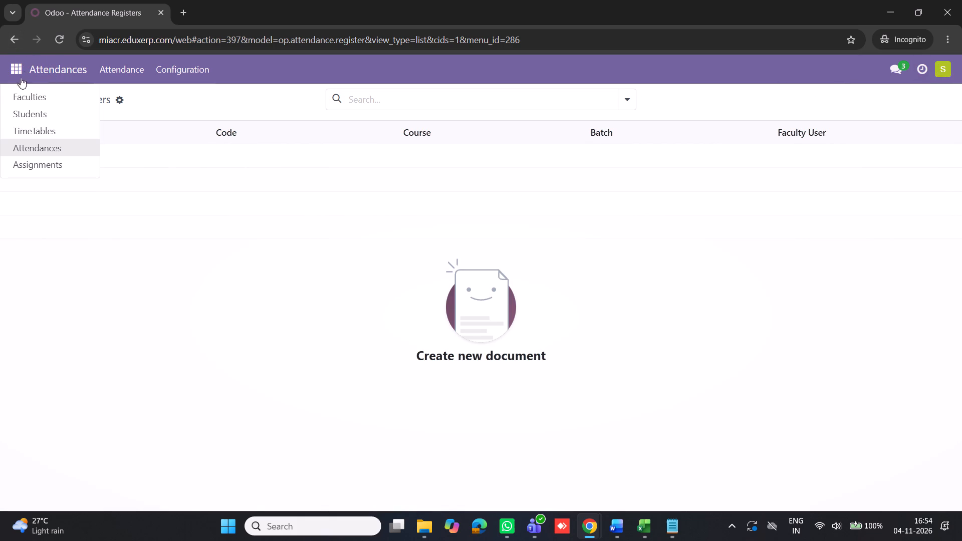
click(36, 87)
click(36, 95)
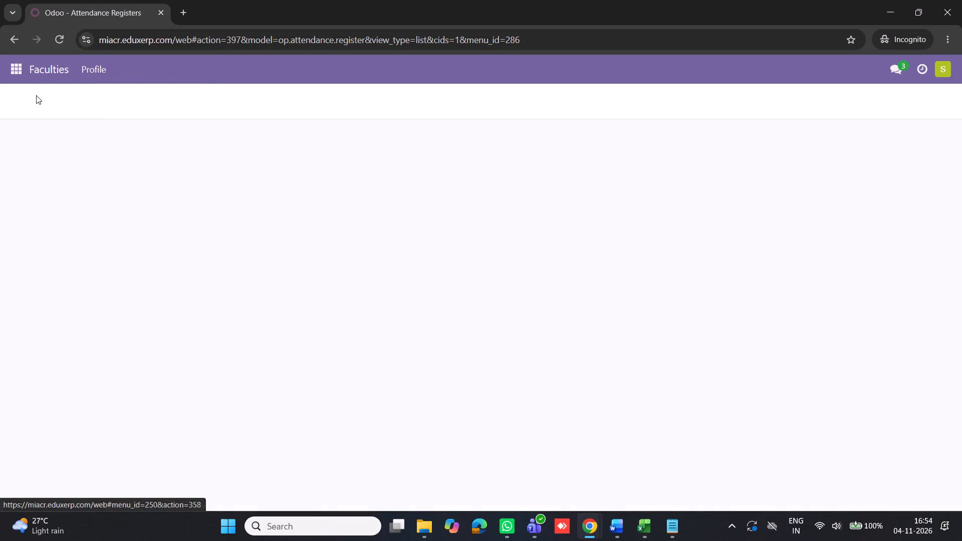
click(124, 160)
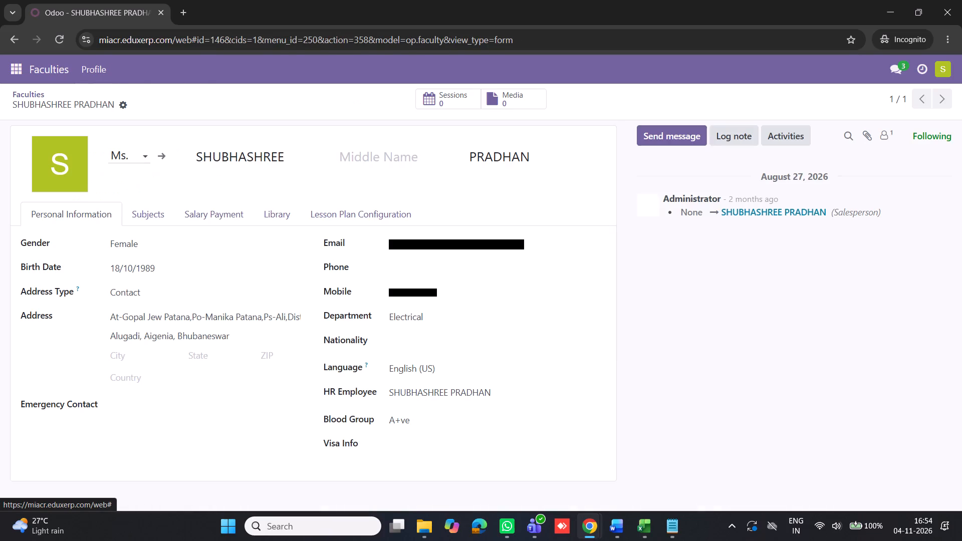
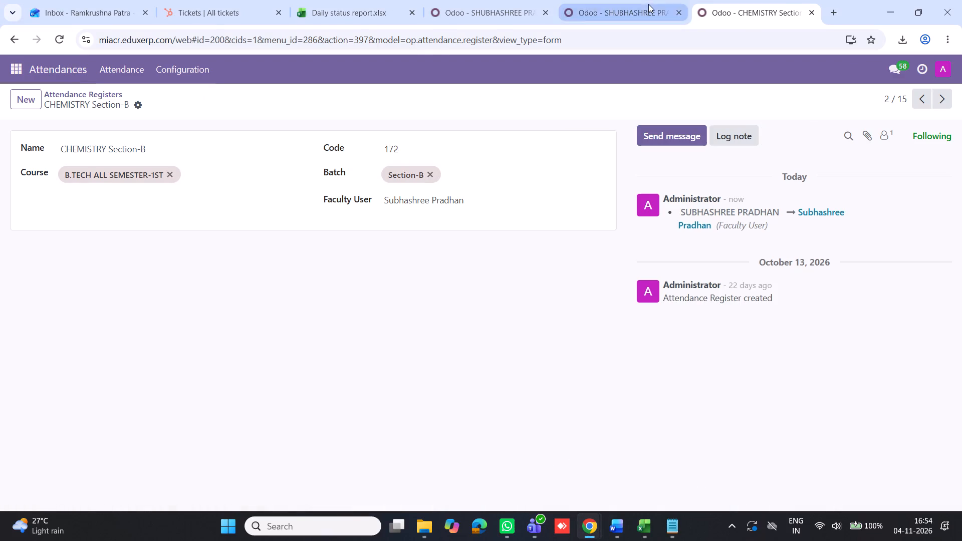
Search the reloaded Users list for subh and compare the names and logins of the similarly named accounts.
click(493, 0)
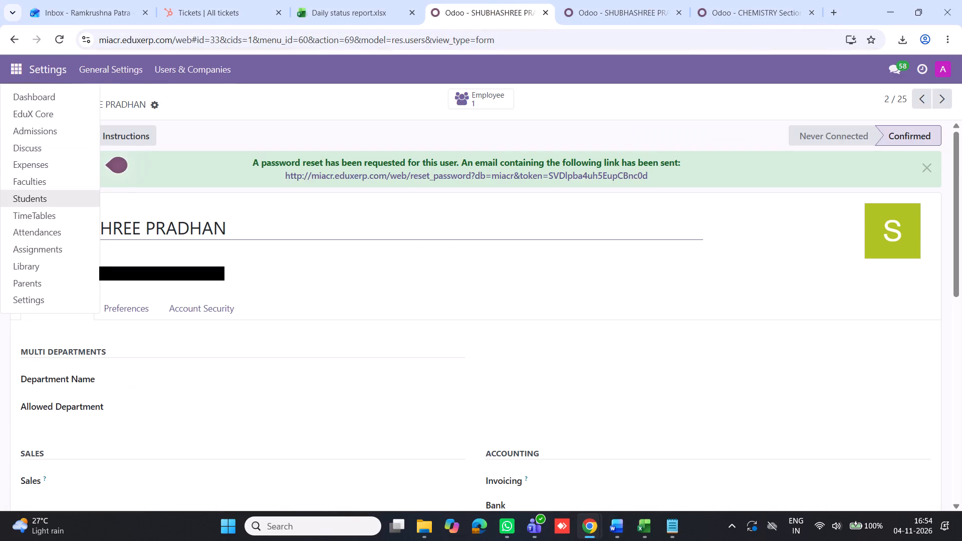
click(280, 101)
click(63, 93)
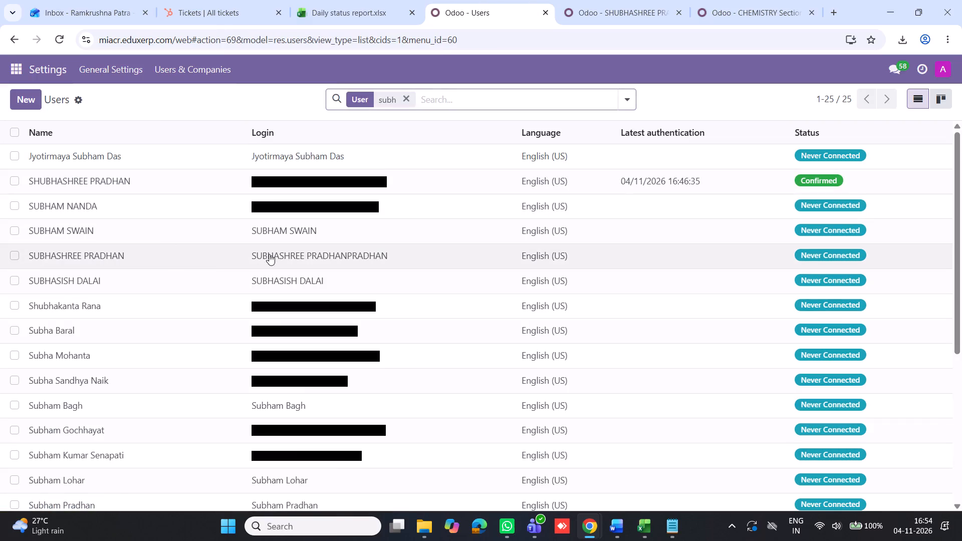
click(62, 41)
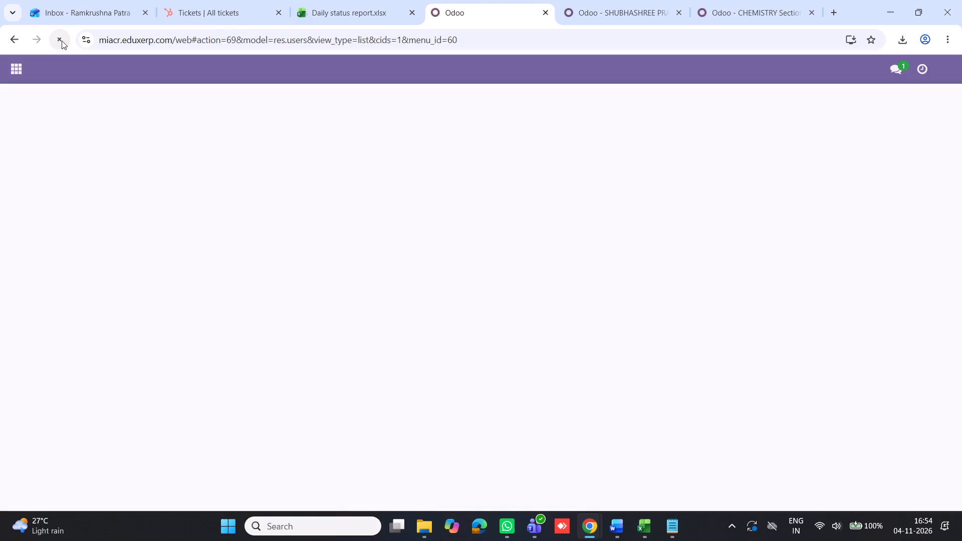
click(464, 102)
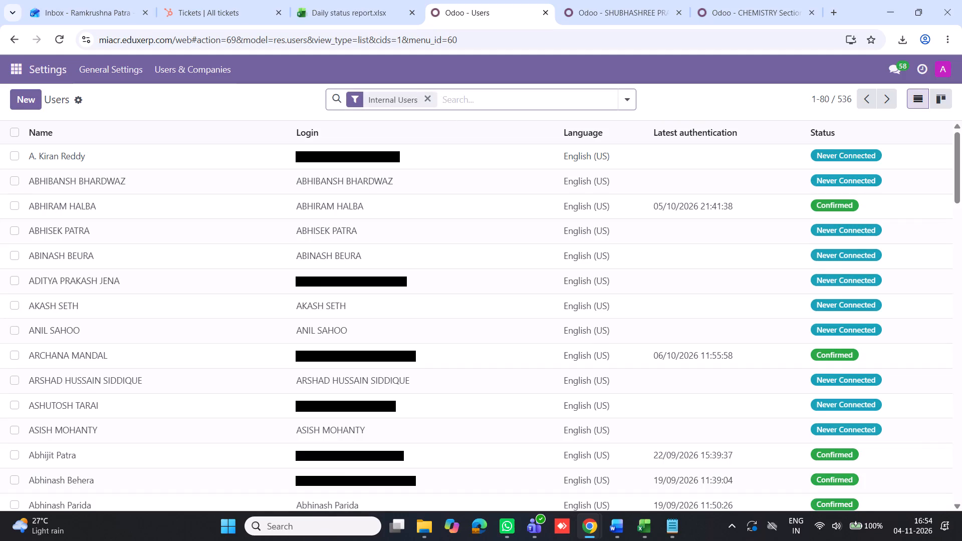
text(subh)
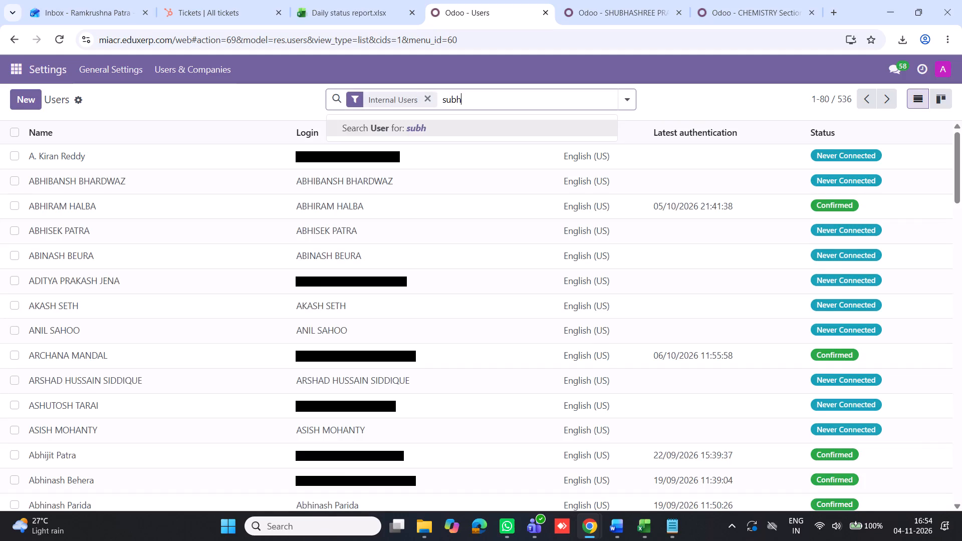
key(Return)
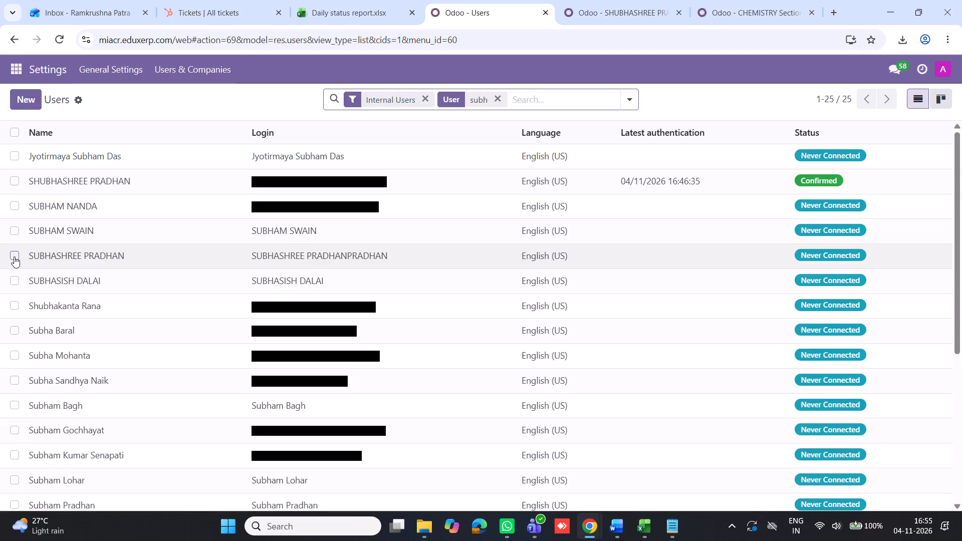
scroll(154, 274, down, 4)
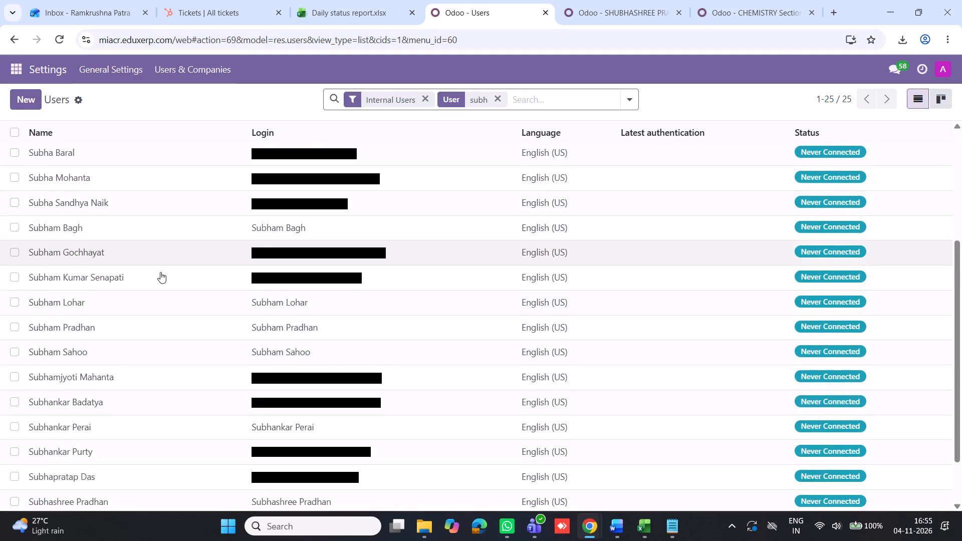
scroll(160, 272, down, 1)
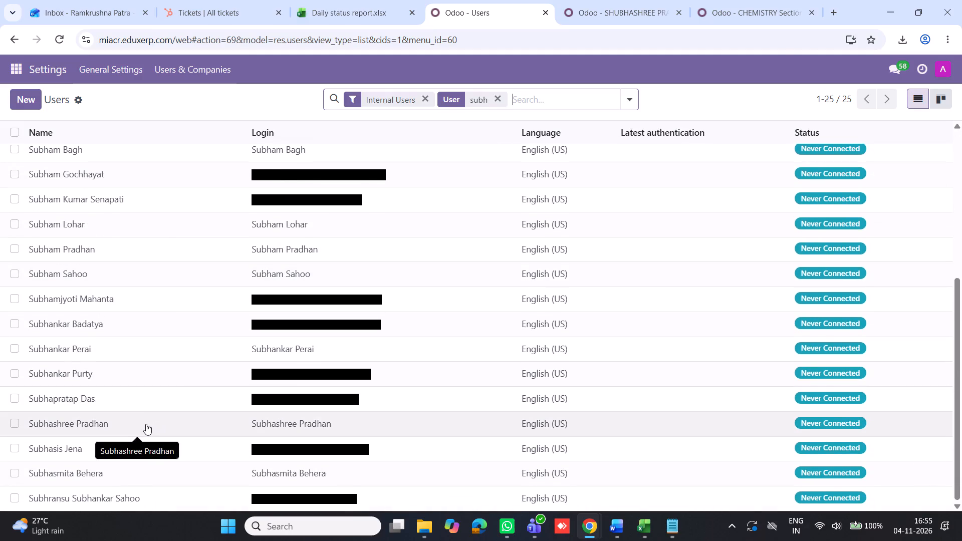
scroll(171, 285, up, 10)
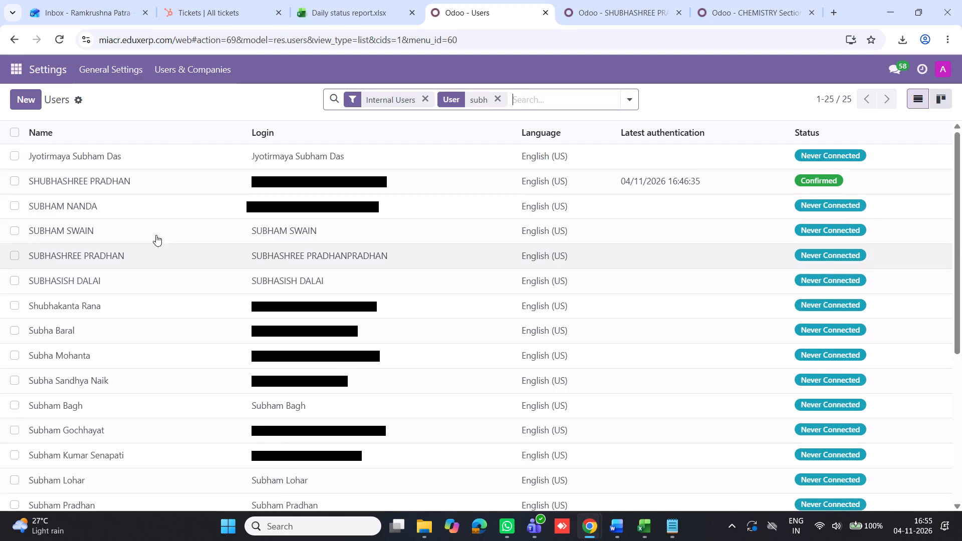
scroll(221, 221, down, 6)
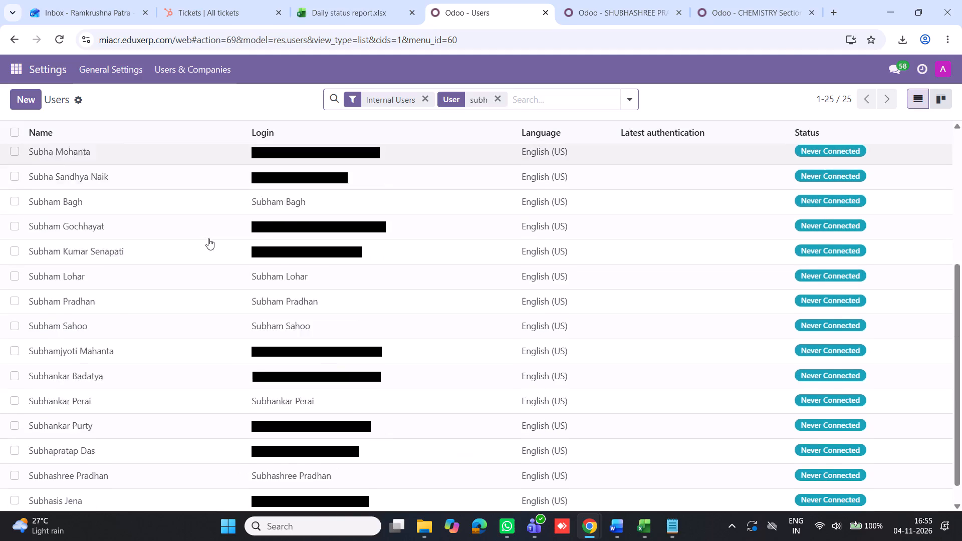
scroll(208, 238, down, 4)
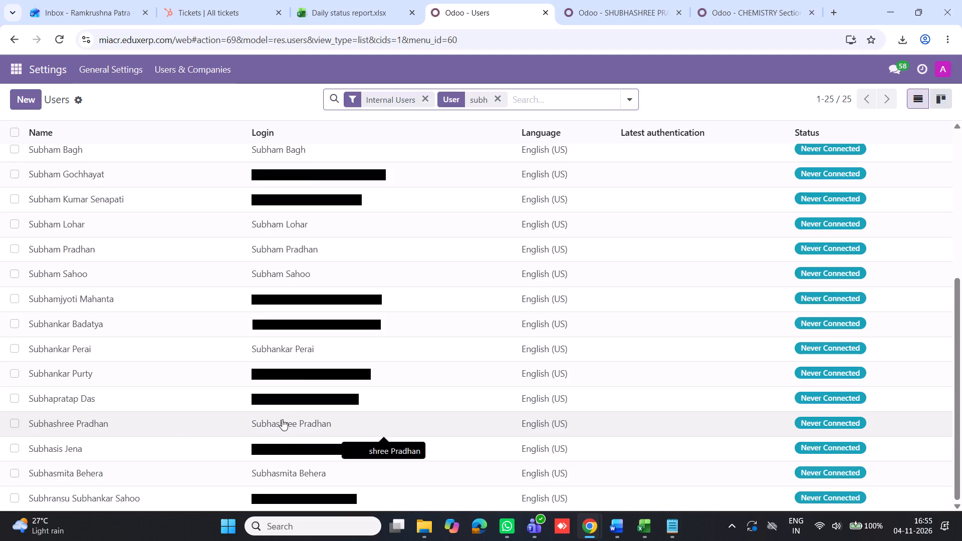
Examine the full Faculties list for records carrying the same name as the faculty member.
click(652, 11)
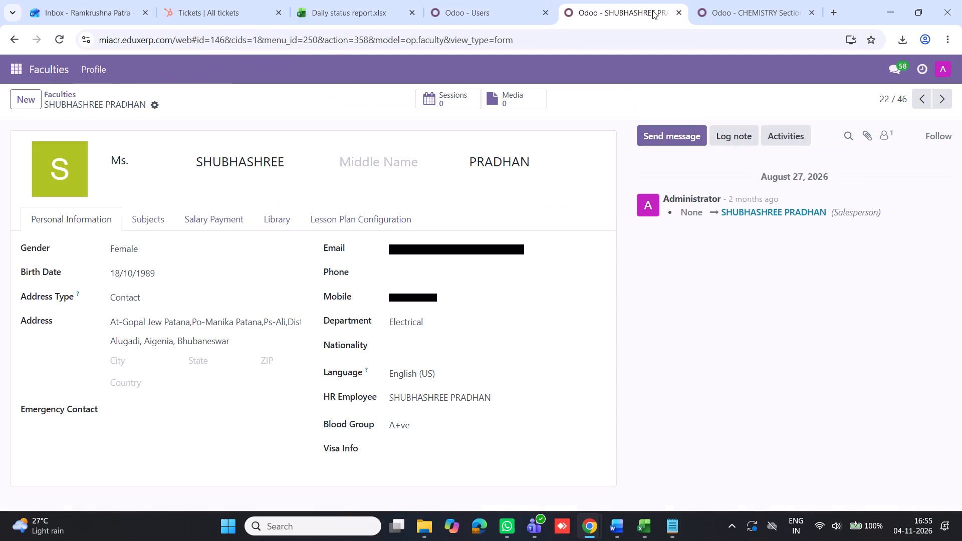
click(71, 93)
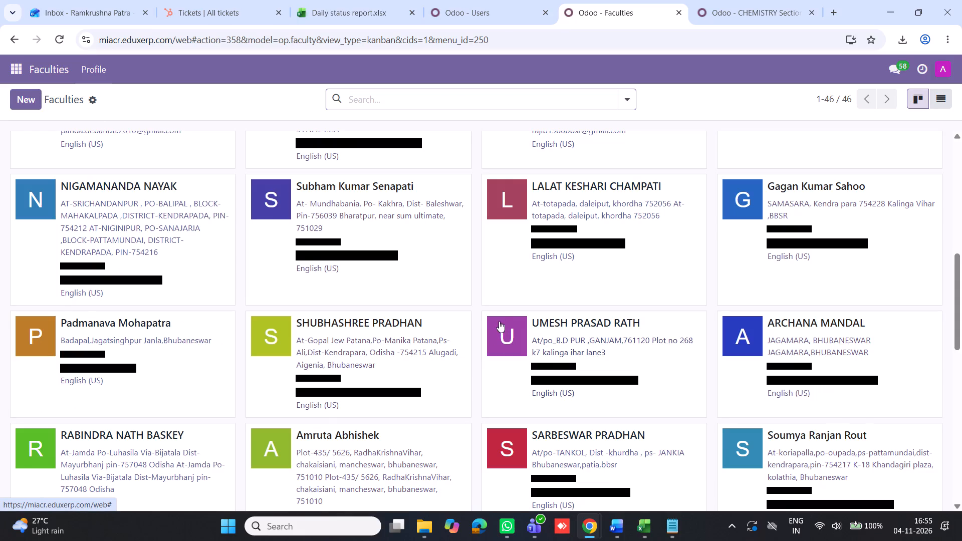
scroll(503, 316, down, 4)
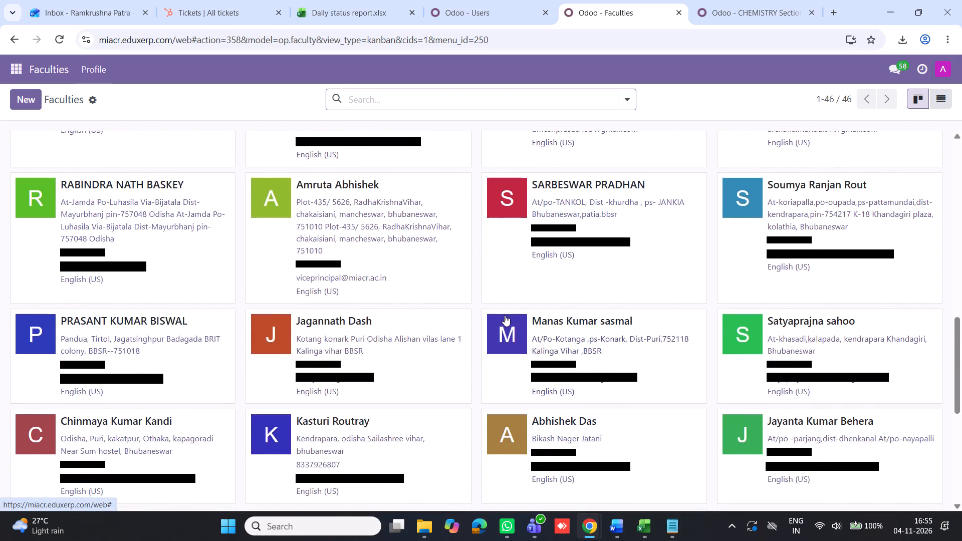
scroll(505, 315, down, 3)
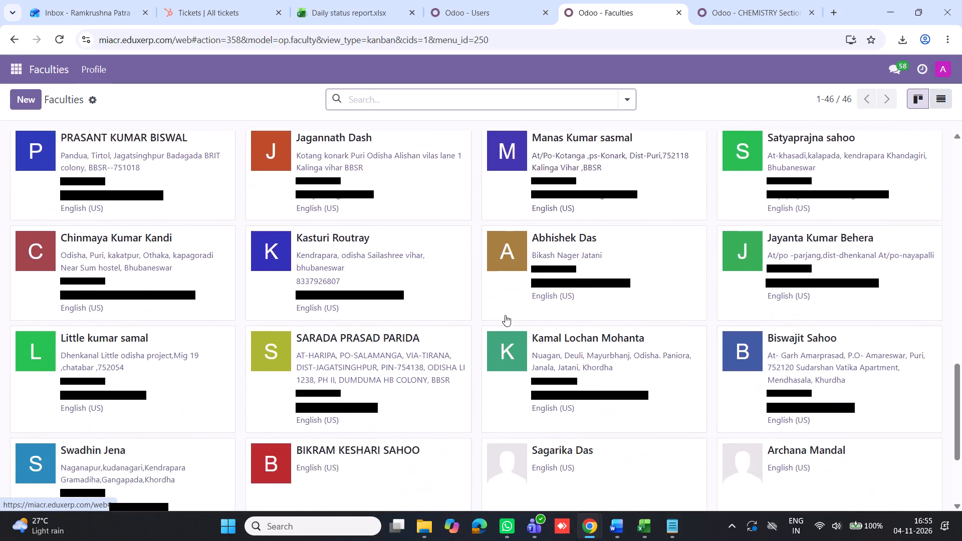
scroll(505, 315, down, 4)
scroll(421, 319, up, 3)
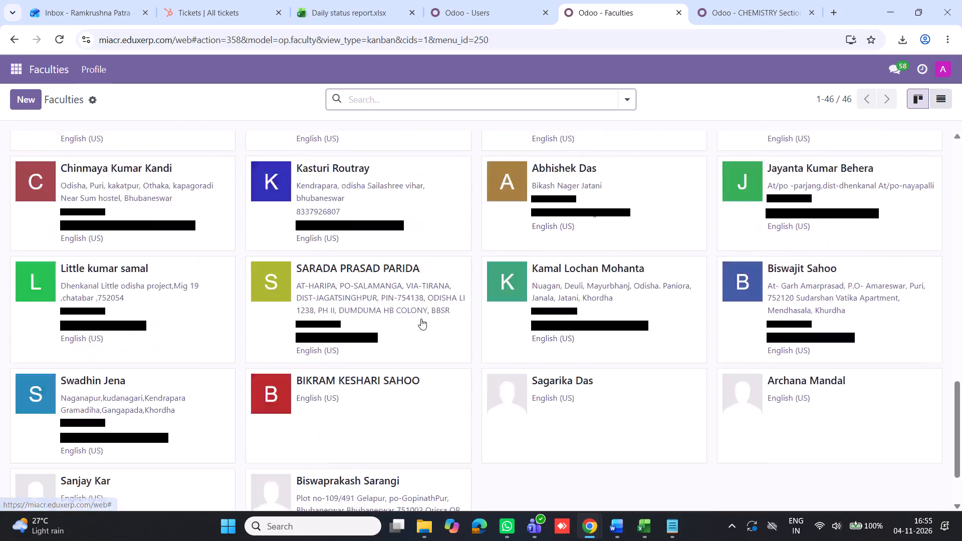
scroll(421, 319, up, 5)
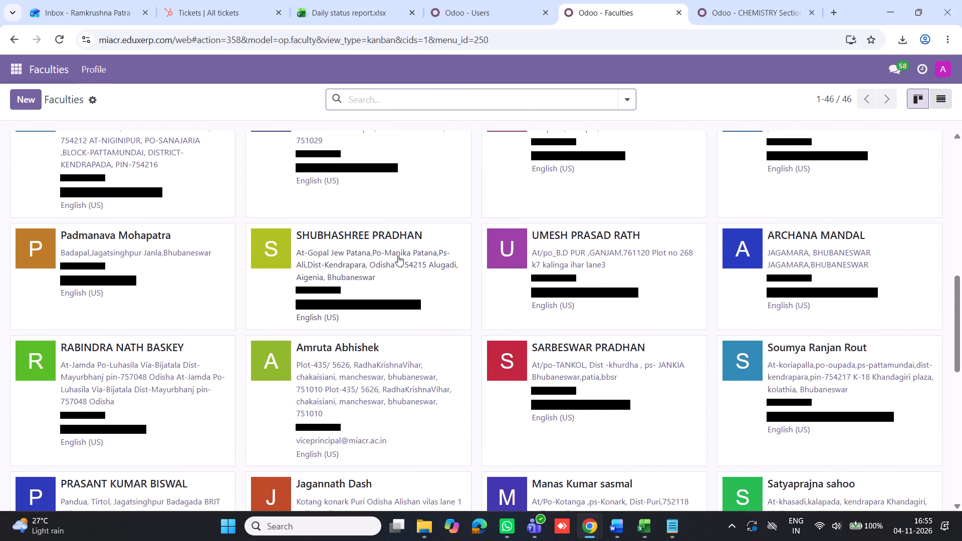
Open the faculty record of the female Electrical department member and copy the address in its Email field.
click(386, 234)
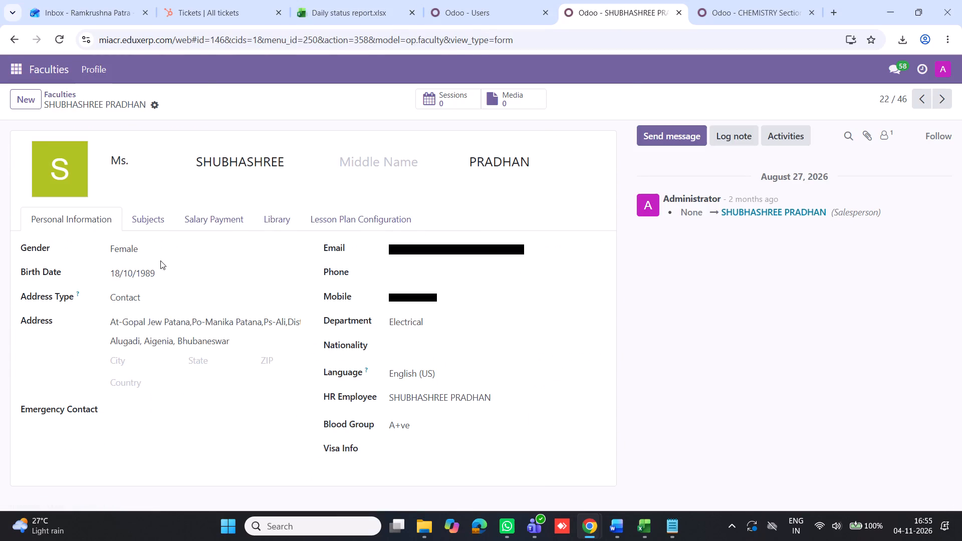
drag(532, 247, 476, 247)
drag(476, 247, 384, 245)
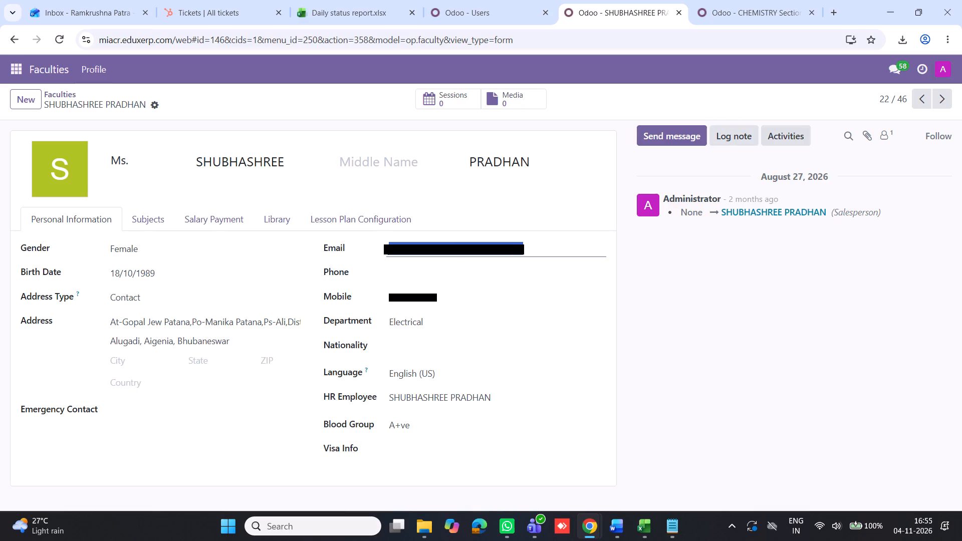
key(ctrl+c)
Switch to the incognito browser window that is logged in as the faculty member.
click(585, 525)
click(655, 473)
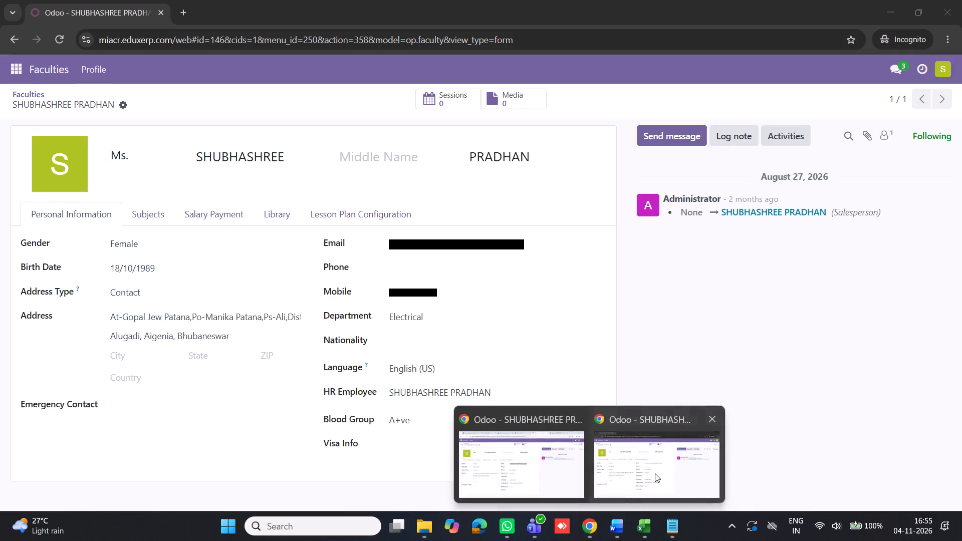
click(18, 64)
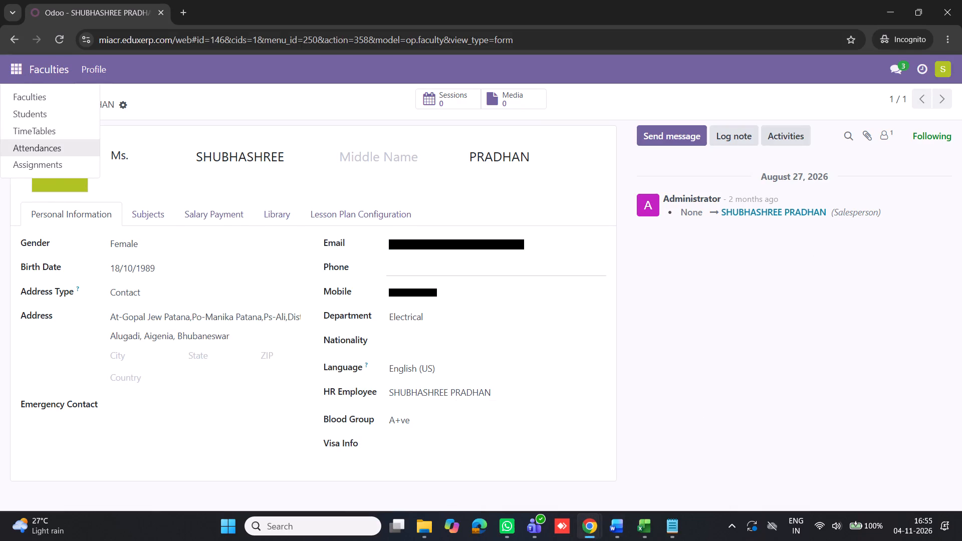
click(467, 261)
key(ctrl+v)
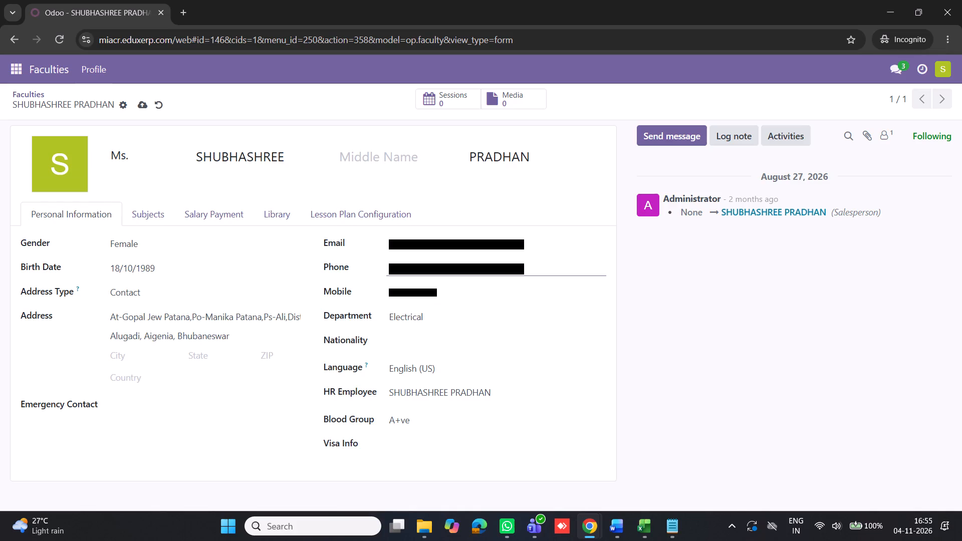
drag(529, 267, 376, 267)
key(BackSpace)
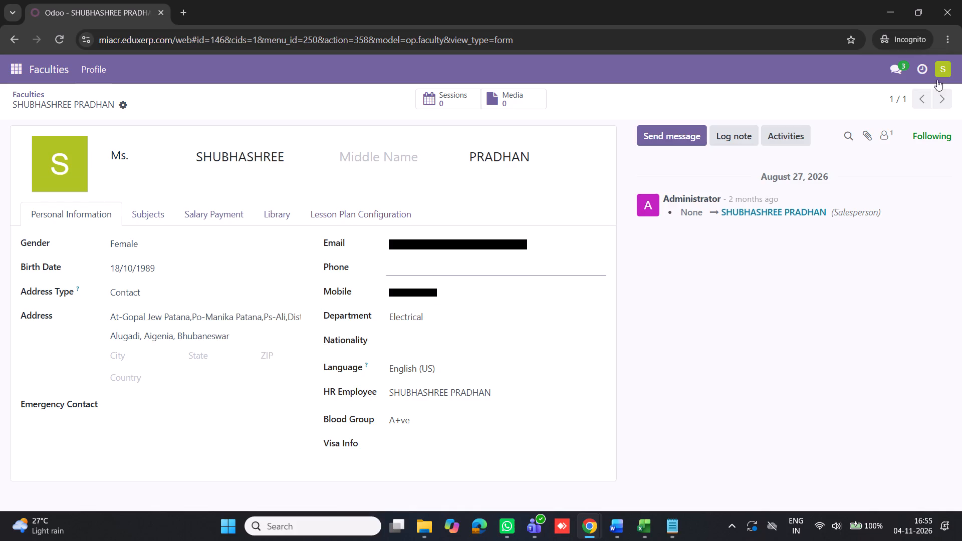
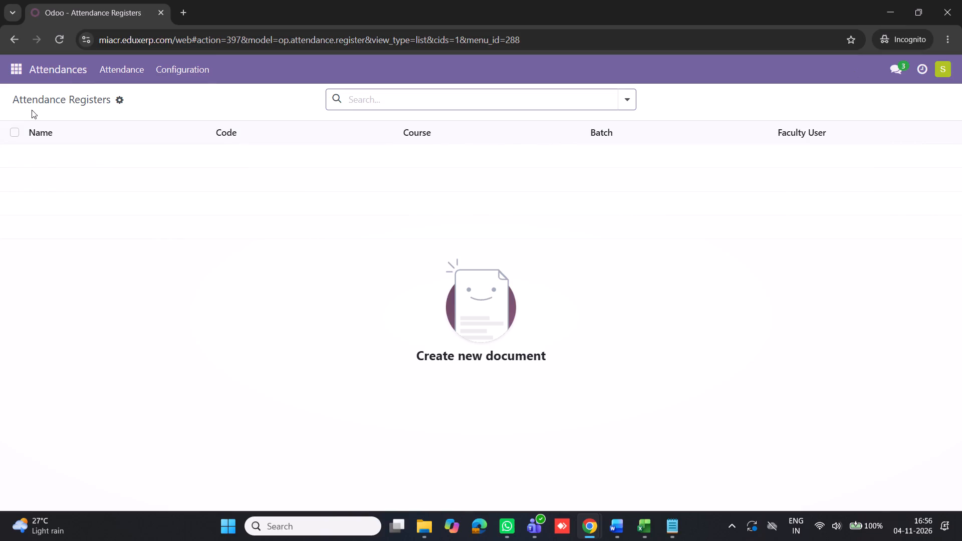
Switch to the administrator's window, return to the grouped attendance registers and collapse the faculty member's all-capitals group.
click(590, 529)
click(541, 467)
click(750, 1)
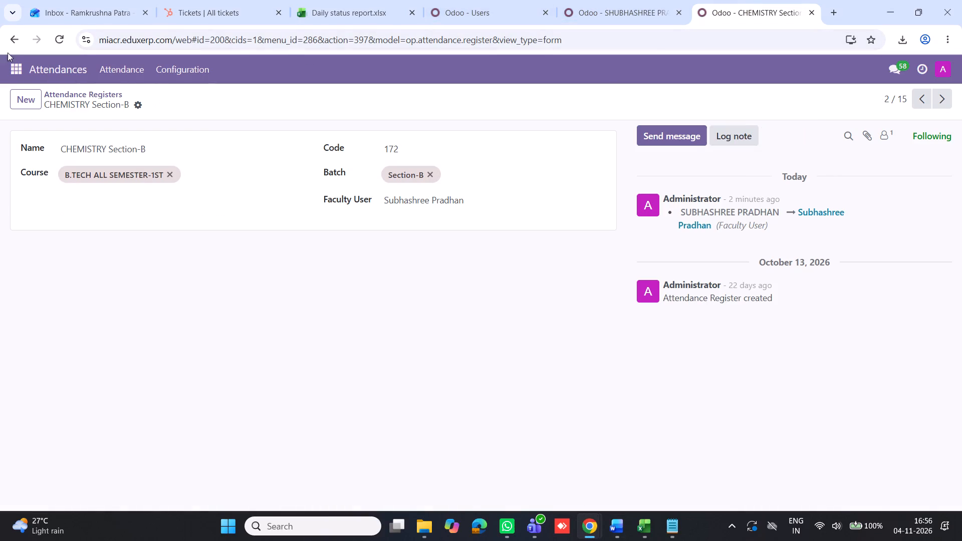
click(12, 39)
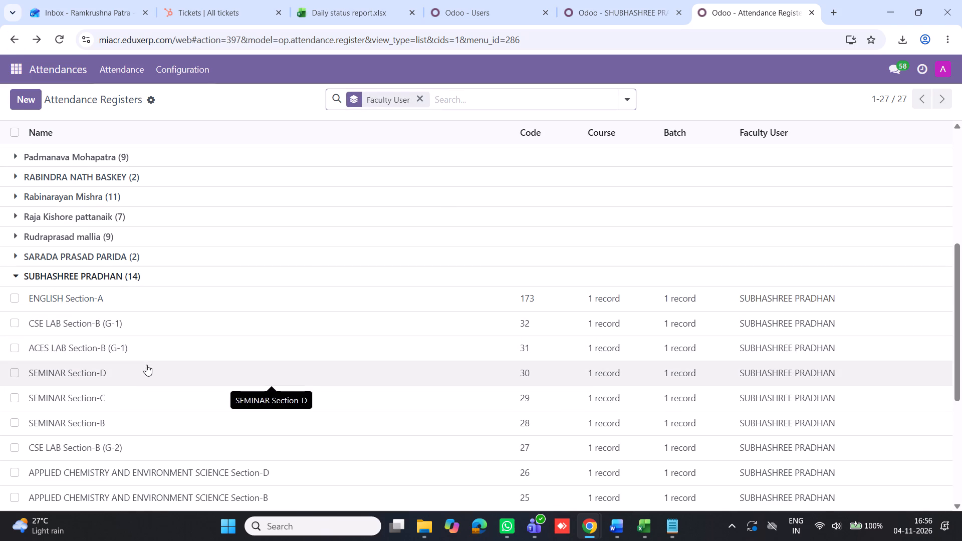
click(19, 275)
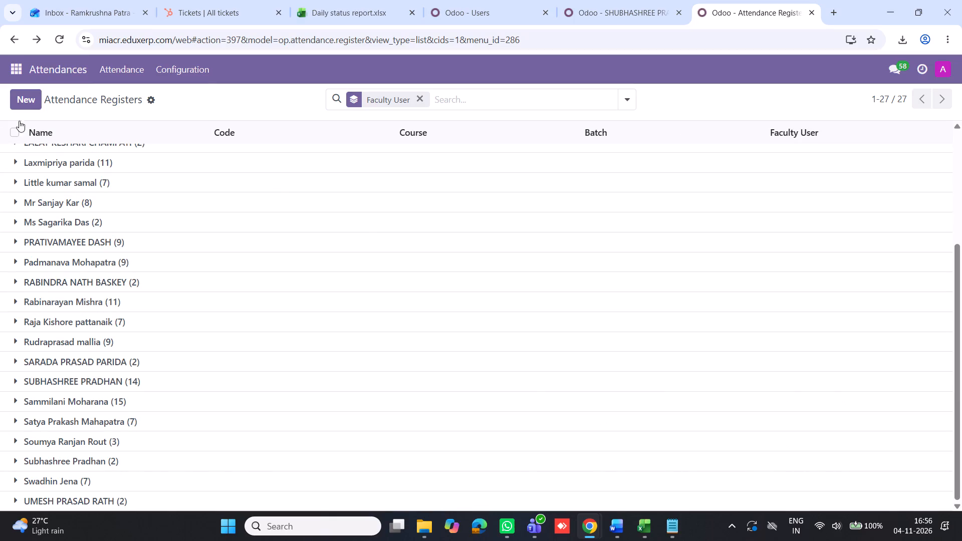
In the Users list filtered by subh, open and compare the two similarly named all-capitals accounts, checking their Email Address fields.
click(22, 73)
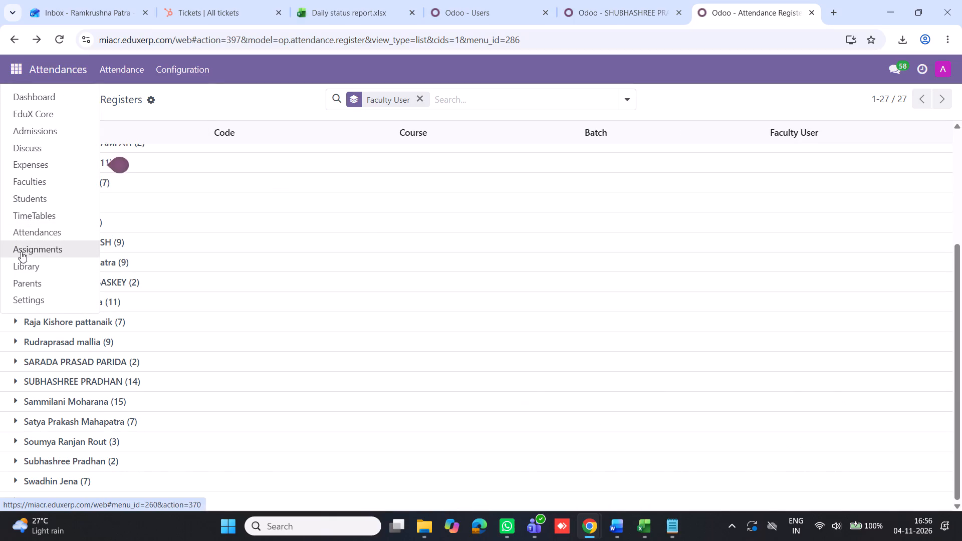
click(30, 295)
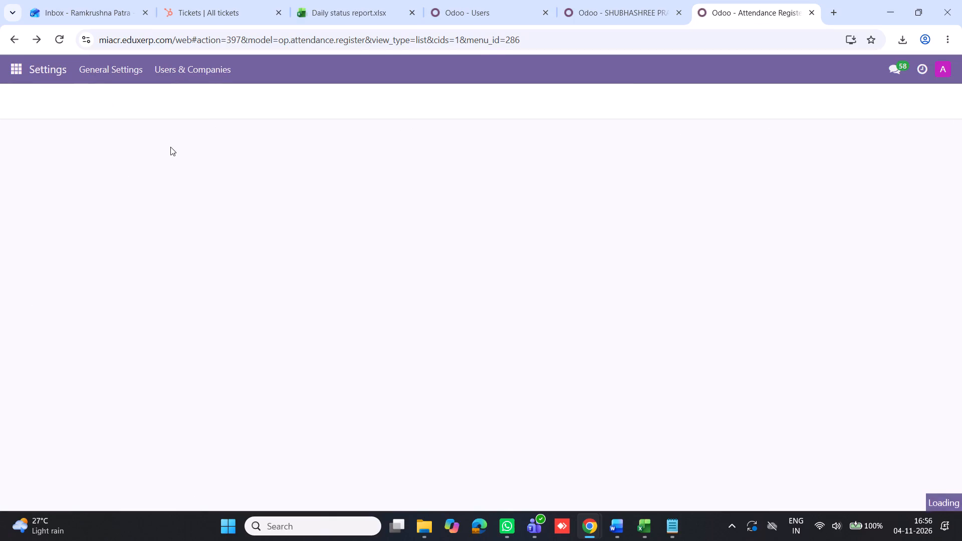
click(494, 12)
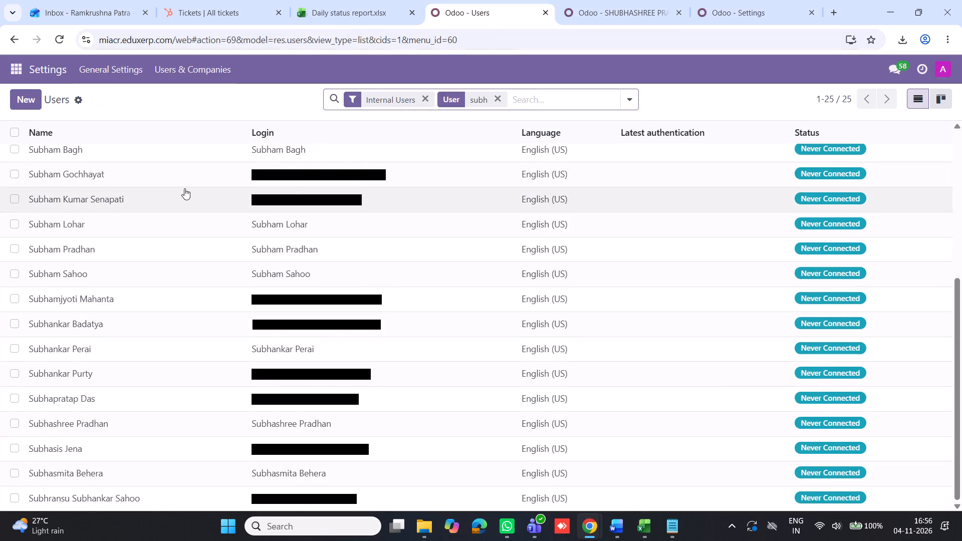
scroll(184, 188, up, 13)
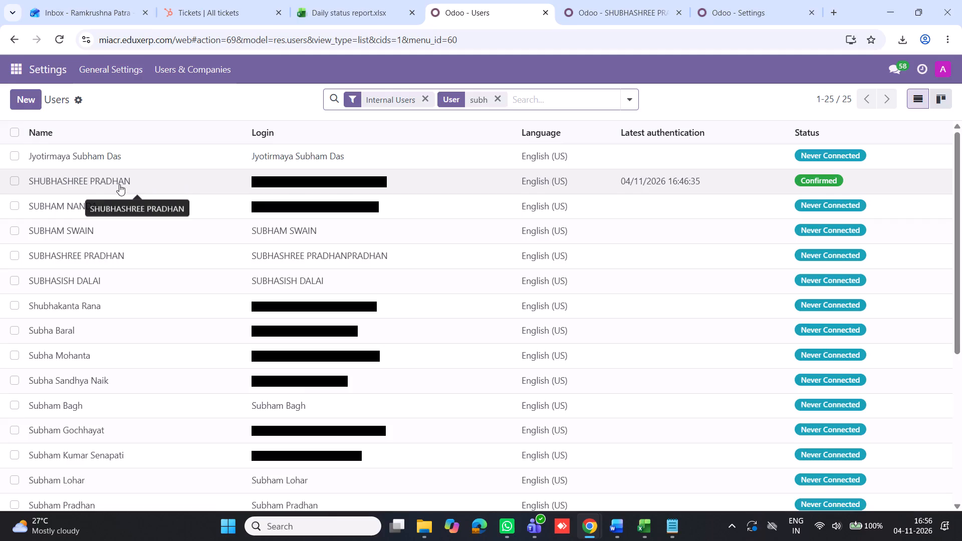
click(78, 260)
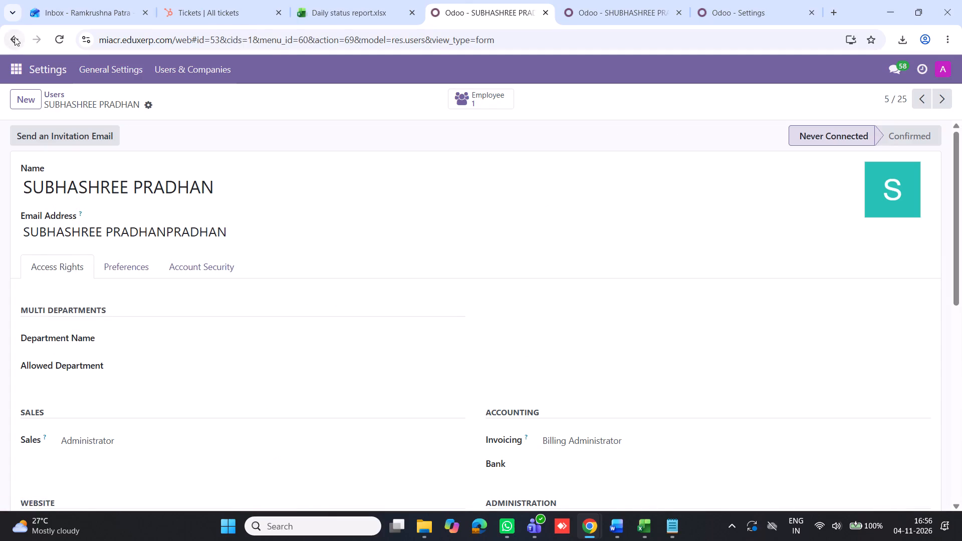
click(15, 37)
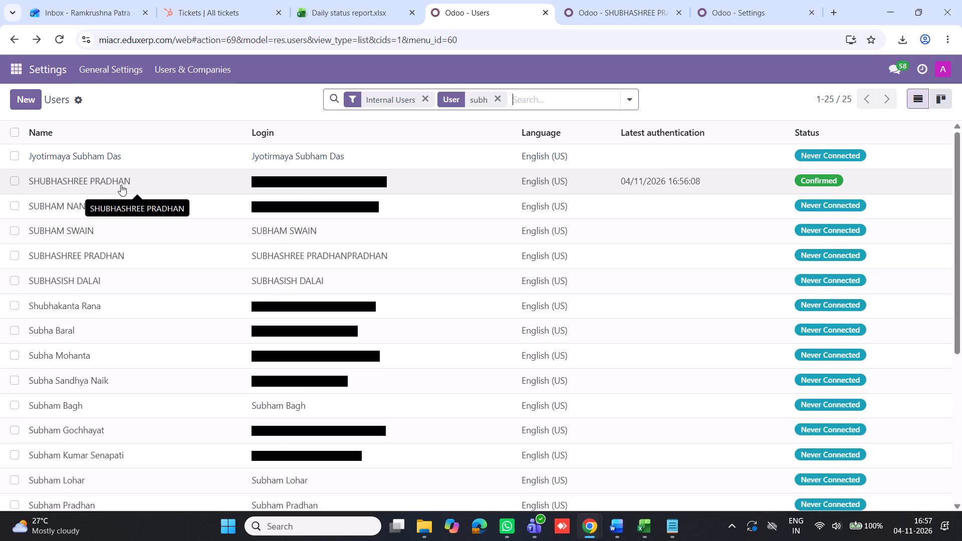
click(127, 250)
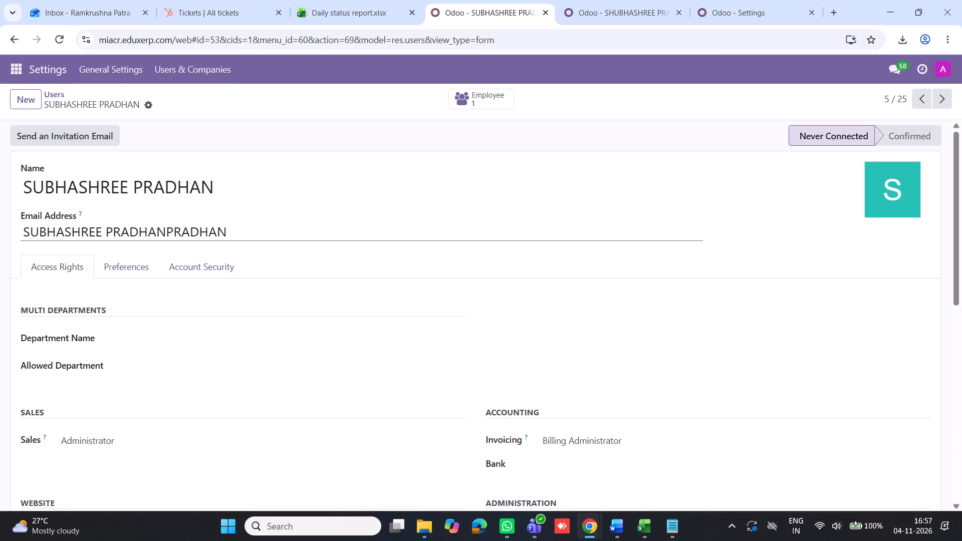
click(15, 44)
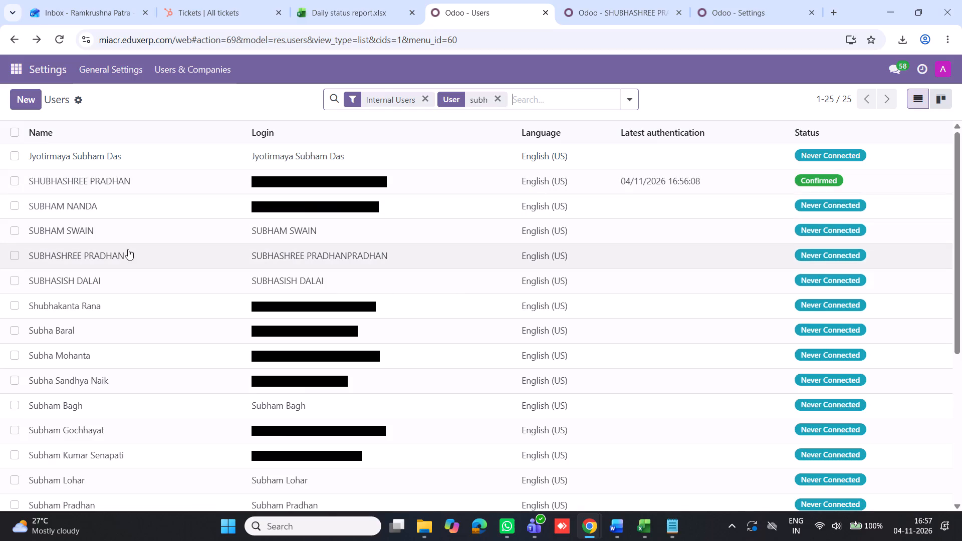
click(315, 180)
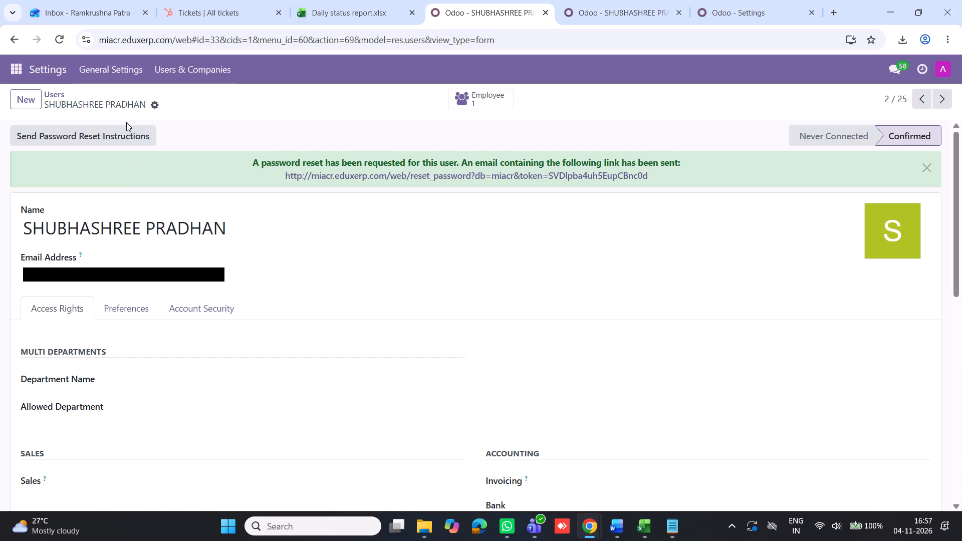
click(15, 43)
click(275, 254)
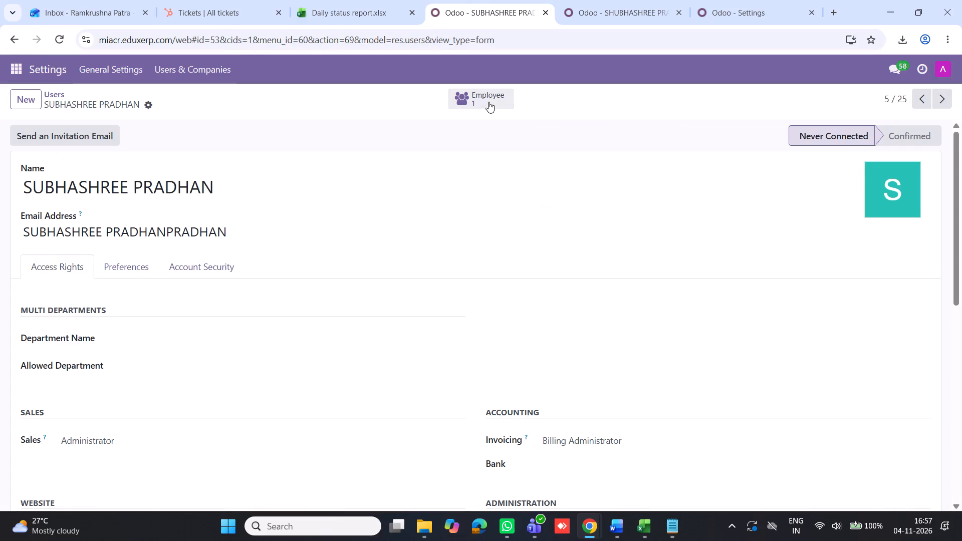
click(11, 38)
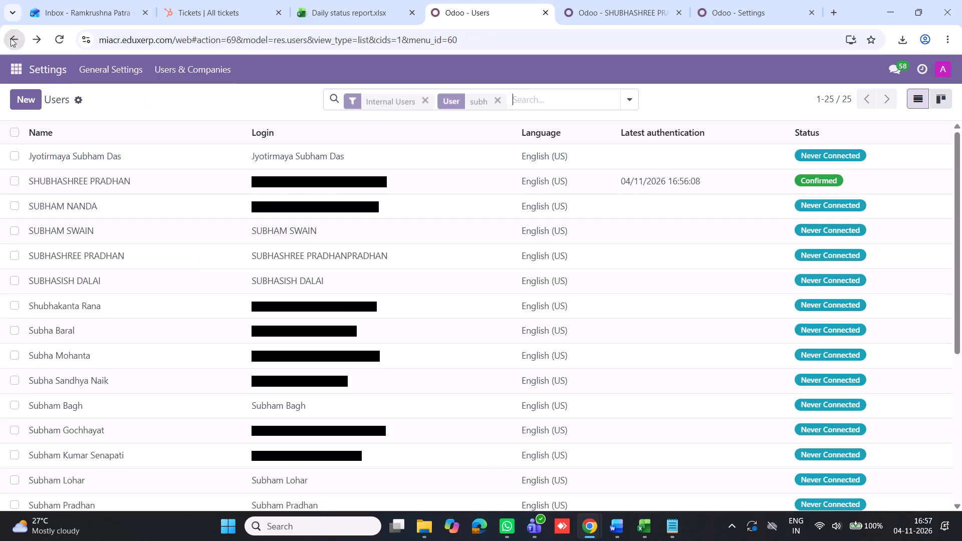
click(117, 179)
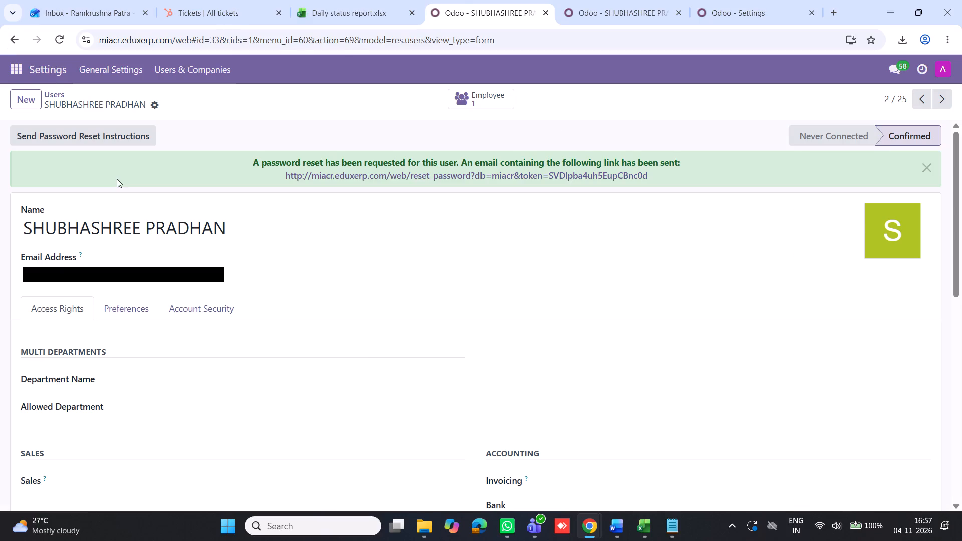
click(14, 37)
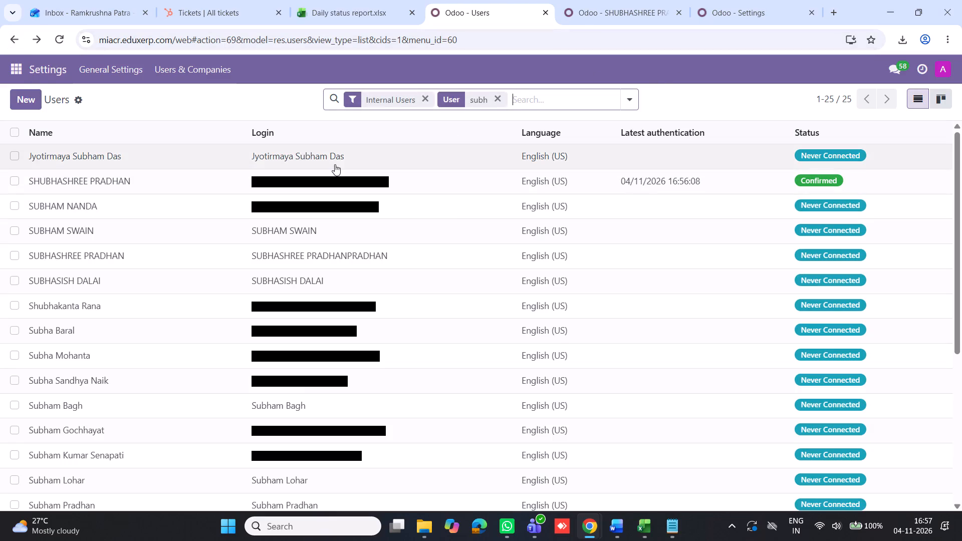
Open the Attendance Registers list and group it by Faculty User.
click(633, 3)
click(768, 18)
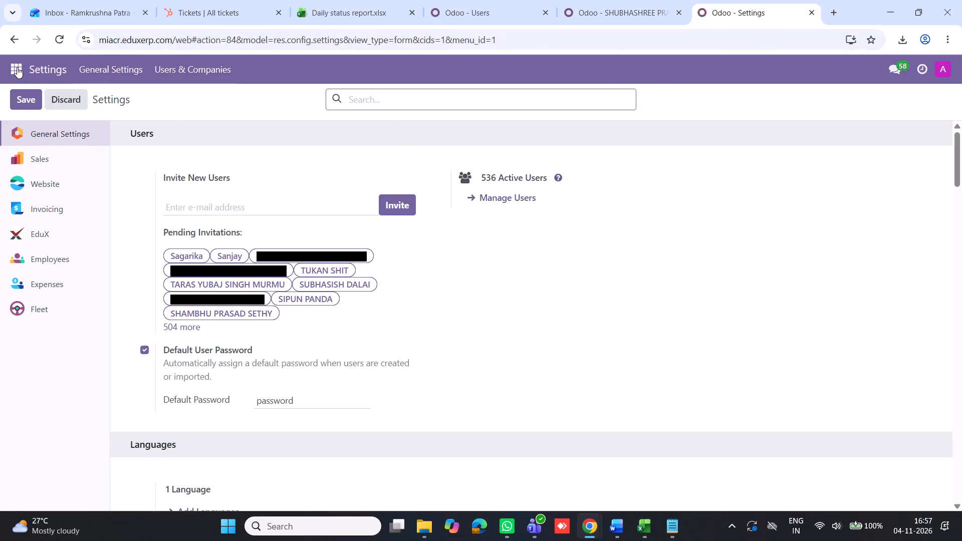
click(17, 67)
click(34, 235)
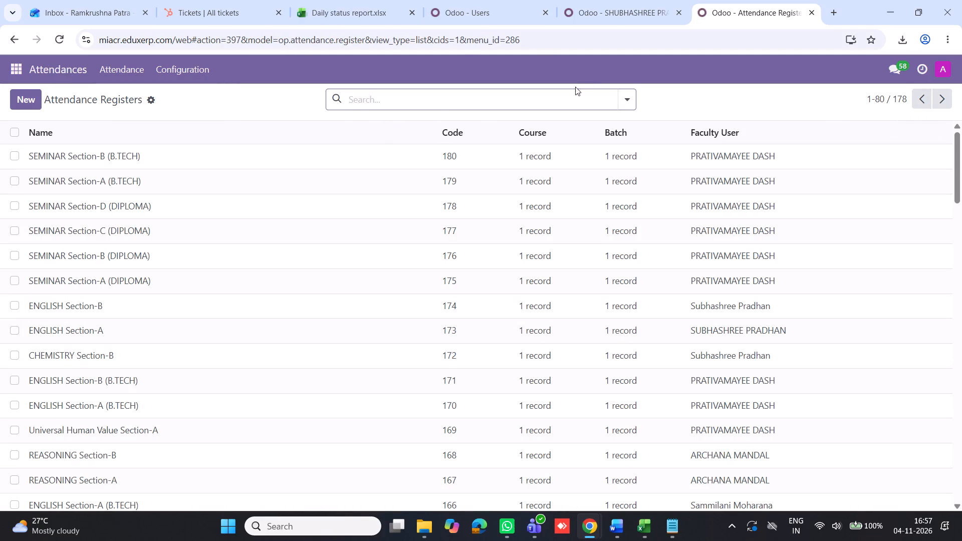
click(626, 100)
click(458, 232)
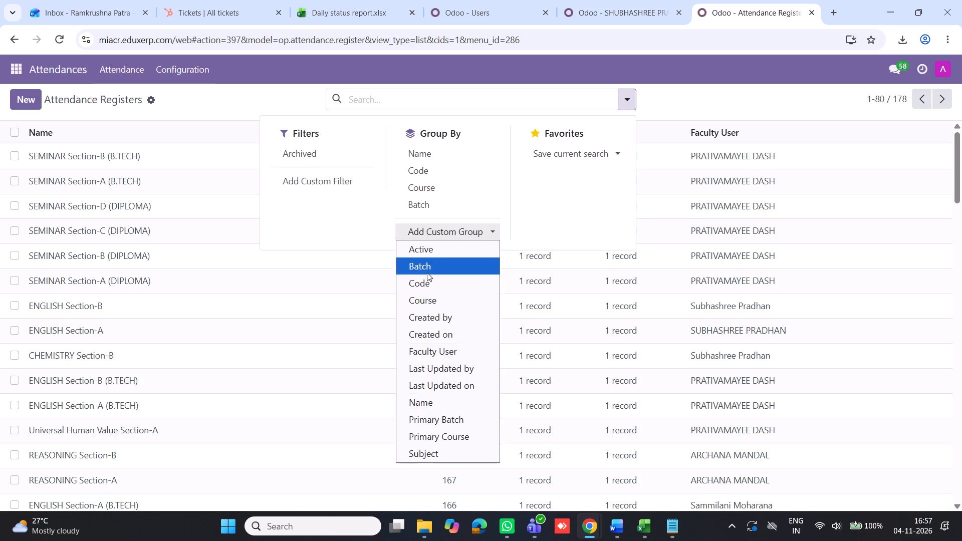
click(431, 355)
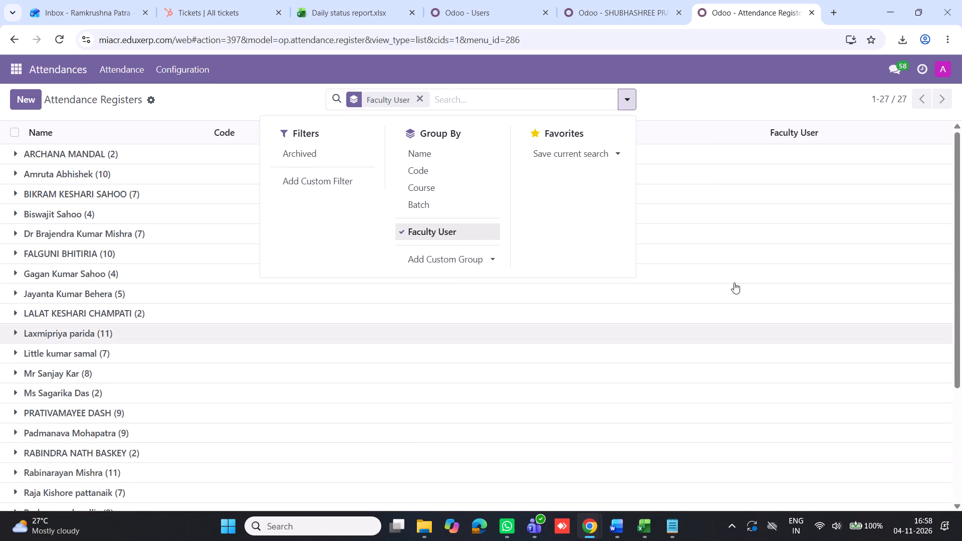
click(783, 95)
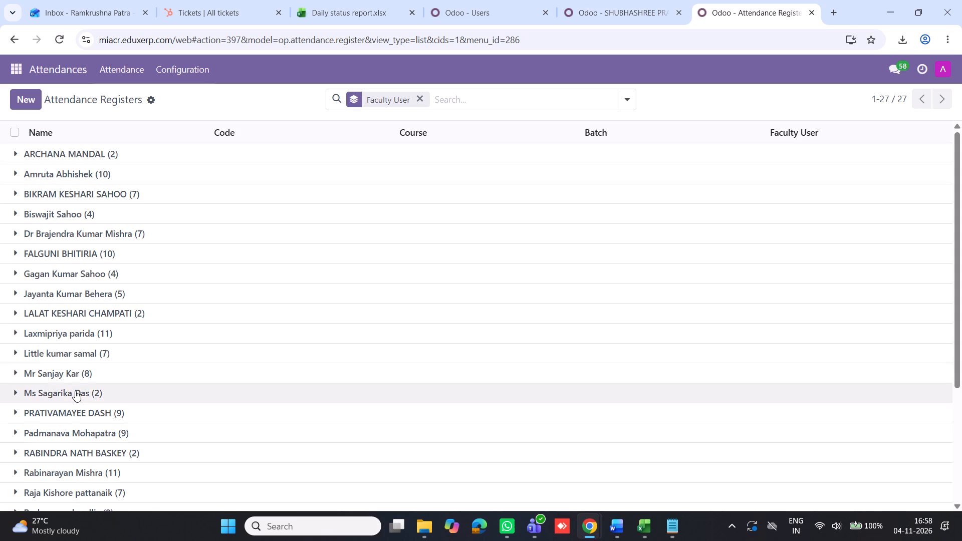
Expand the faculty member's all-capitals group and open its ENGLISH Section-A register.
scroll(70, 424, down, 2)
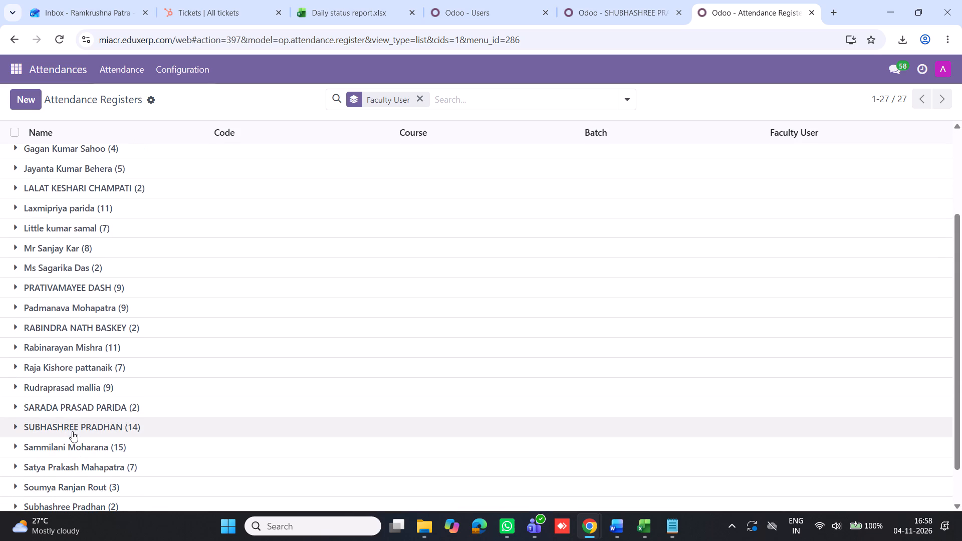
click(27, 427)
scroll(273, 371, down, 3)
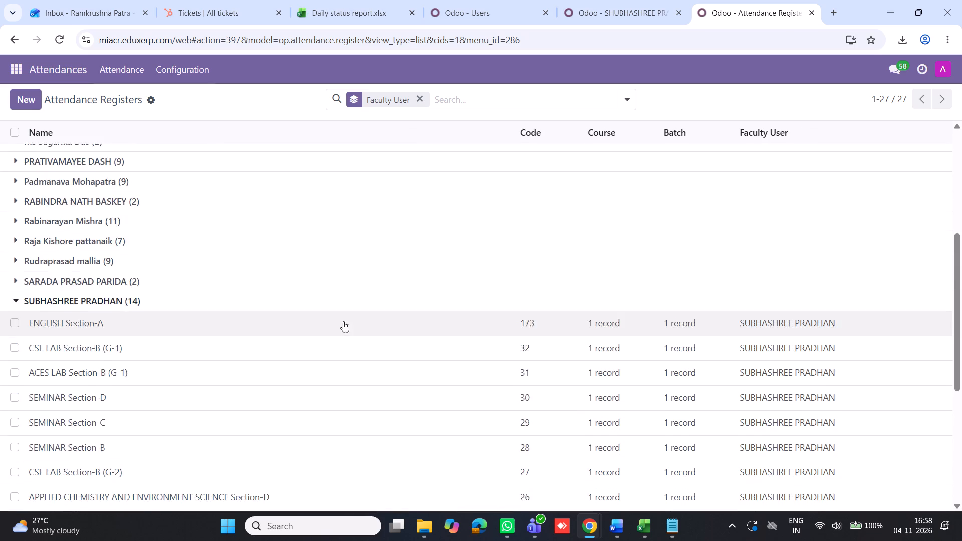
scroll(343, 321, down, 1)
click(92, 198)
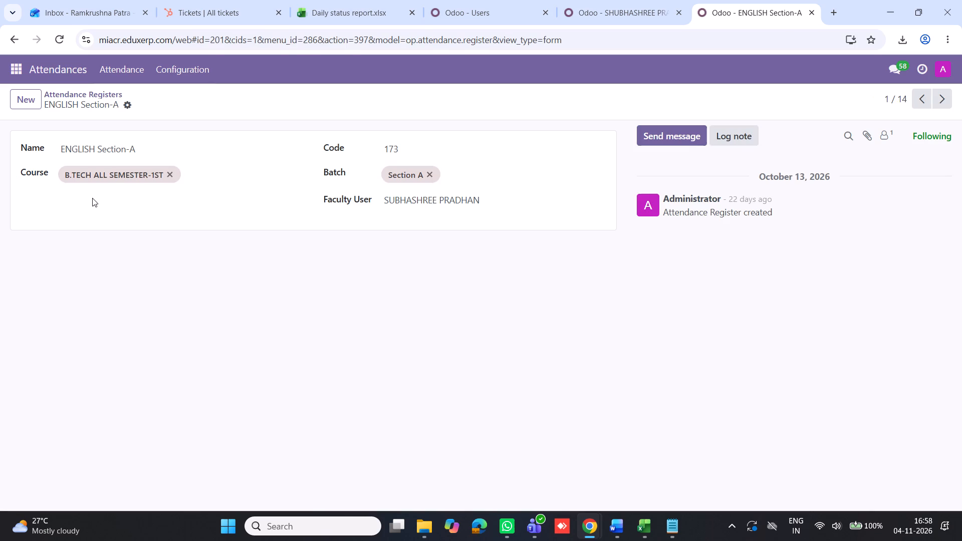
Set the ENGLISH Section-A register's Faculty User to the faculty member's mixed-case account, searching with subhas, and save the register.
click(425, 200)
key(BackSpace)
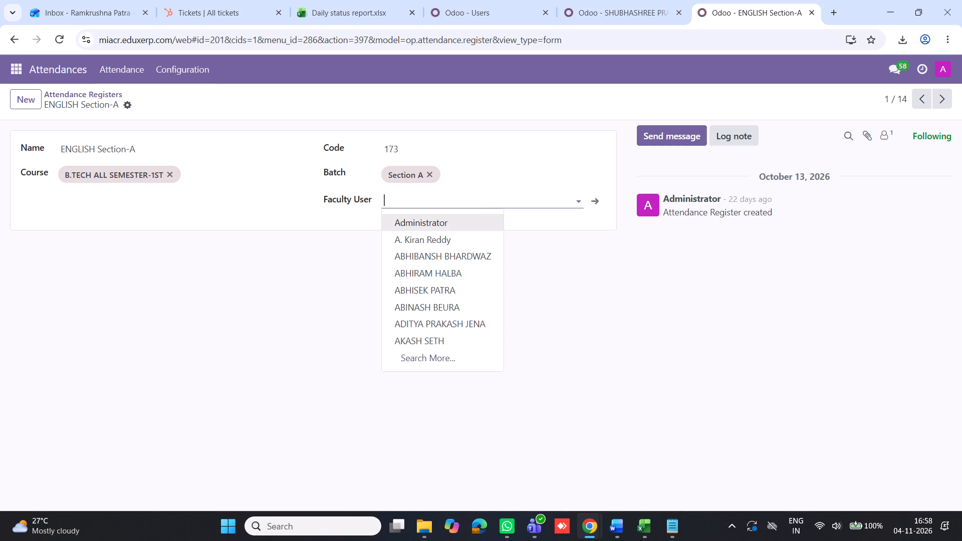
text(subh)
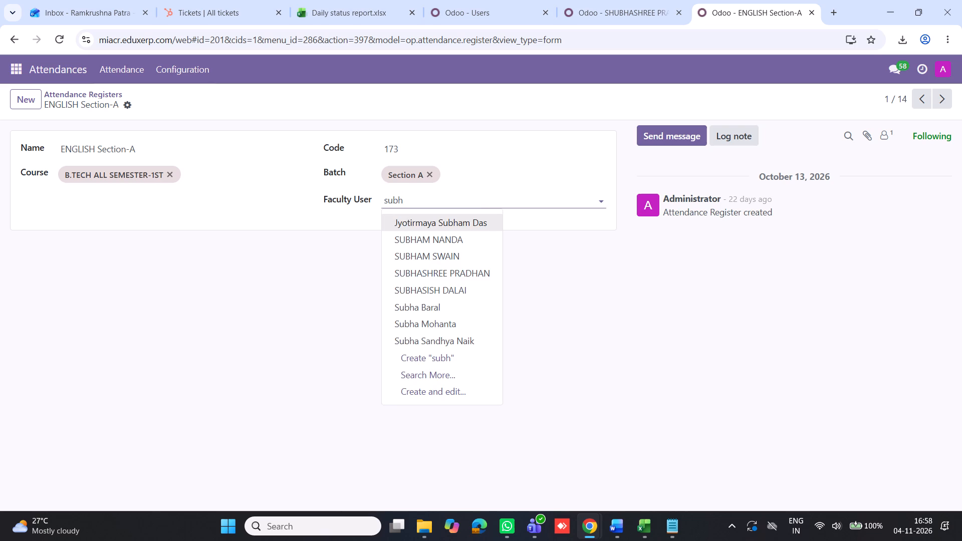
text(as)
text(ree)
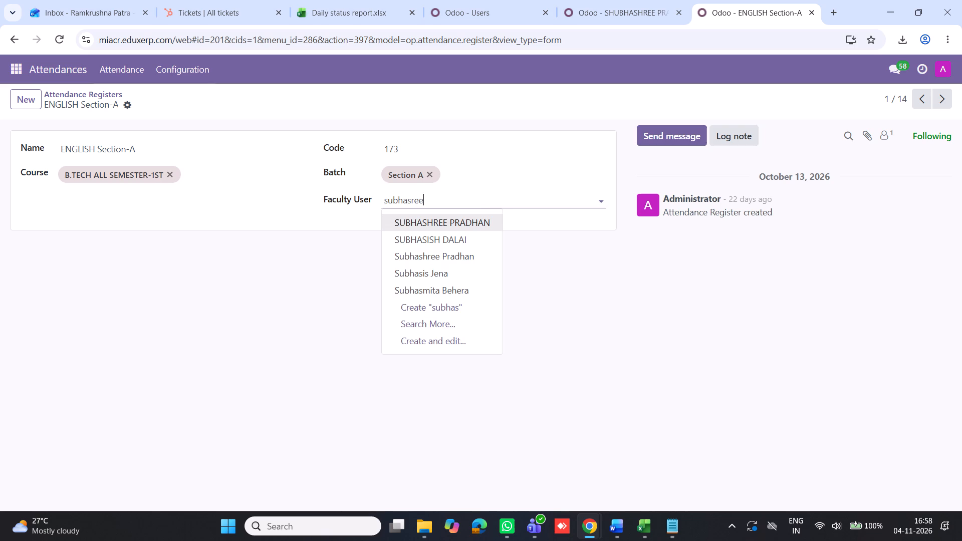
key(BackSpace)
key(BackSpace)
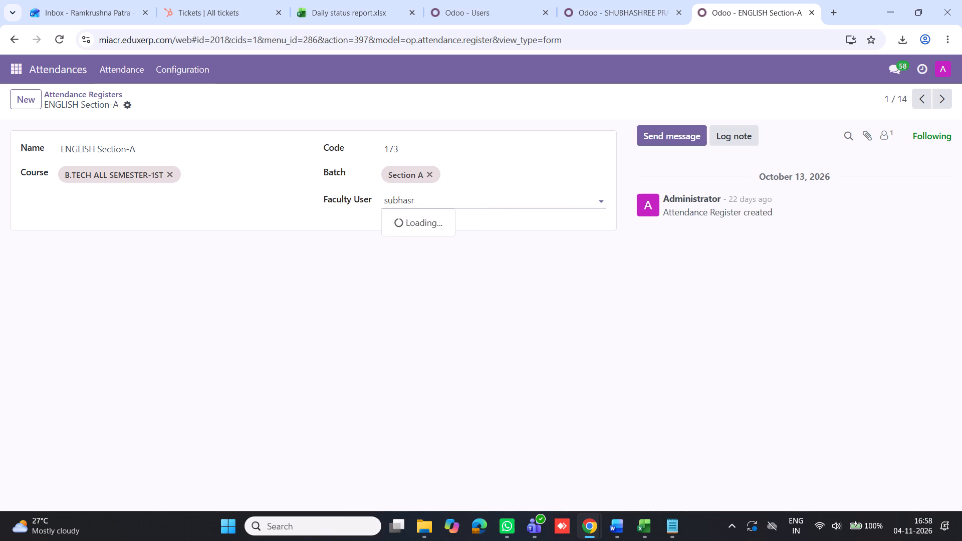
key(BackSpace)
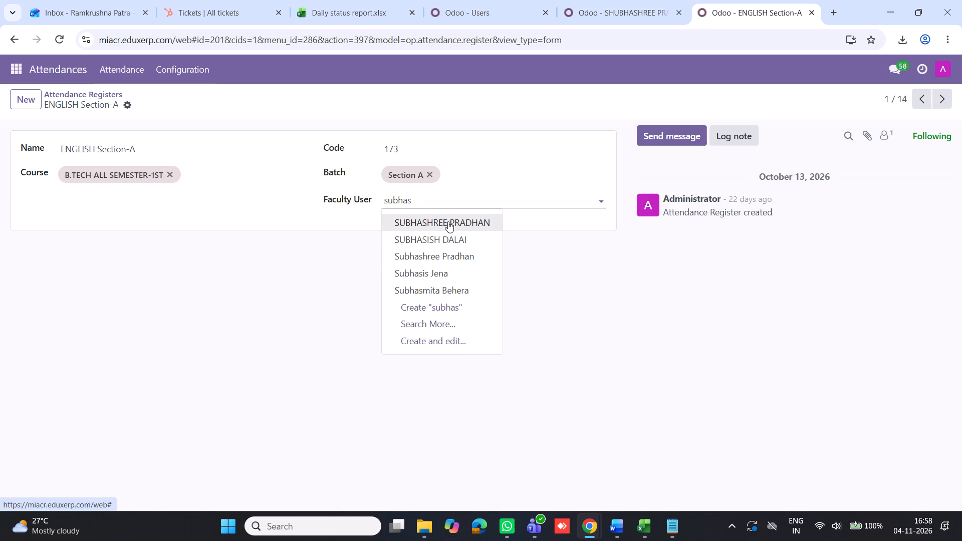
click(445, 255)
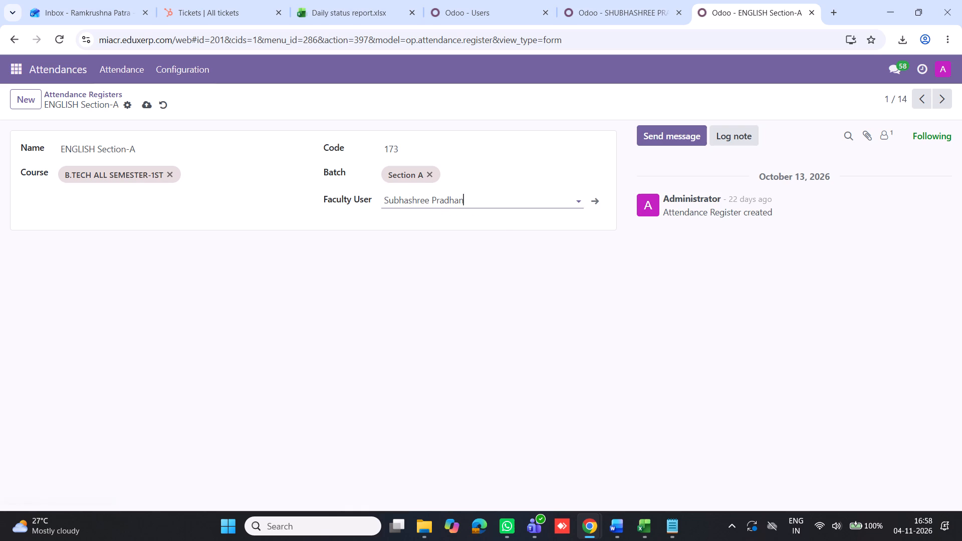
click(148, 105)
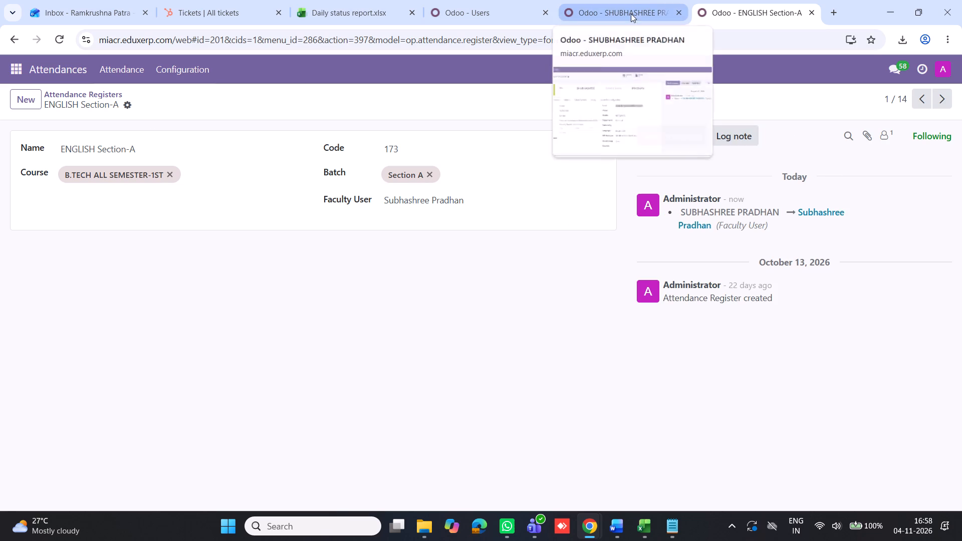
Recheck the user records of the confirmed account and the similarly named, never-connected all-capitals account.
click(492, 0)
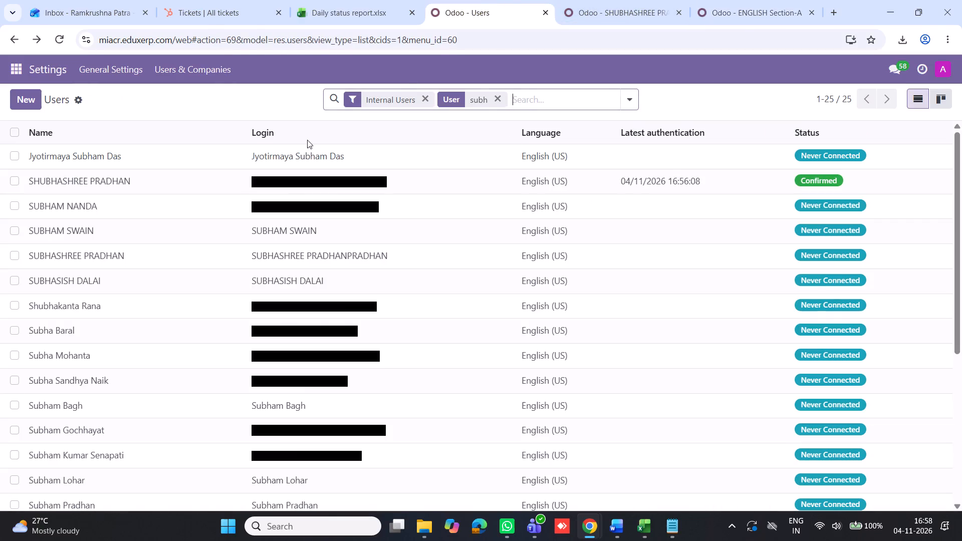
click(94, 178)
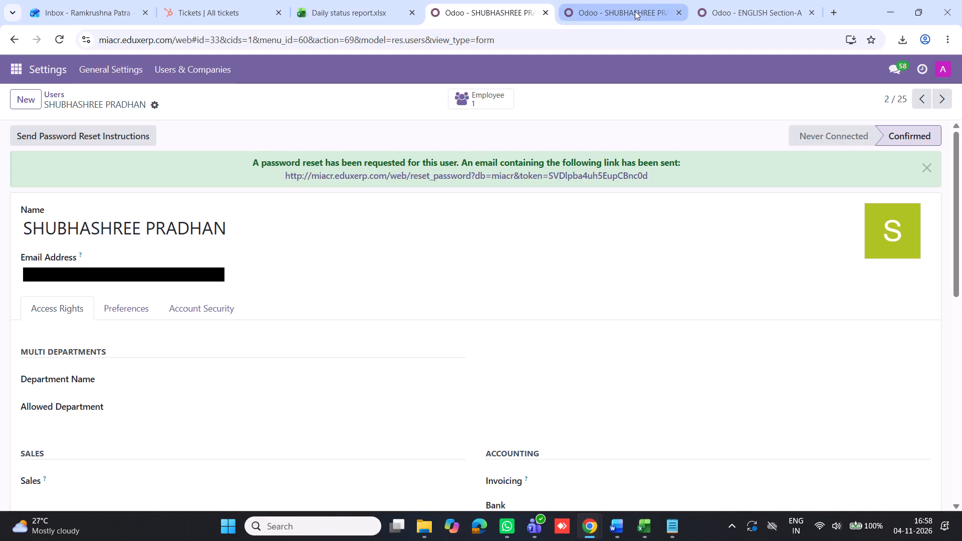
click(10, 37)
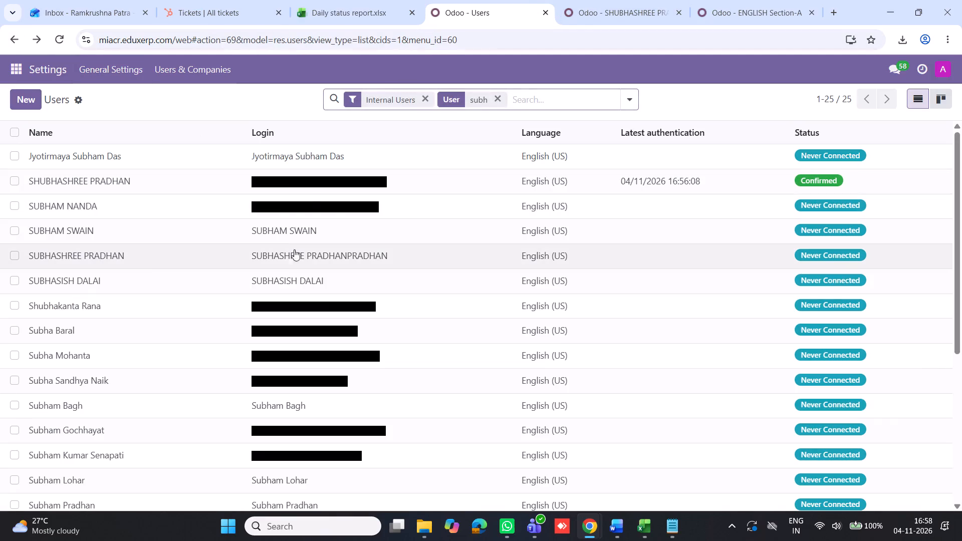
click(102, 260)
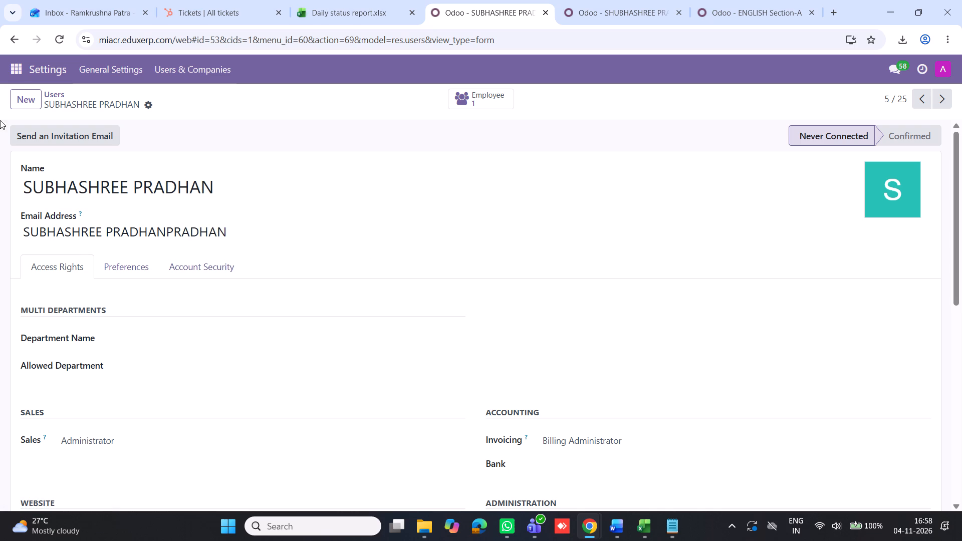
Open the faculty member's profile from the Faculties directory and review its personal details and salesperson log entry.
click(14, 73)
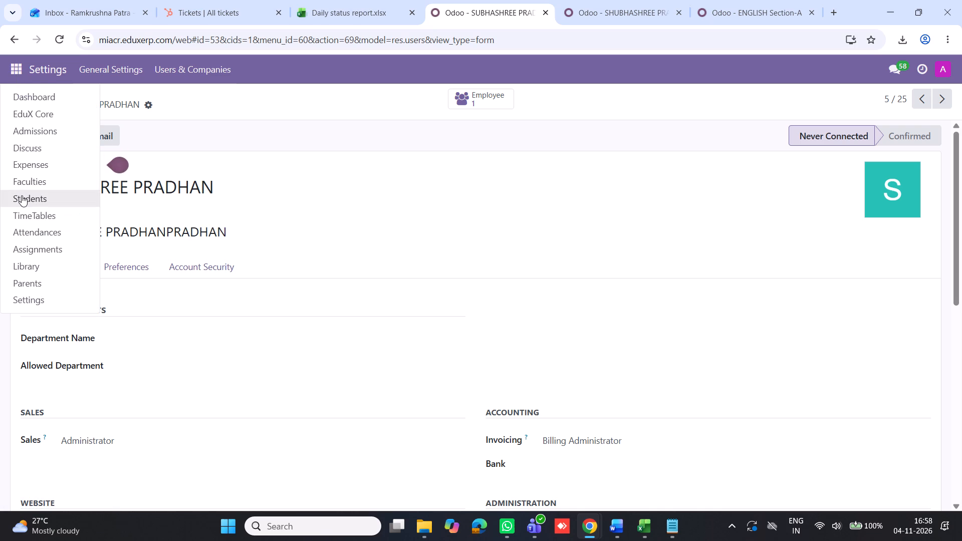
click(25, 179)
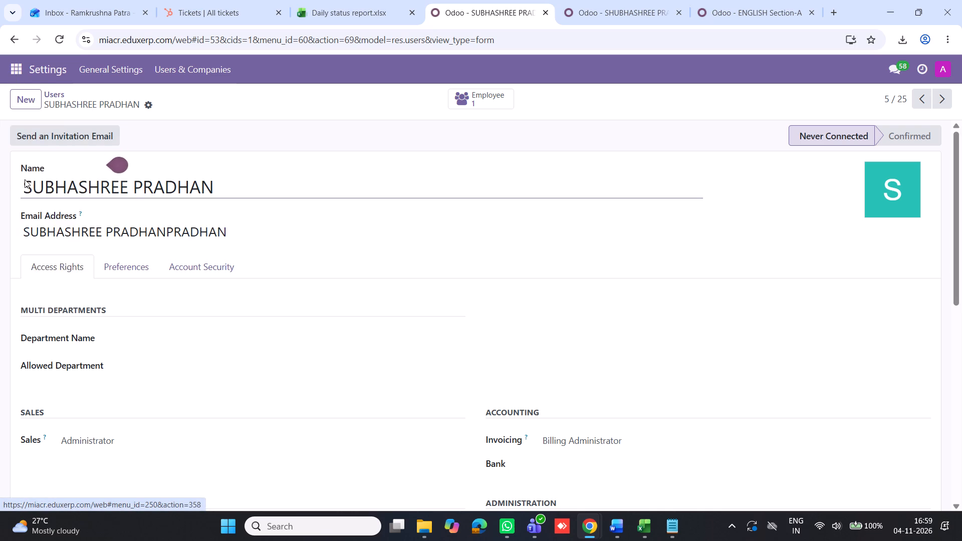
click(388, 109)
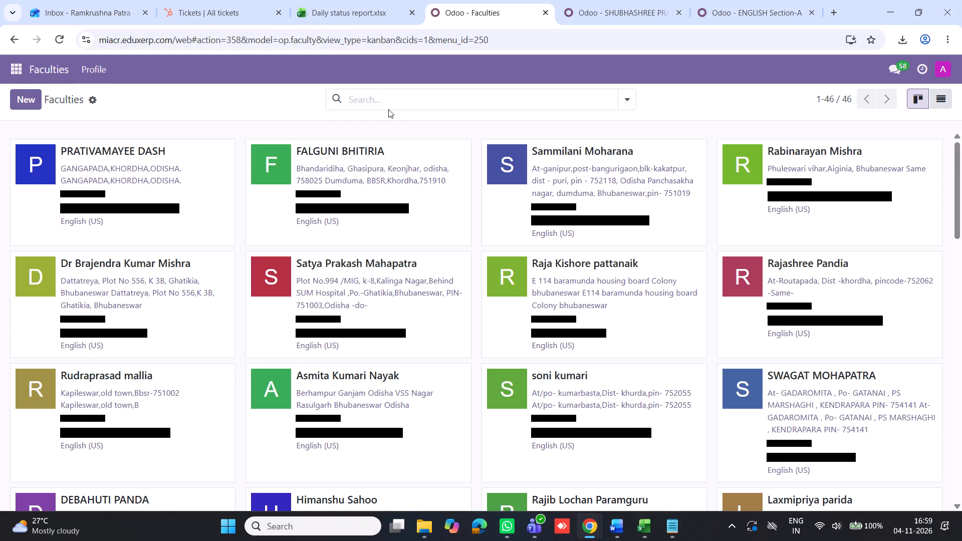
drag(429, 275, 433, 284)
scroll(429, 277, down, 5)
scroll(442, 322, down, 1)
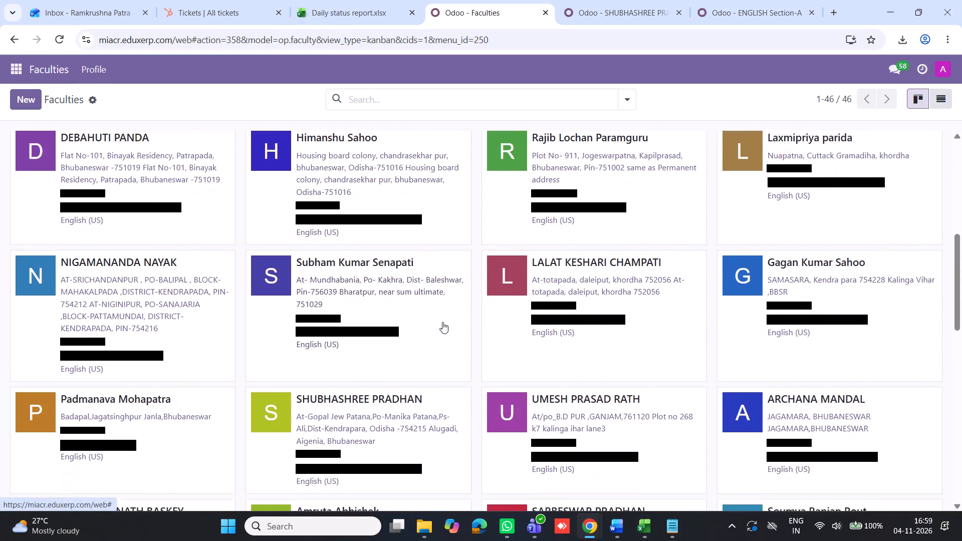
click(395, 390)
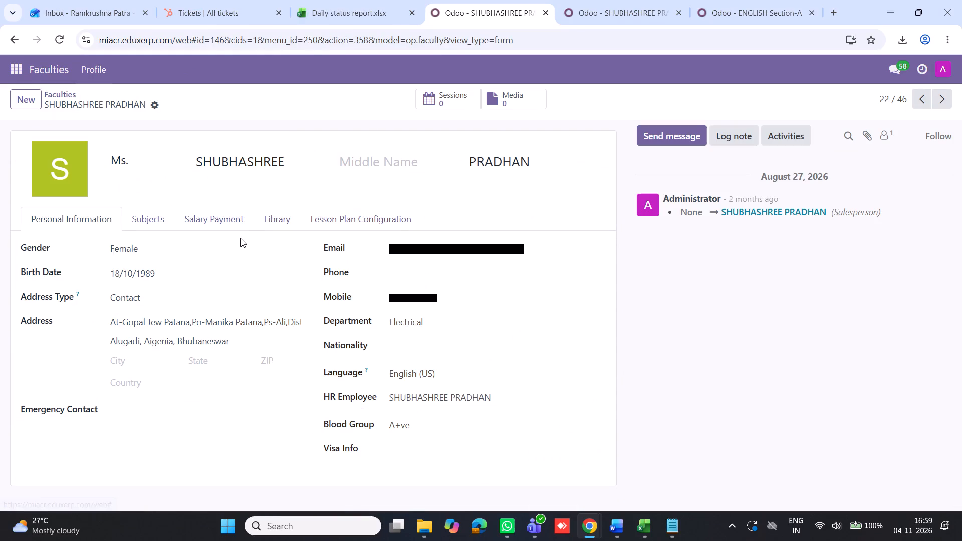
scroll(353, 402, down, 3)
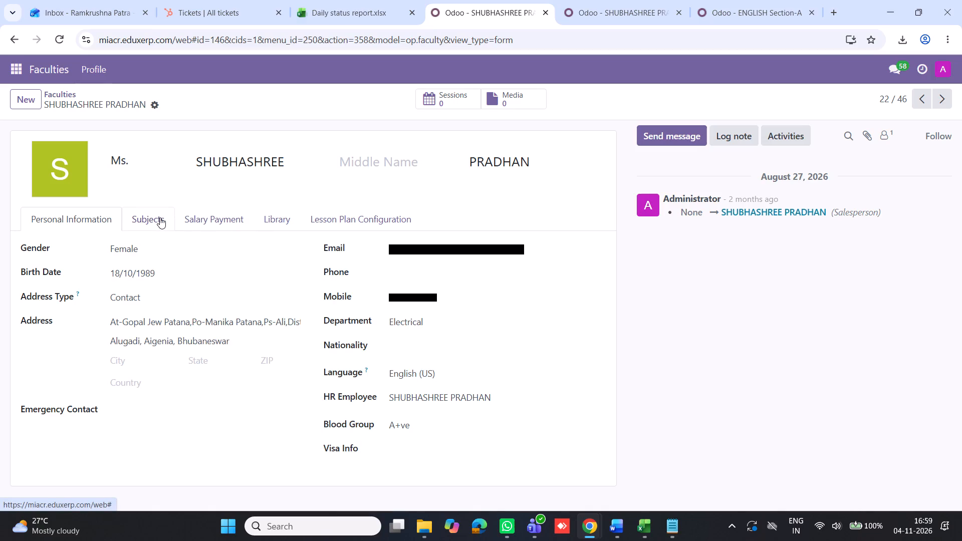
click(241, 113)
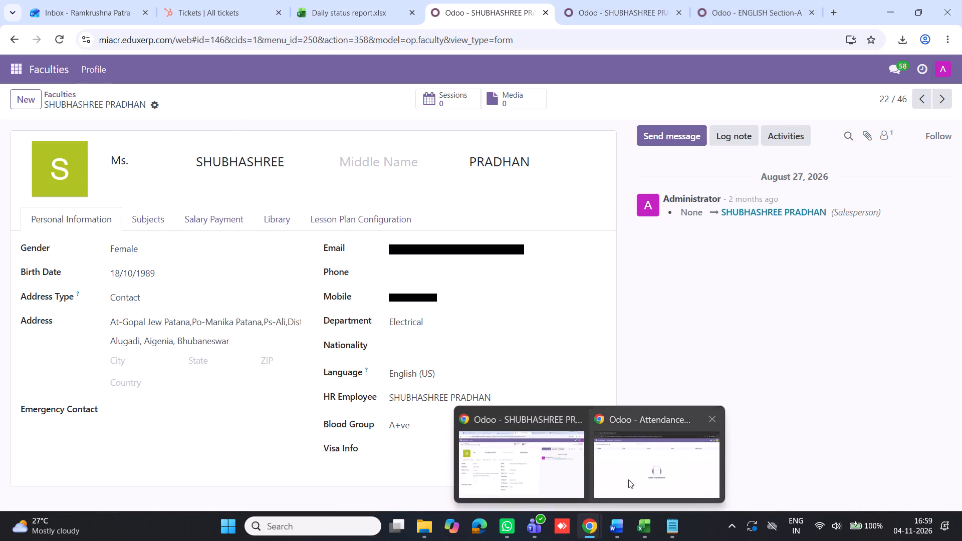
Switch to the faculty member's incognito session, reload it and recheck the Attendance Registers list.
click(631, 478)
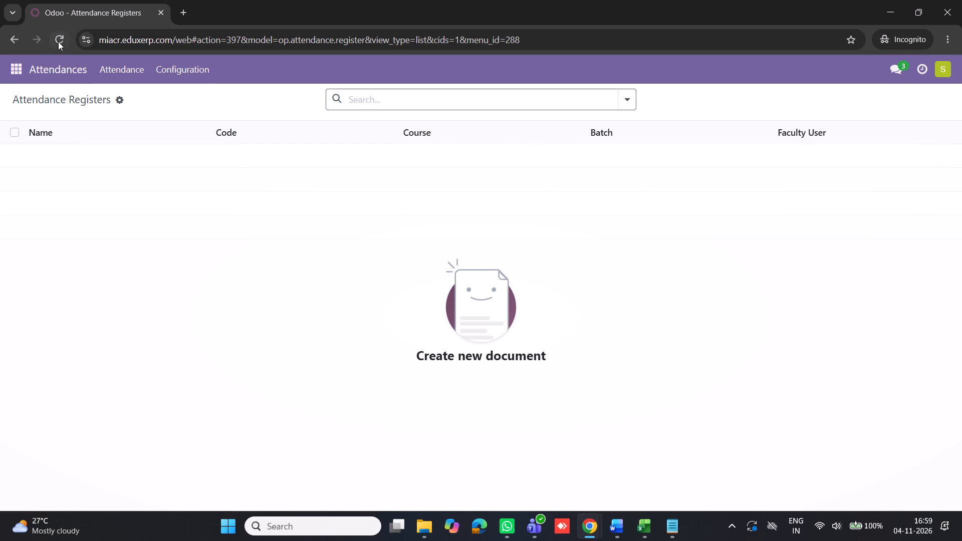
click(58, 41)
click(103, 71)
click(119, 100)
Return to the administrator's session and recheck the Faculty User on the ENGLISH Section-A register.
click(537, 479)
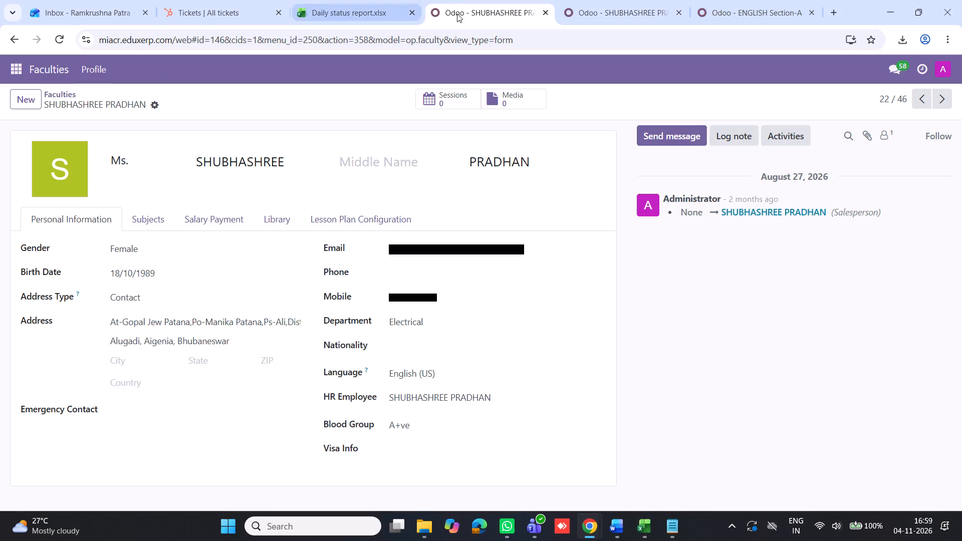
click(631, 0)
click(744, 18)
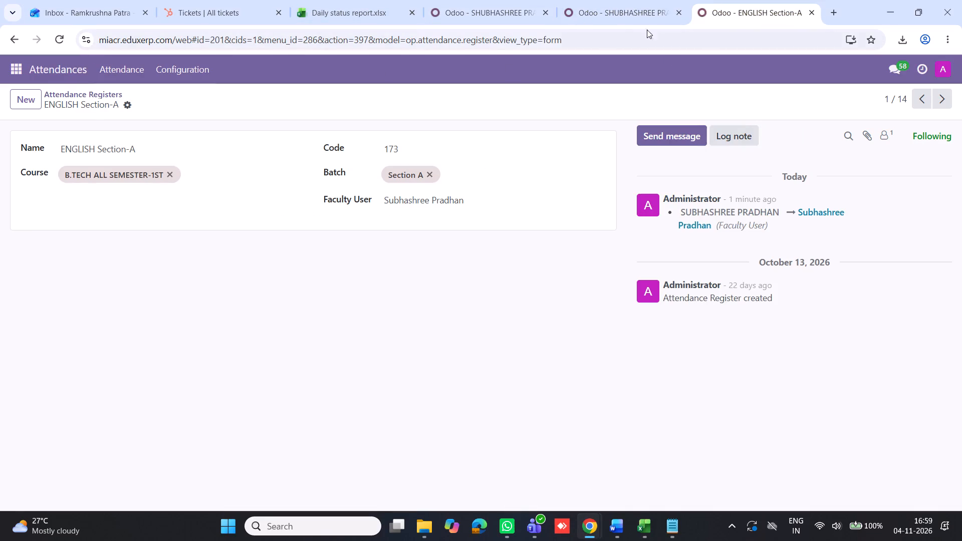
Try to open user management from the general settings and examine the technical details of the resulting error.
click(512, 0)
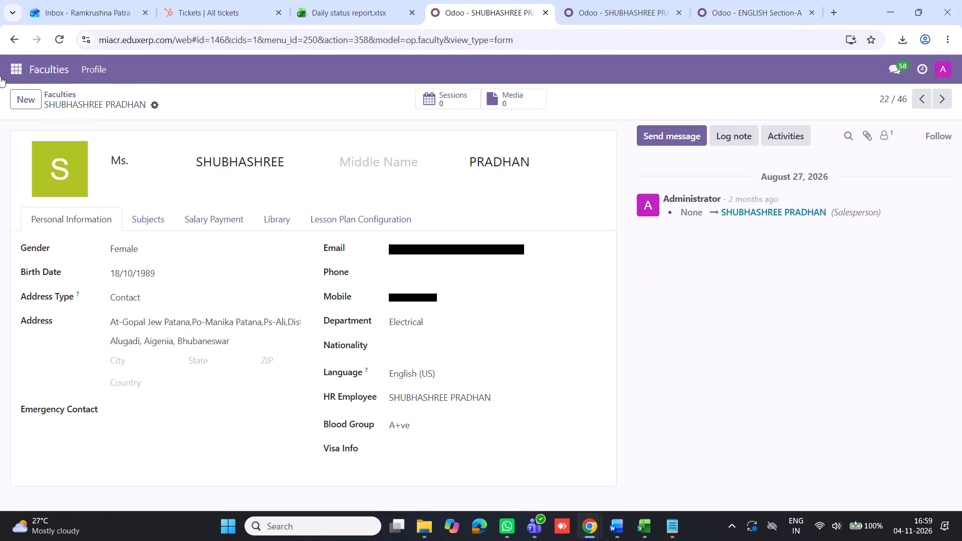
click(21, 68)
click(34, 297)
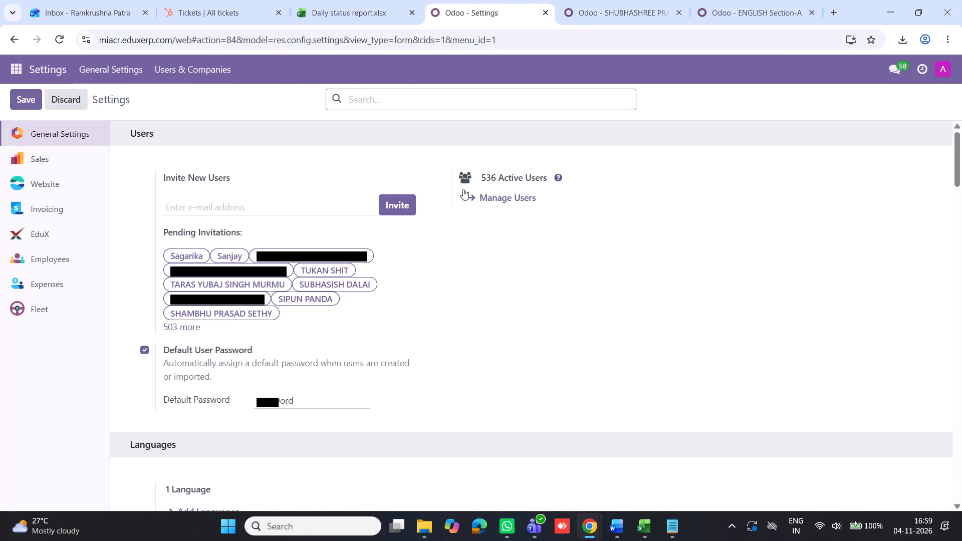
click(499, 202)
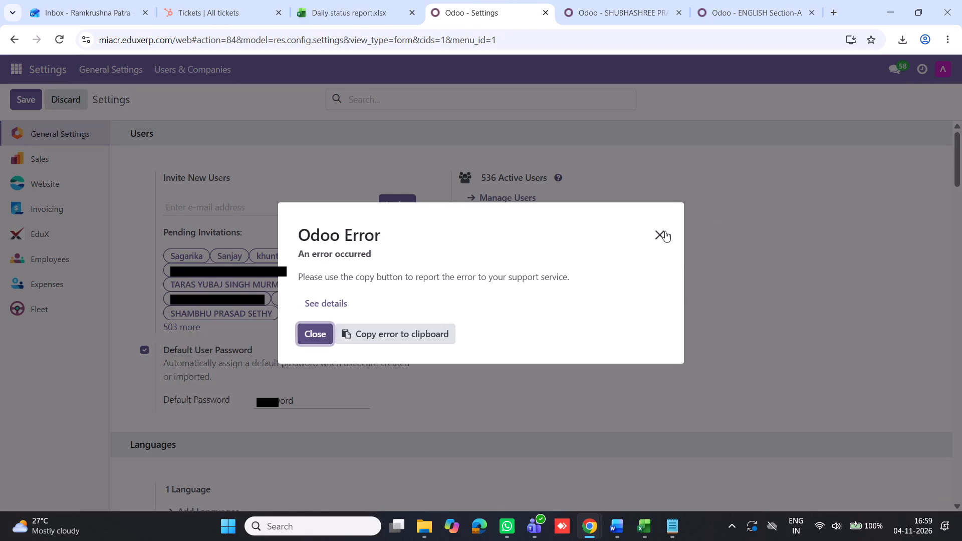
click(341, 308)
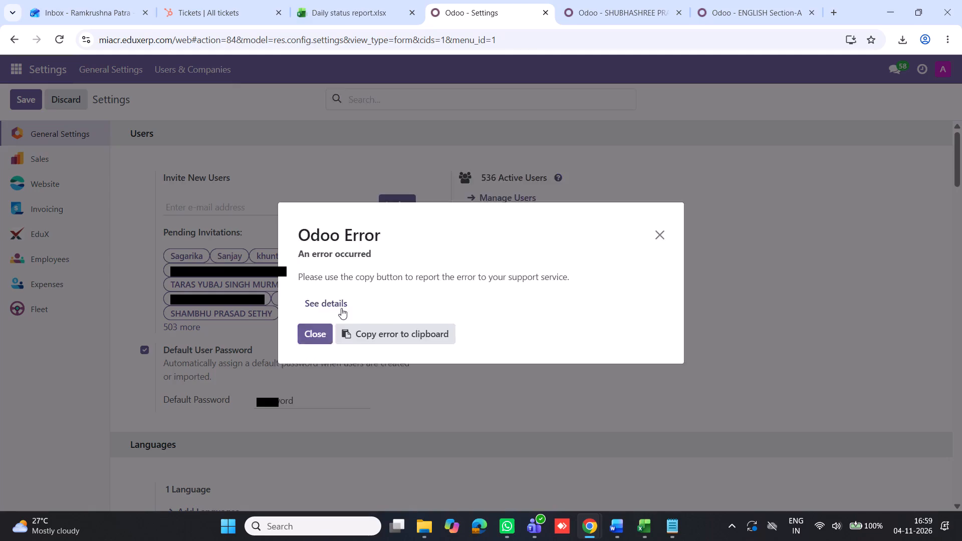
scroll(436, 368, down, 5)
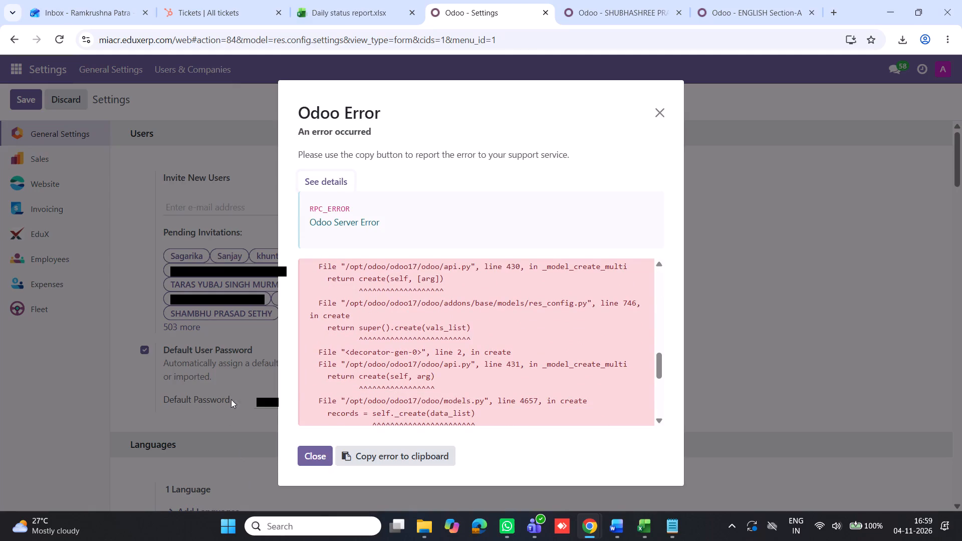
click(663, 110)
Search the Users list without the Internal Users filter for "subha" and open the confirmed account to review its access rights.
click(195, 70)
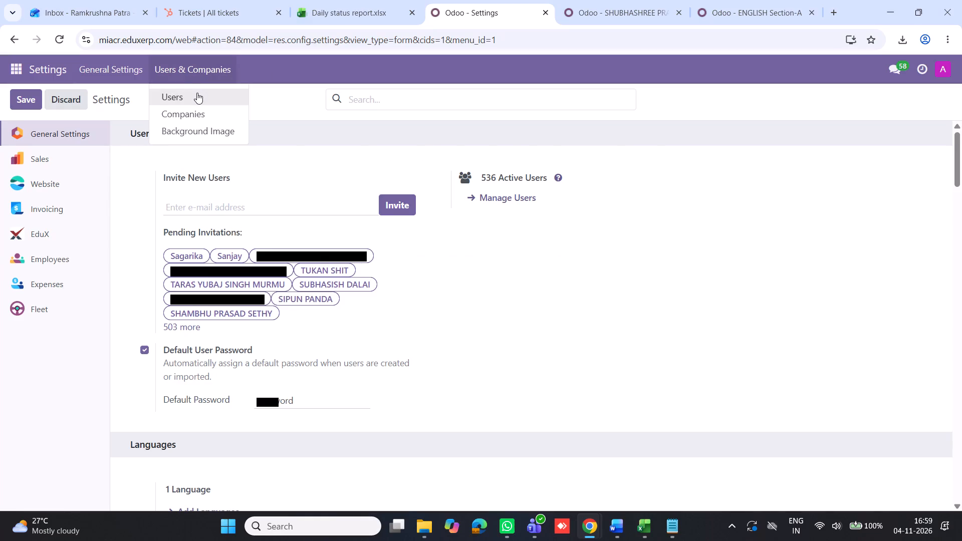
click(197, 93)
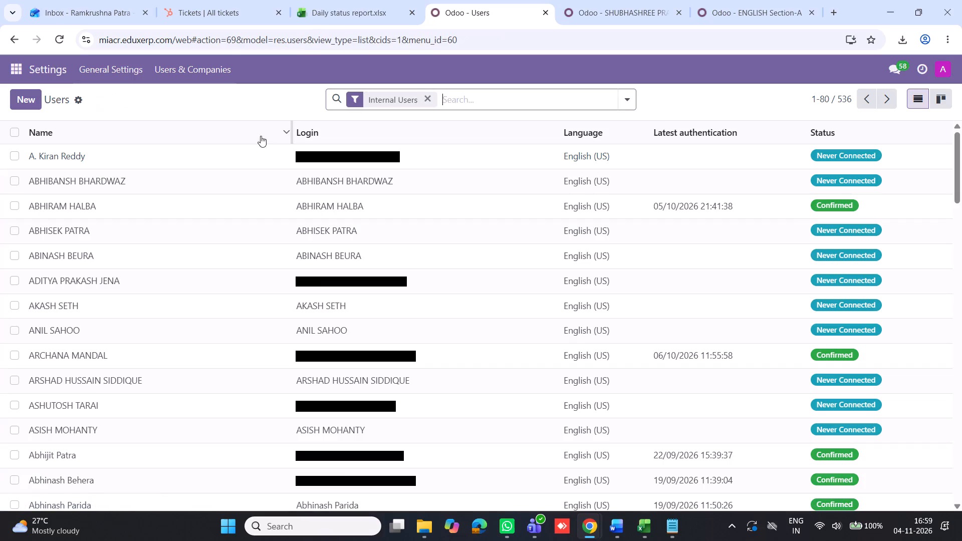
click(430, 98)
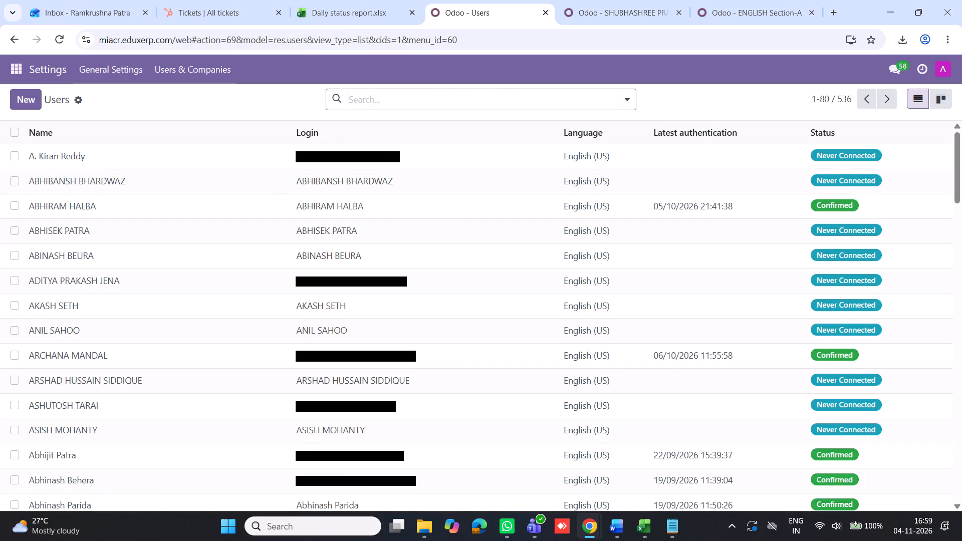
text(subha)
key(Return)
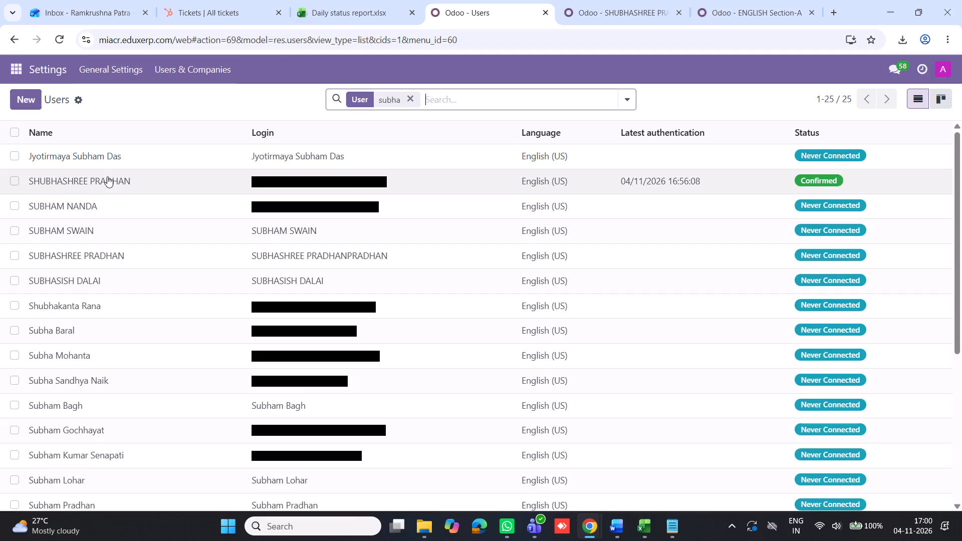
click(14, 180)
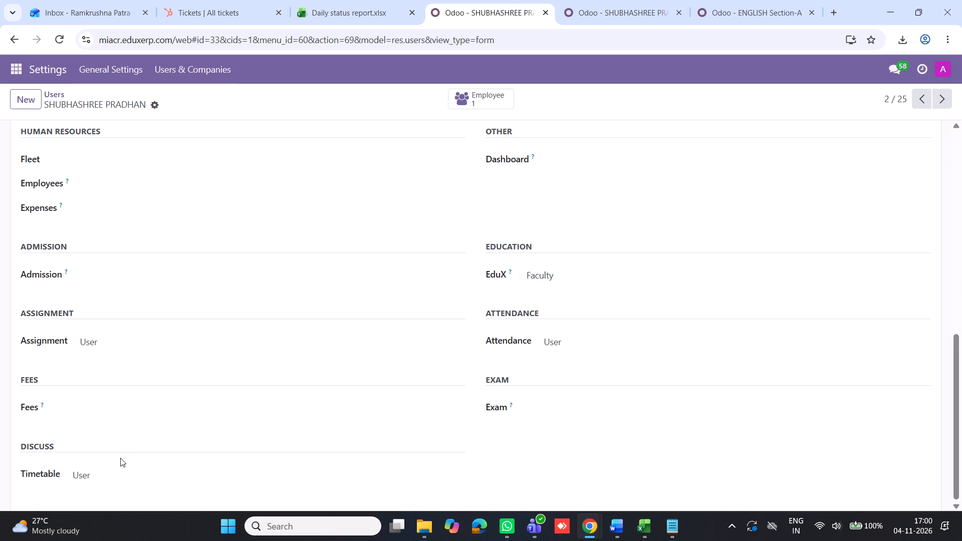
Recheck the name, email field and connection status on the faculty member's open user record.
scroll(279, 306, up, 9)
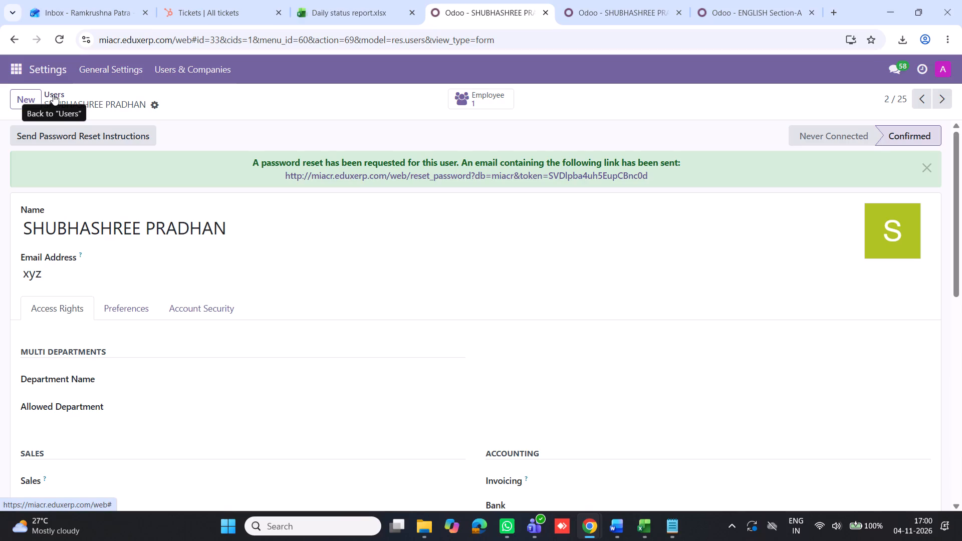
Open the similarly named, never-connected all-capitals account in the Users list and clear its Invoicing access right.
click(53, 93)
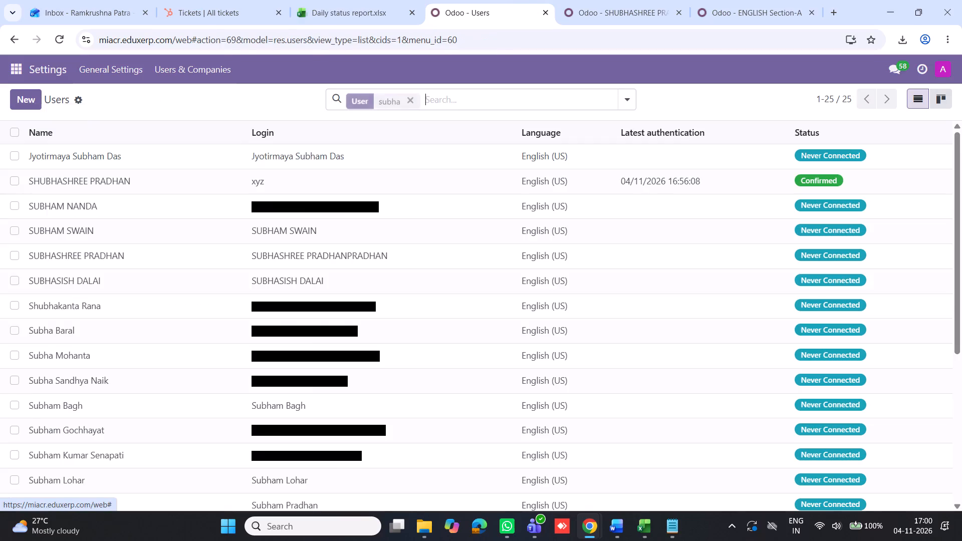
click(113, 255)
scroll(502, 337, down, 3)
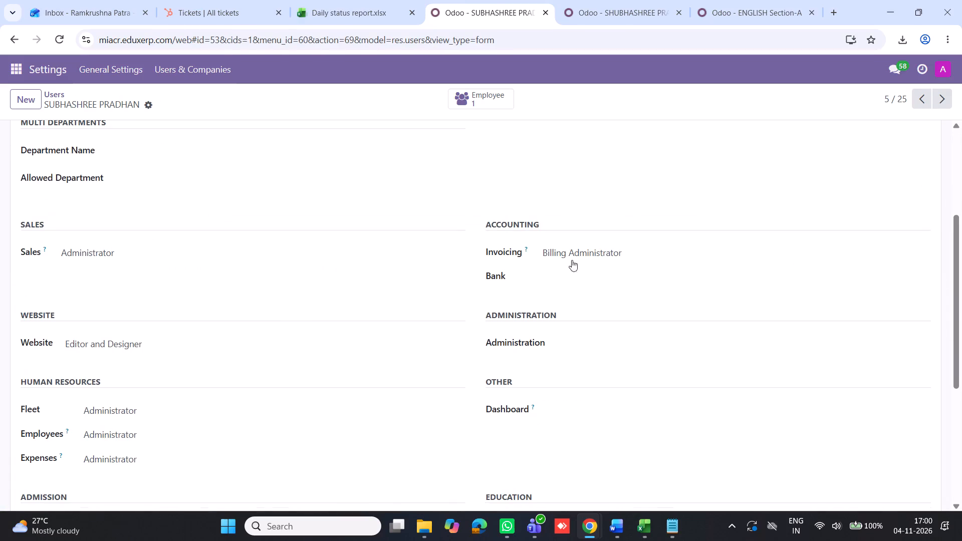
click(577, 256)
click(577, 272)
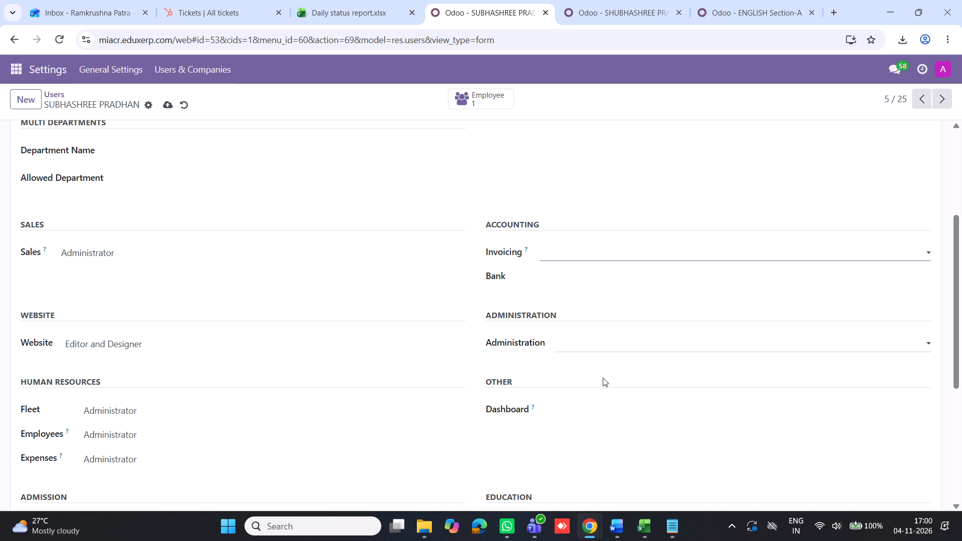
Set the all-capitals account's Attendance and Assignment access rights to User.
scroll(620, 380, down, 3)
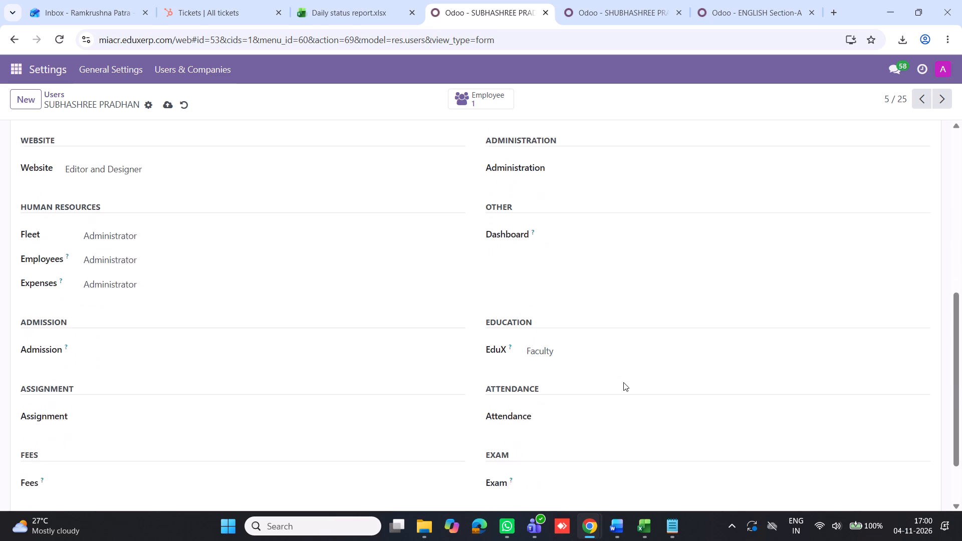
click(575, 400)
click(568, 433)
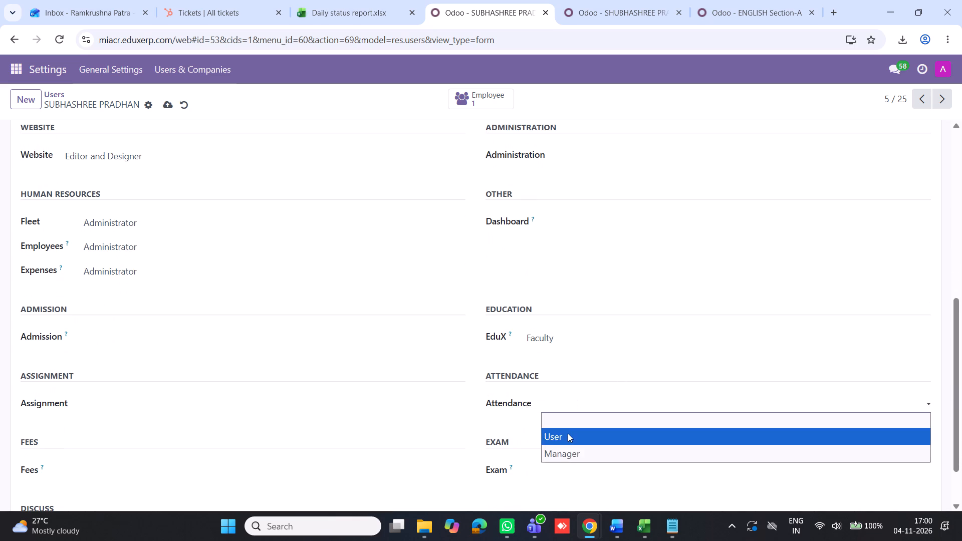
click(98, 401)
click(98, 437)
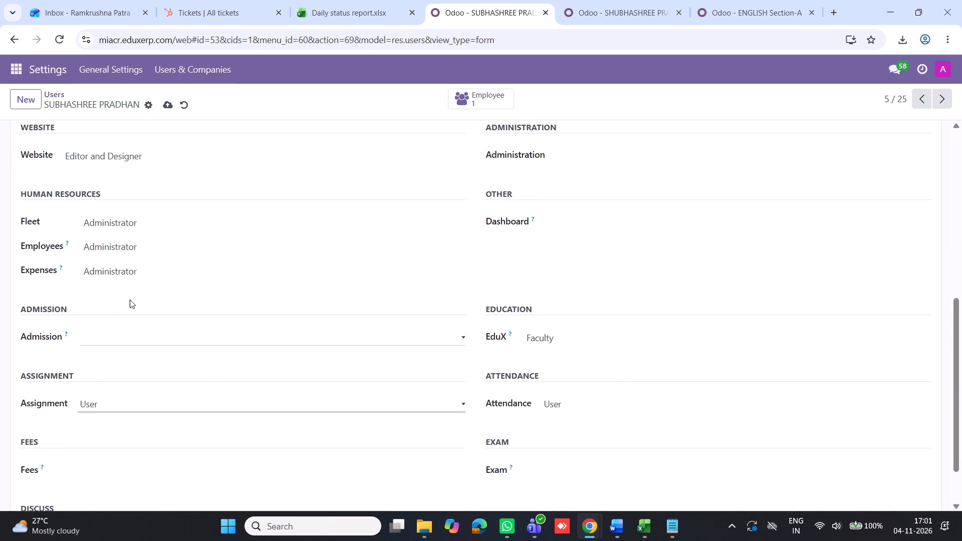
Clear the Expenses, Employees and Fleet rights in the account's Human Resources section.
click(141, 276)
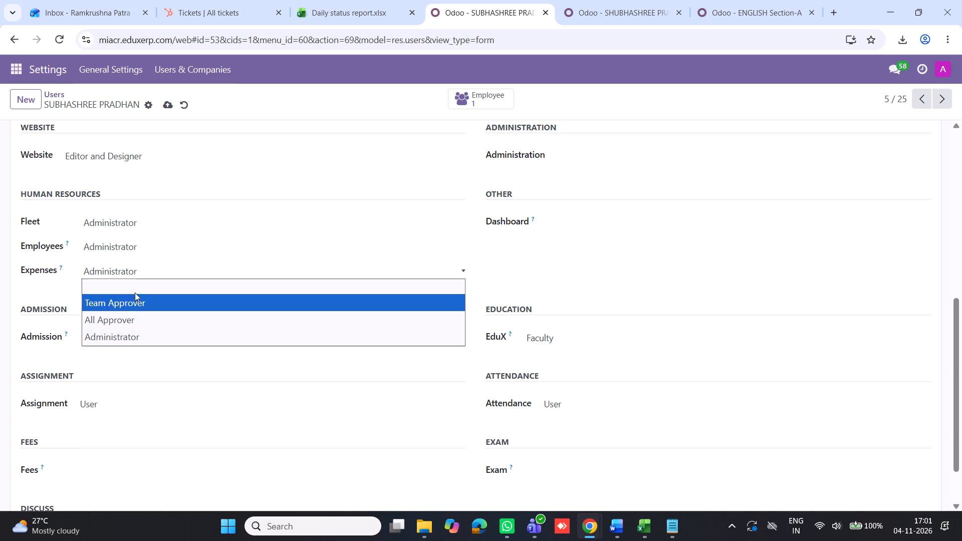
click(135, 289)
click(129, 248)
click(129, 262)
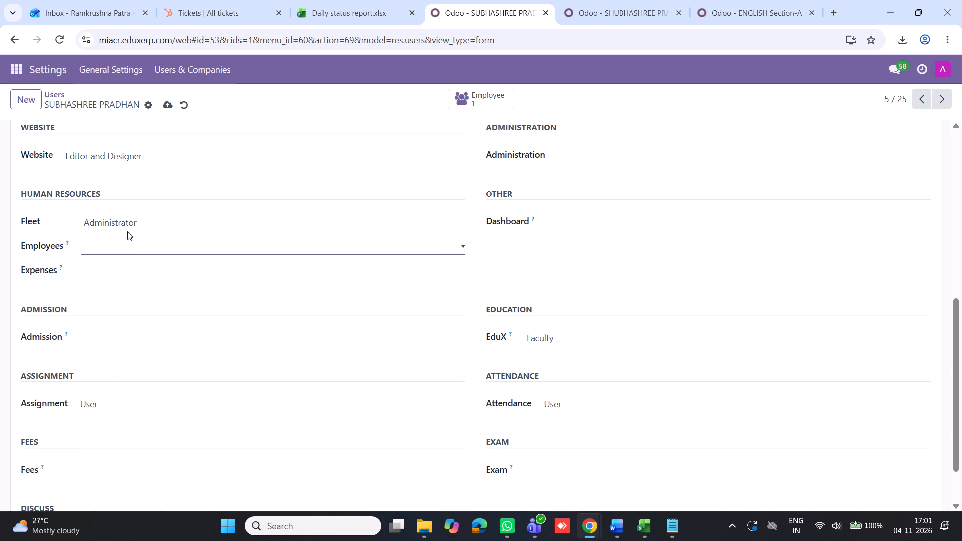
click(129, 224)
click(129, 236)
Clear the account's Sales and Website access rights and look over its remaining rights.
scroll(532, 215, up, 2)
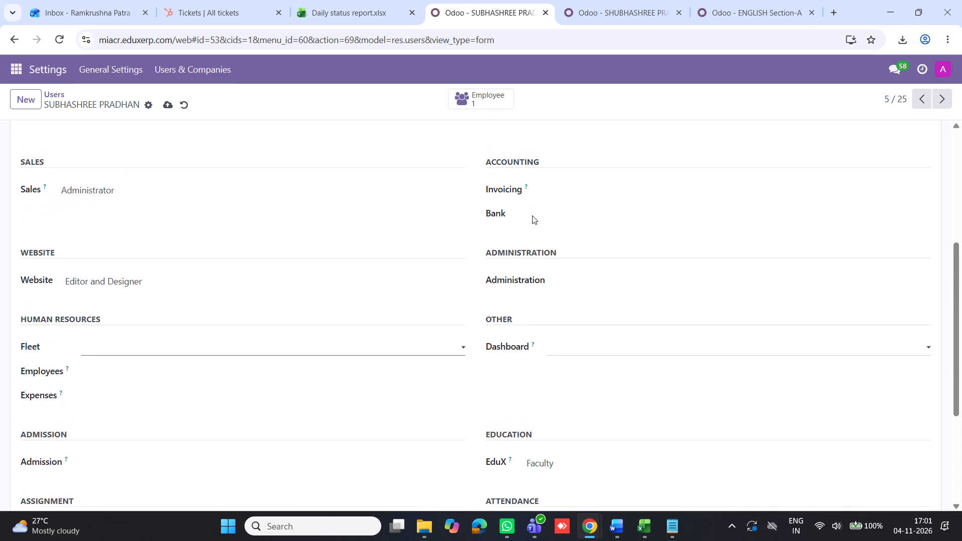
click(109, 188)
click(109, 204)
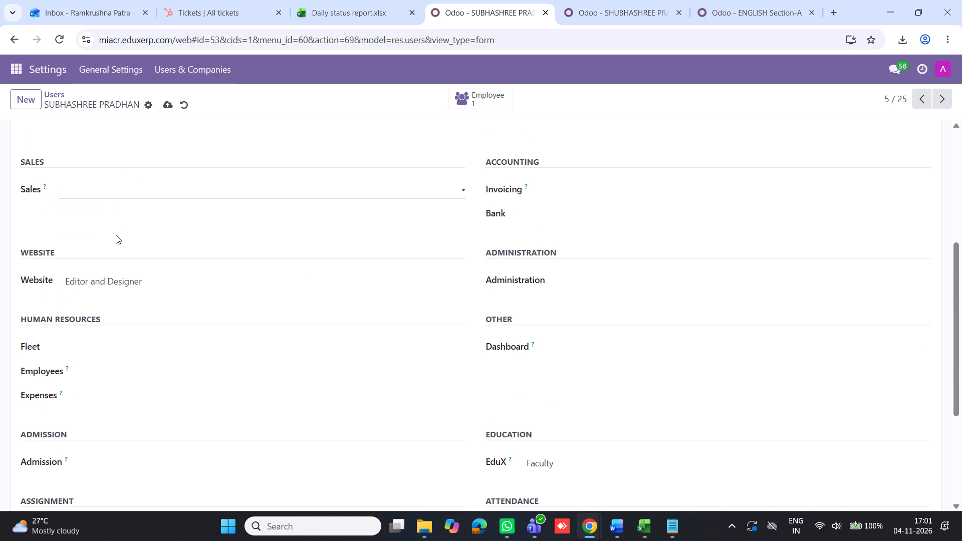
click(109, 277)
click(115, 297)
scroll(246, 305, down, 5)
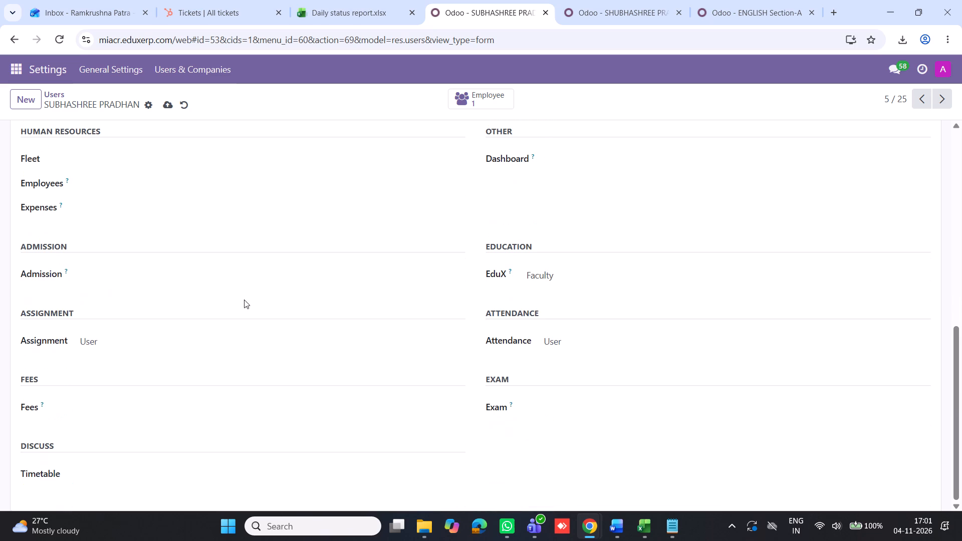
scroll(244, 300, down, 1)
scroll(276, 369, up, 9)
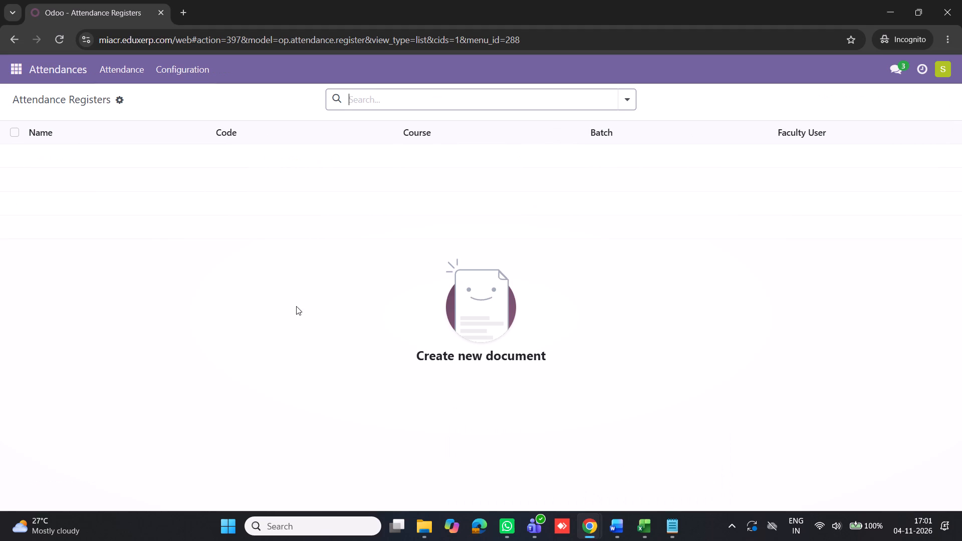
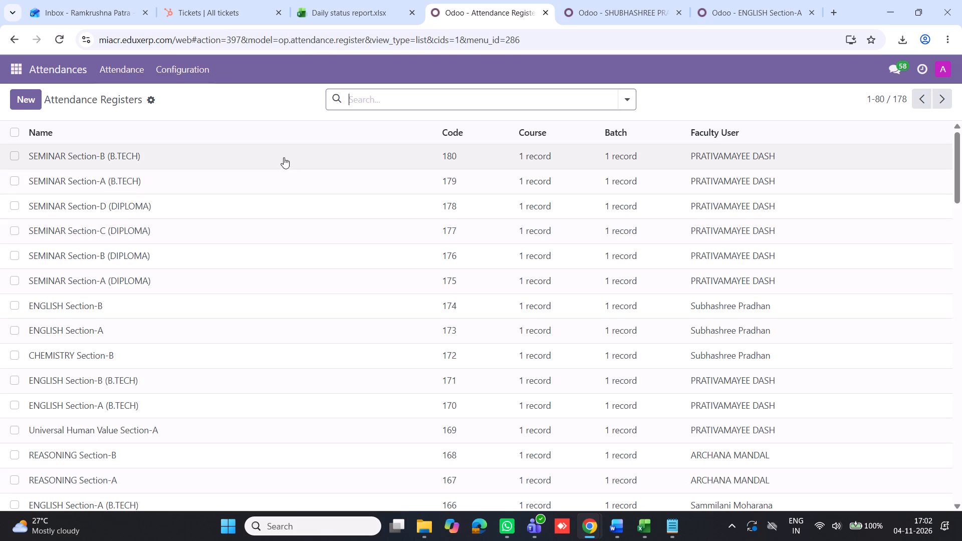
Group the attendance registers by Faculty User.
click(632, 95)
click(429, 231)
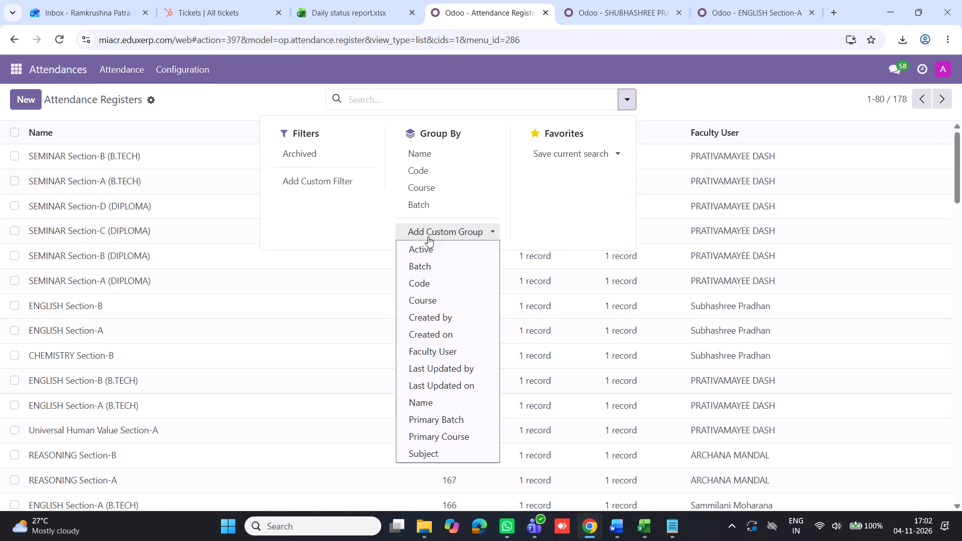
click(425, 346)
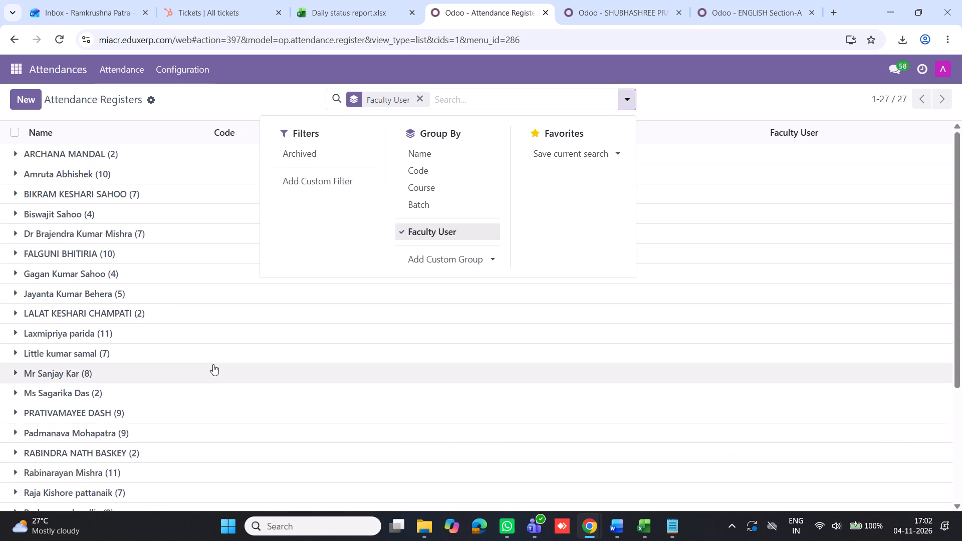
click(767, 99)
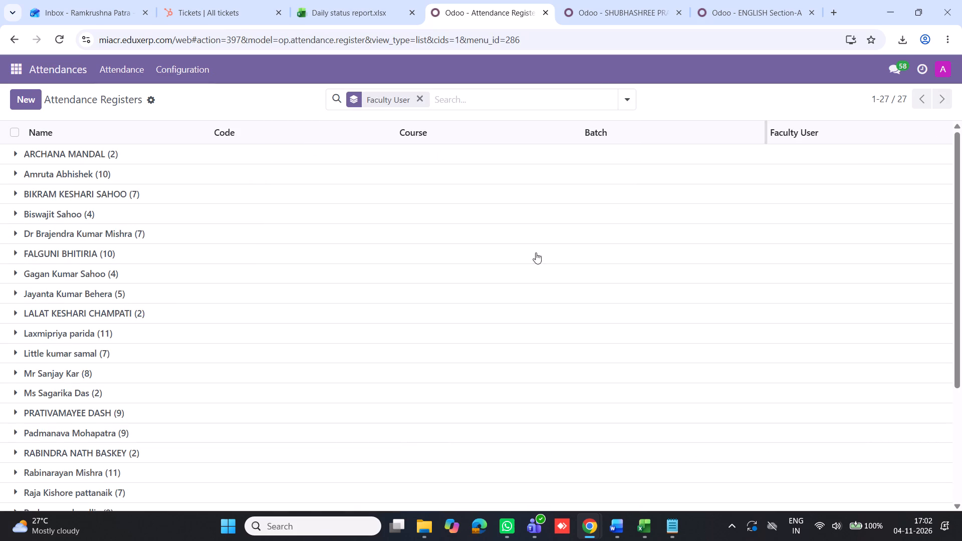
Expand the all-capitals faculty account's group of registers and open its CSE LAB Section-B (G-1) register.
scroll(194, 302, down, 14)
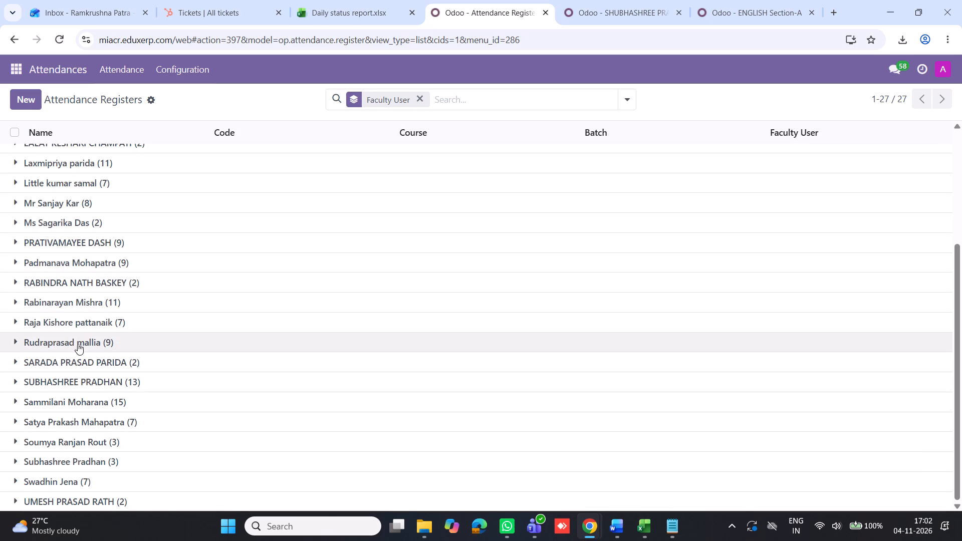
click(74, 382)
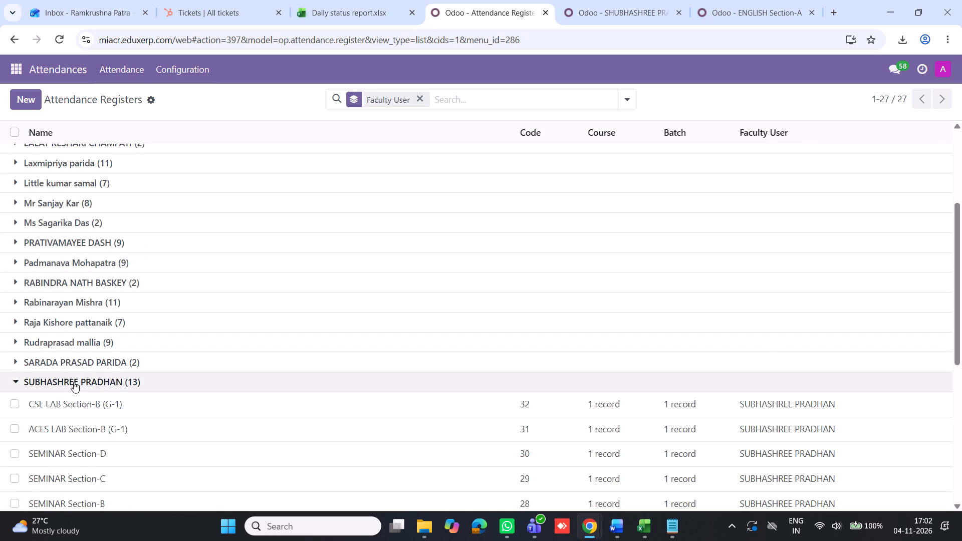
scroll(409, 281, down, 3)
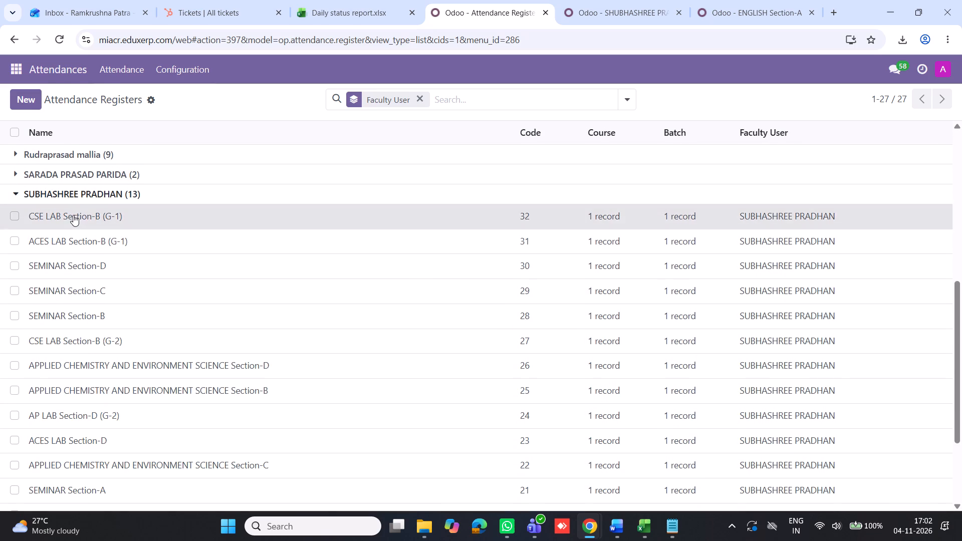
click(73, 215)
Look up the similarly named accounts in the register's Faculty User choices, searching for "subh" and "subhas".
click(424, 204)
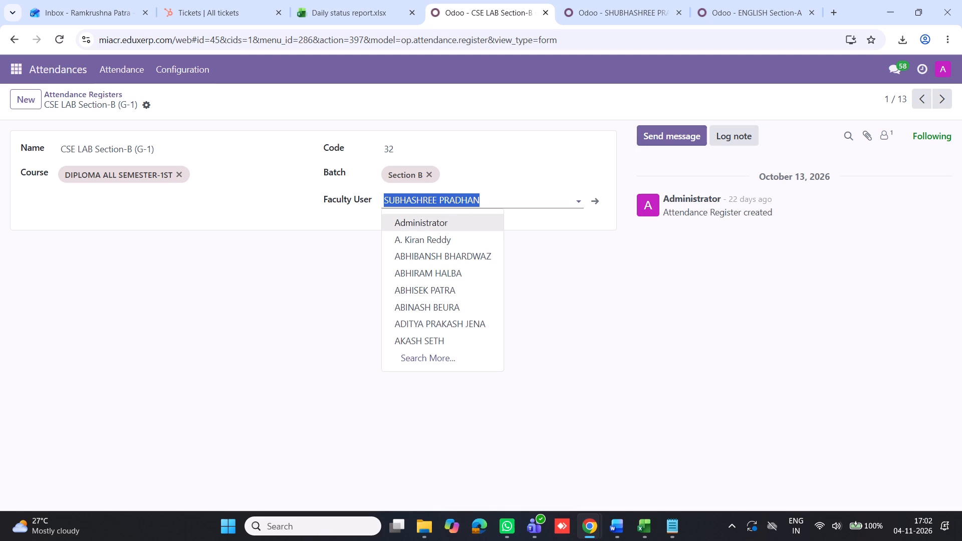
text(subh)
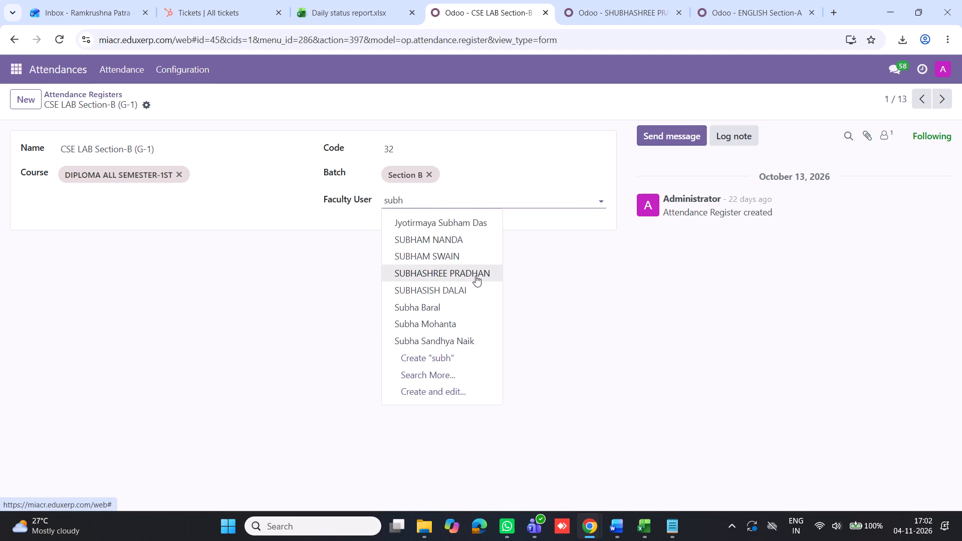
key(BackSpace)
key(BackSpace)
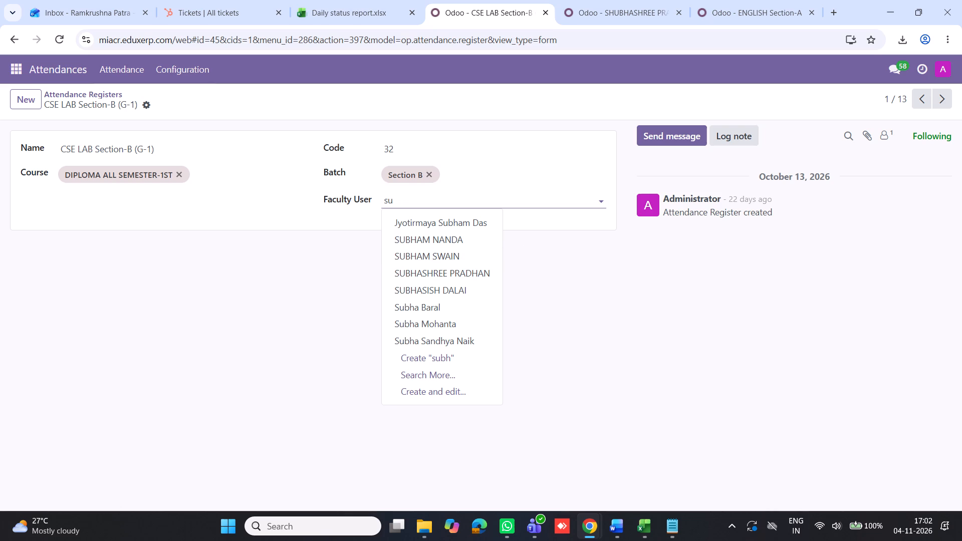
key(BackSpace)
key(BackSpace)
text(subha)
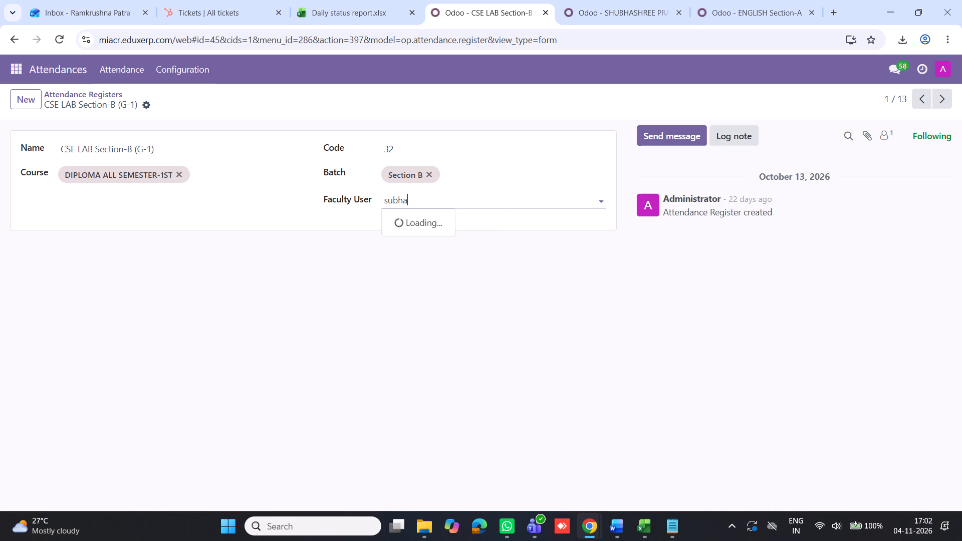
key(s)
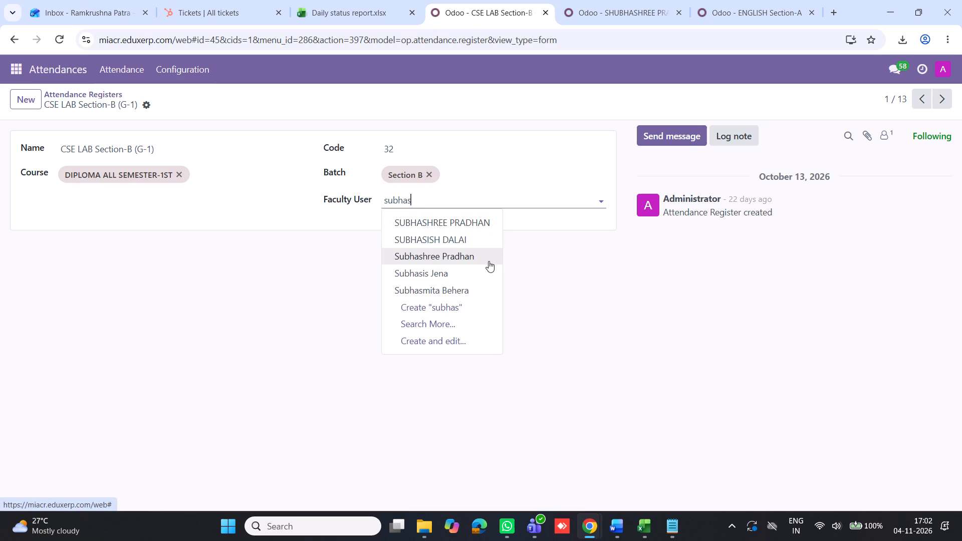
Search the register's Faculty User choices for "xyz" and clear the search text.
key(BackSpace)
key(BackSpace)
key(BackSpace)
key(BackSpace)
key(BackSpace)
key(BackSpace)
key(BackSpace)
key(BackSpace)
key(BackSpace)
key(BackSpace)
key(BackSpace)
text(xyz)
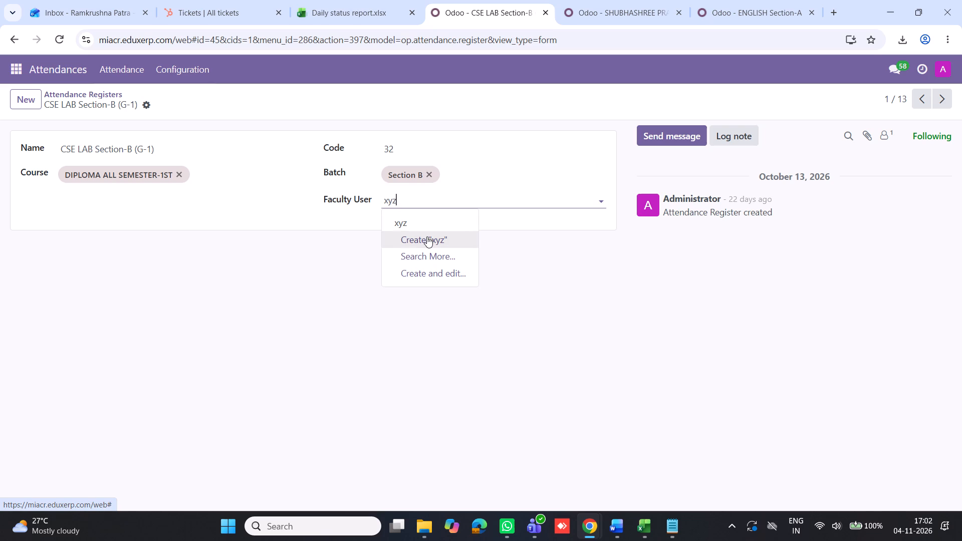
key(BackSpace)
key(BackSpace)
key(BackSpace)
key(BackSpace)
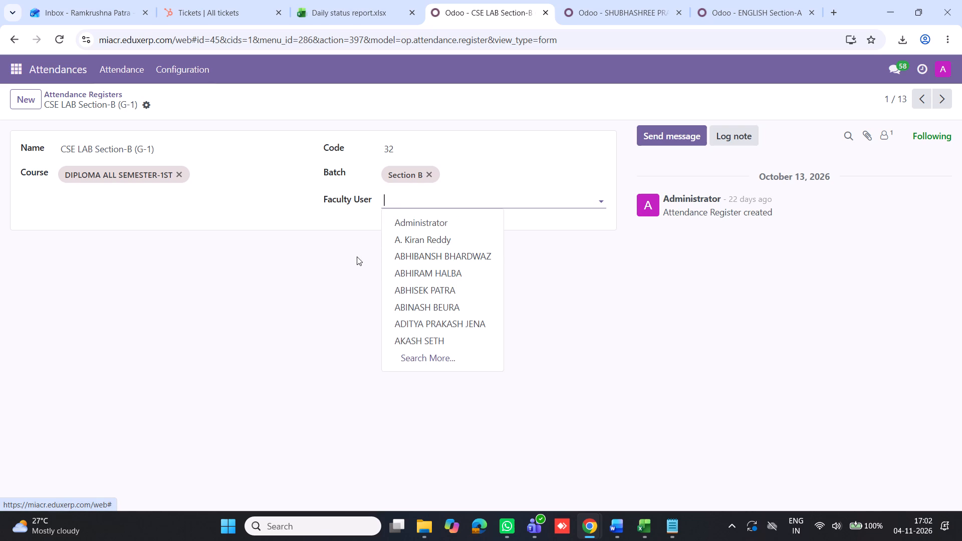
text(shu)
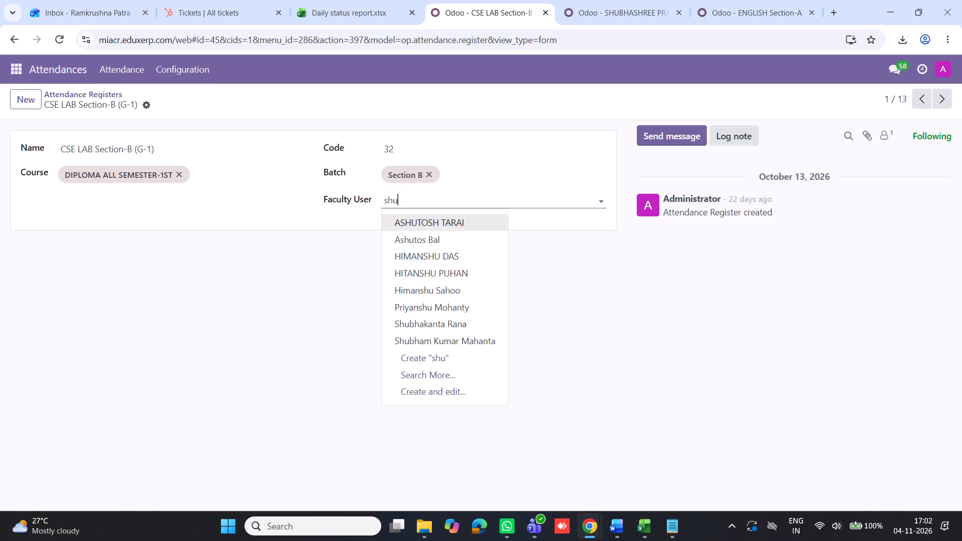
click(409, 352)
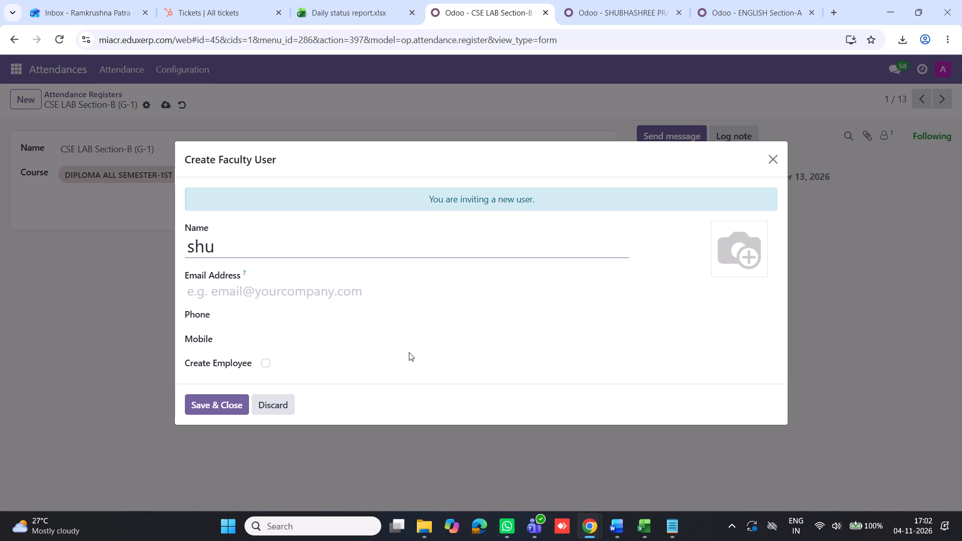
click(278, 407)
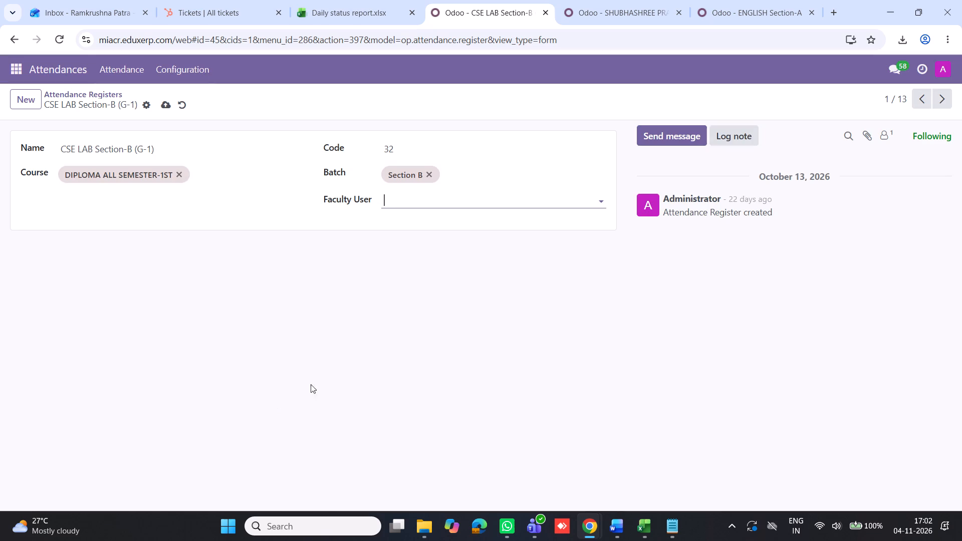
Search the Faculty User choices for "shubh" and "sub", and assign the all-capitals account to the CSE LAB Section-B (G-1) register.
click(419, 202)
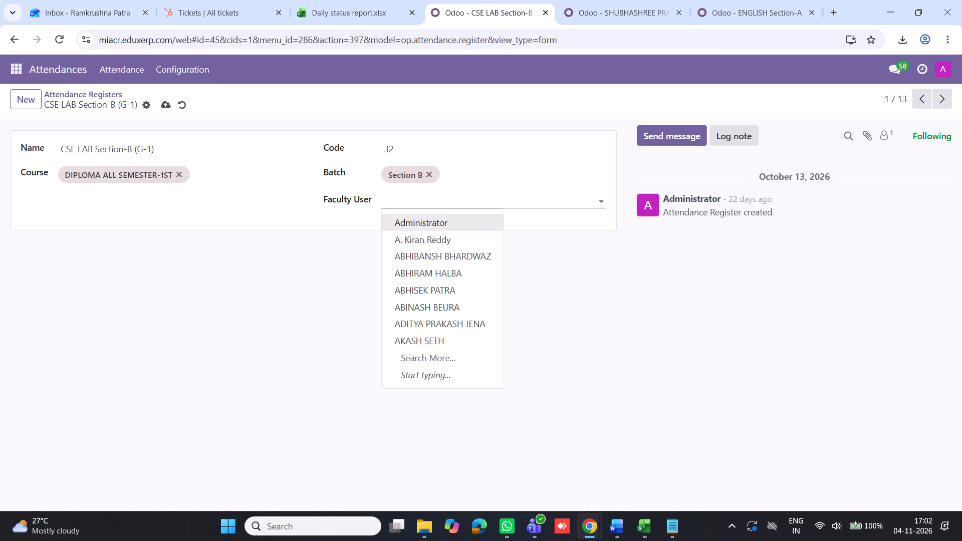
text(shubh)
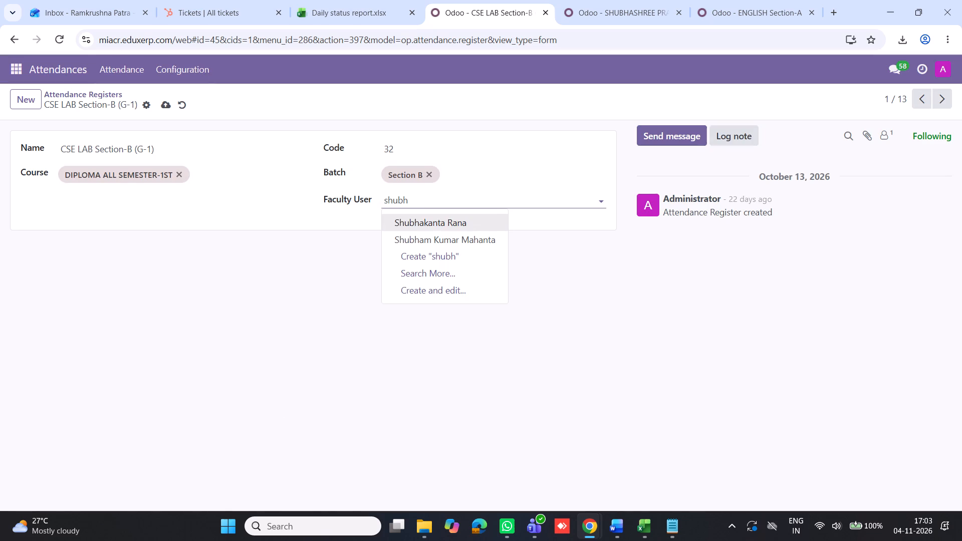
key(BackSpace)
key(BackSpace)
key(BackSpace)
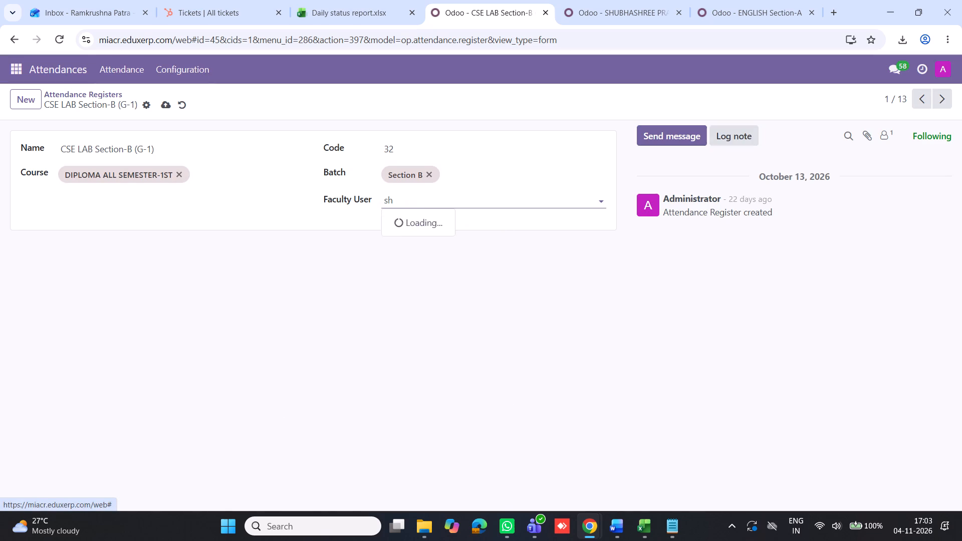
key(BackSpace)
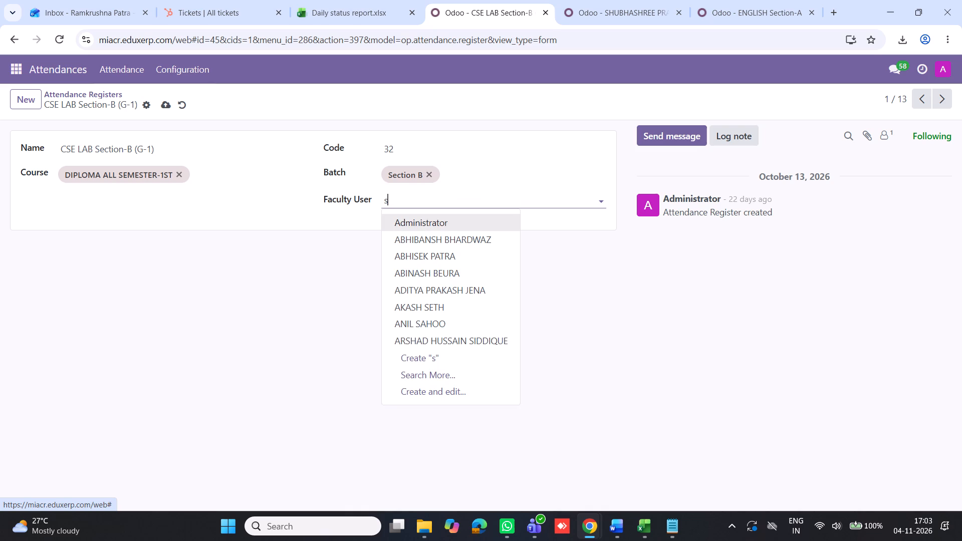
text(ub)
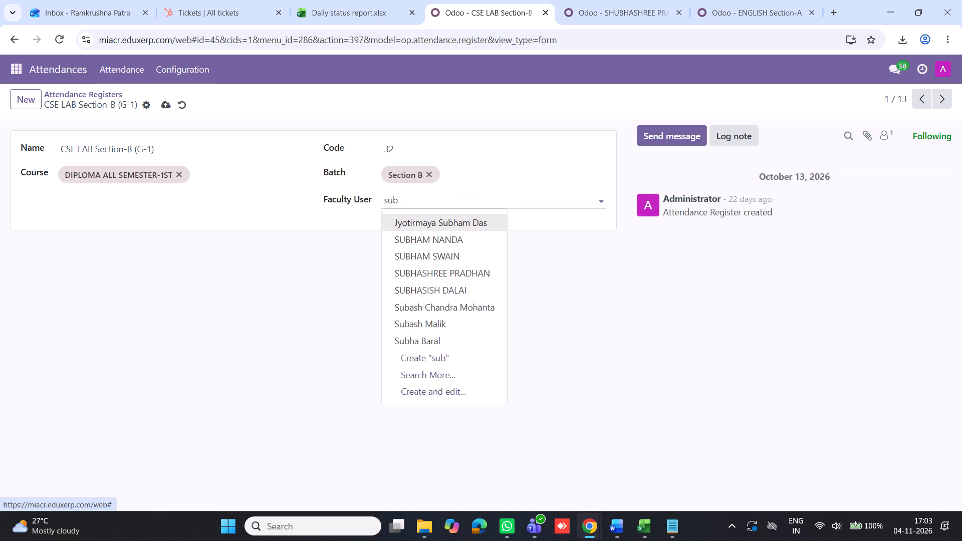
click(443, 271)
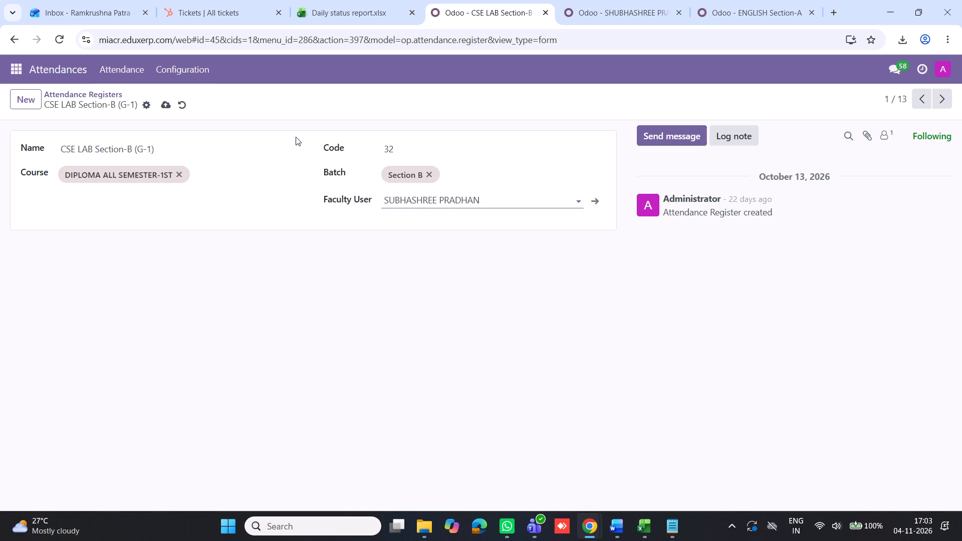
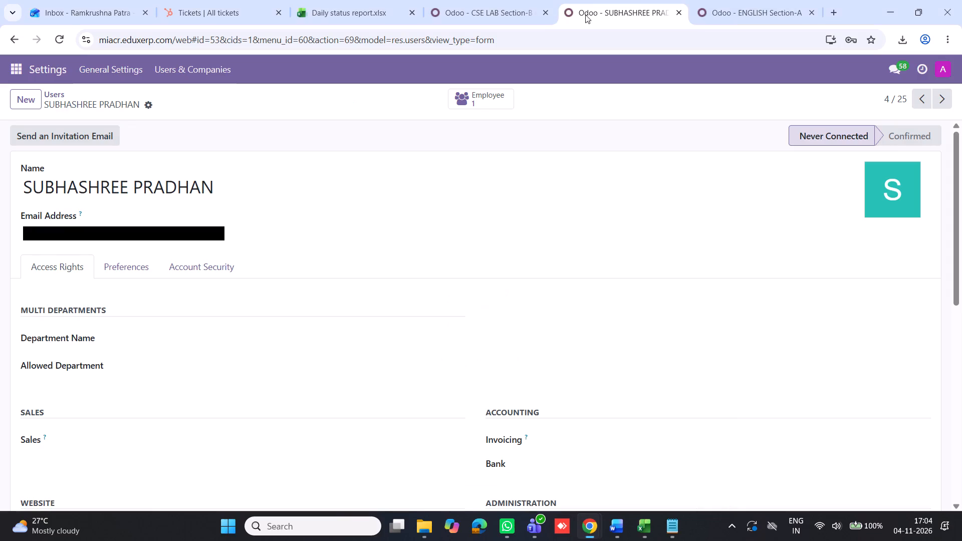
Open the Faculties directory and look through the faculty cards for the faculty member's record and the xyz record.
click(743, 3)
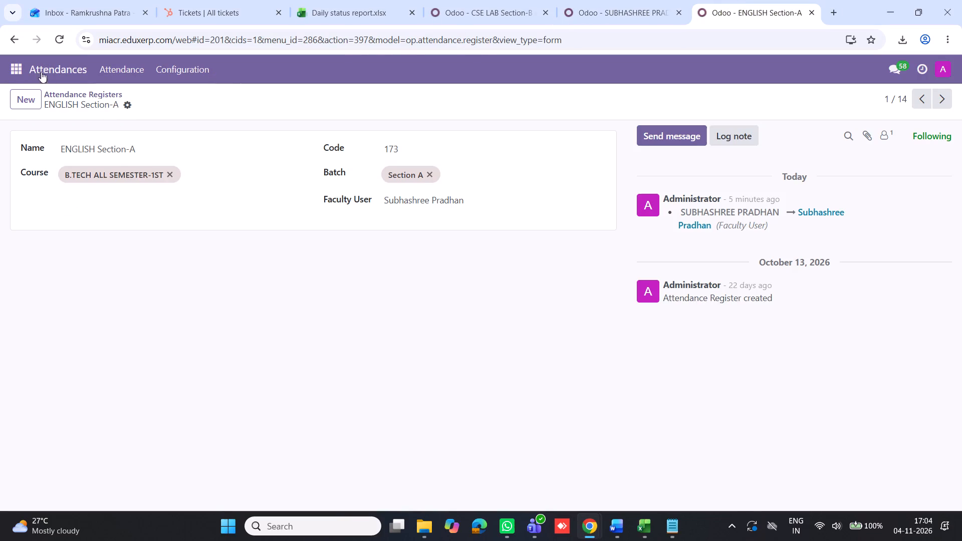
click(20, 71)
click(34, 233)
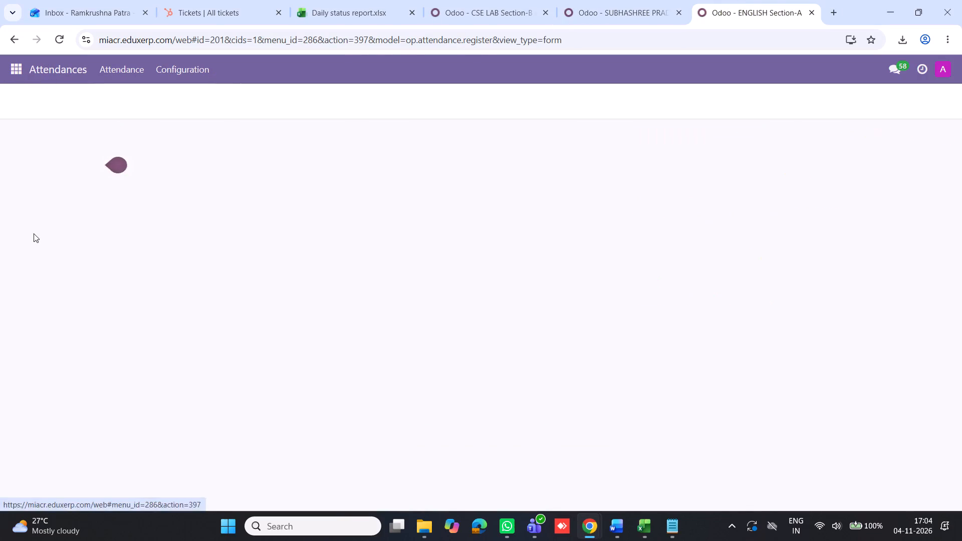
click(19, 69)
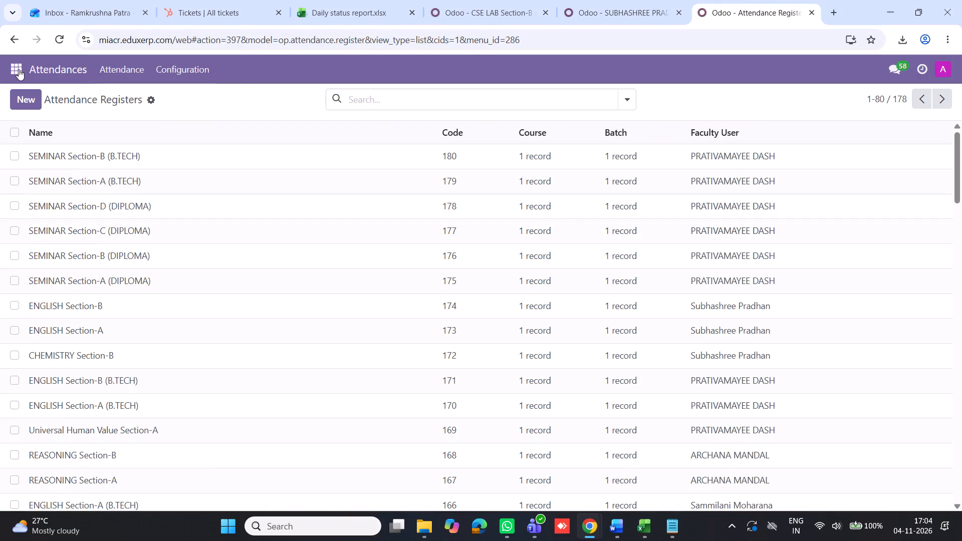
click(32, 180)
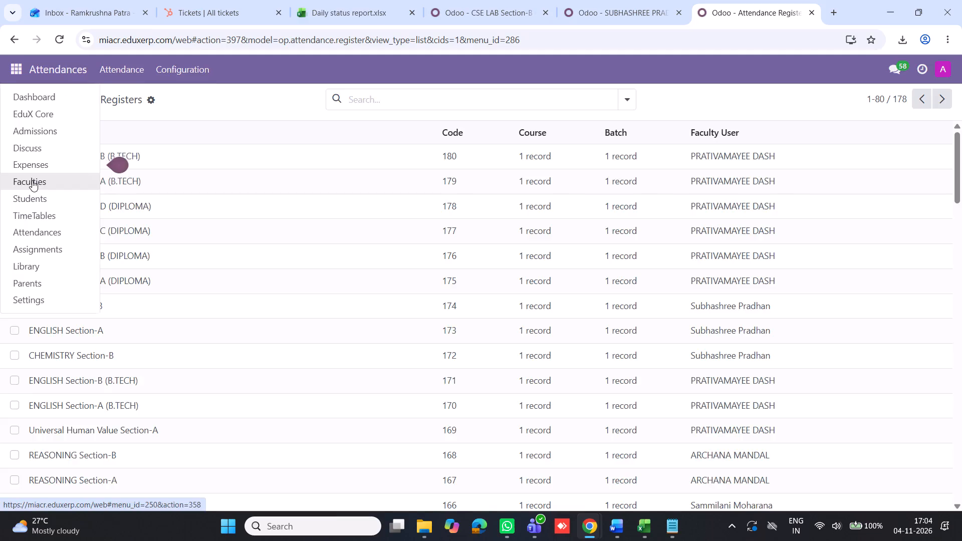
scroll(388, 311, down, 8)
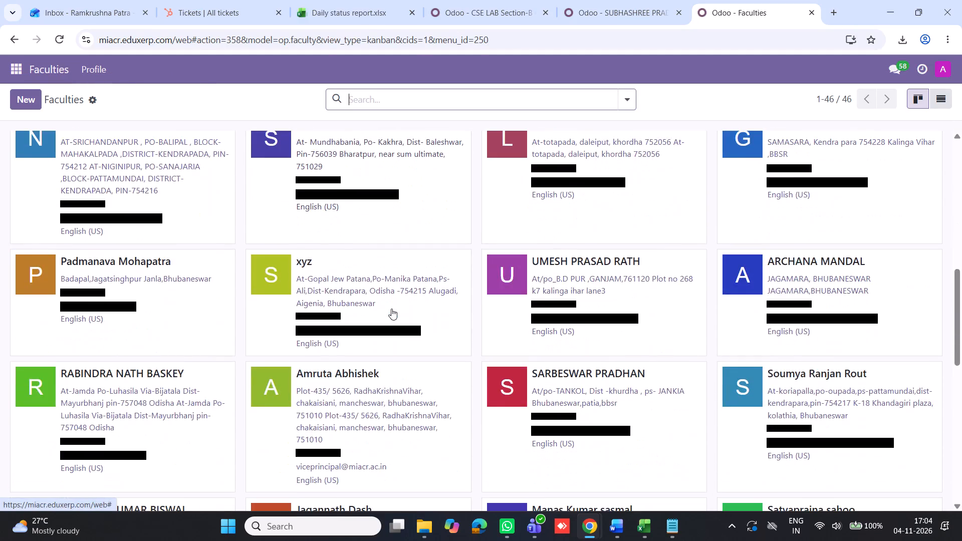
scroll(391, 308, down, 6)
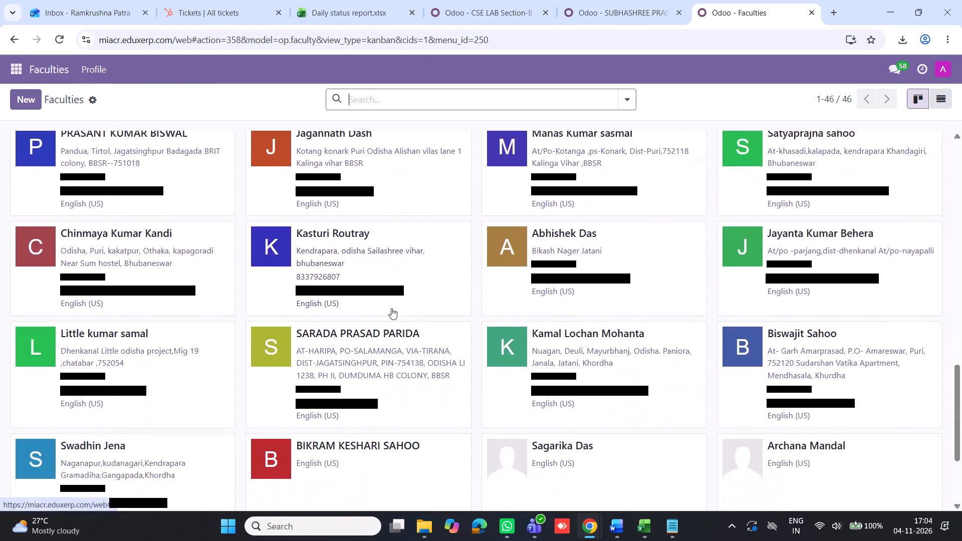
scroll(391, 322, down, 1)
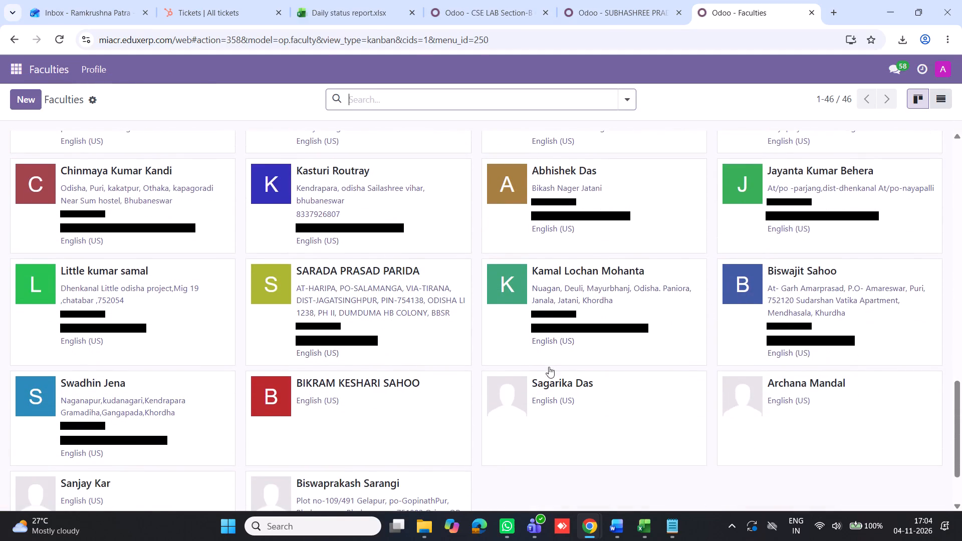
scroll(359, 389, down, 2)
scroll(398, 371, up, 4)
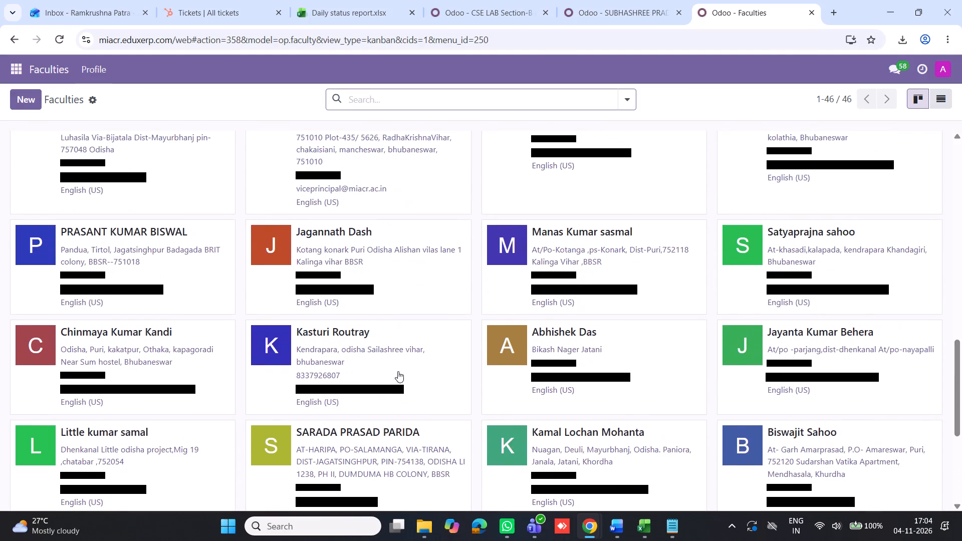
scroll(398, 371, up, 3)
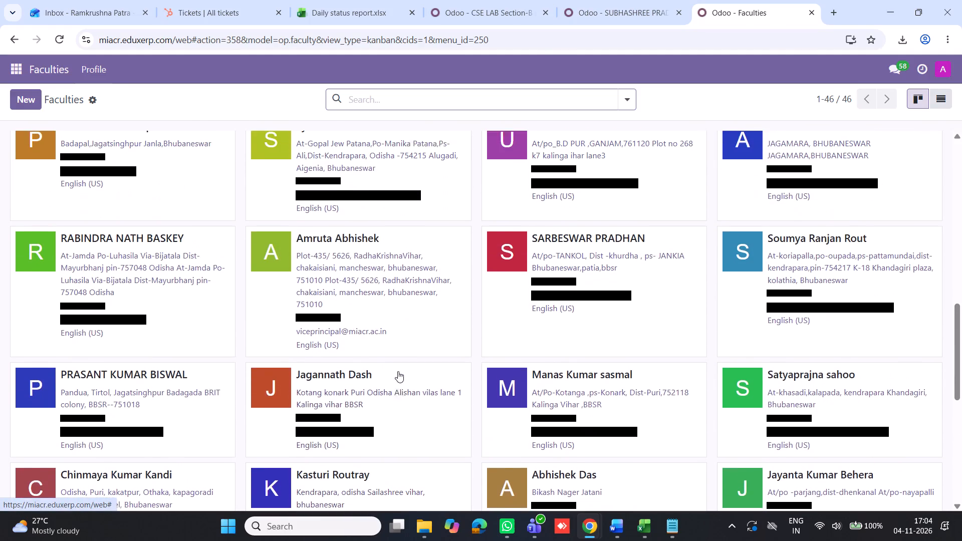
scroll(398, 371, up, 2)
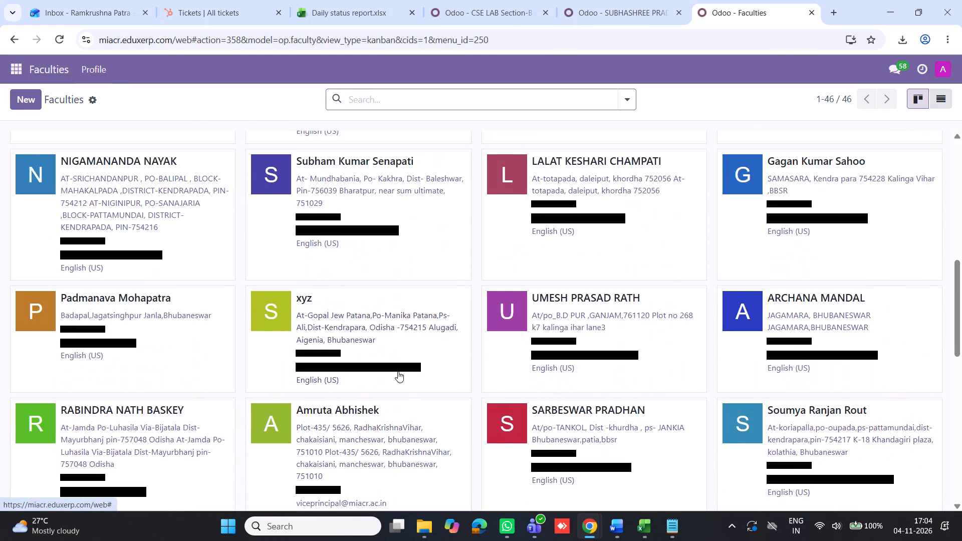
Search the Faculties directory by name for "subh" and "subha".
text(subh)
key(Return)
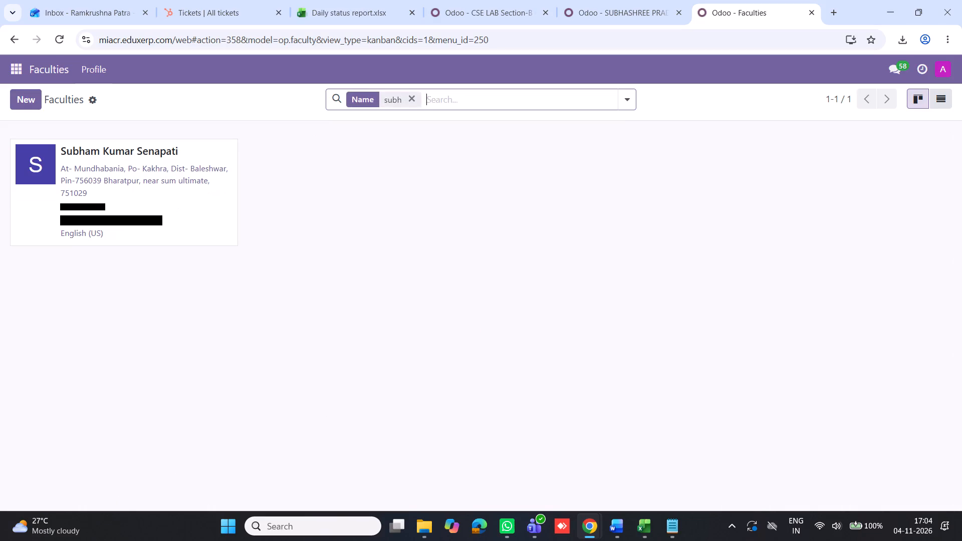
key(BackSpace)
key(BackSpace)
key(BackSpace)
text(subha)
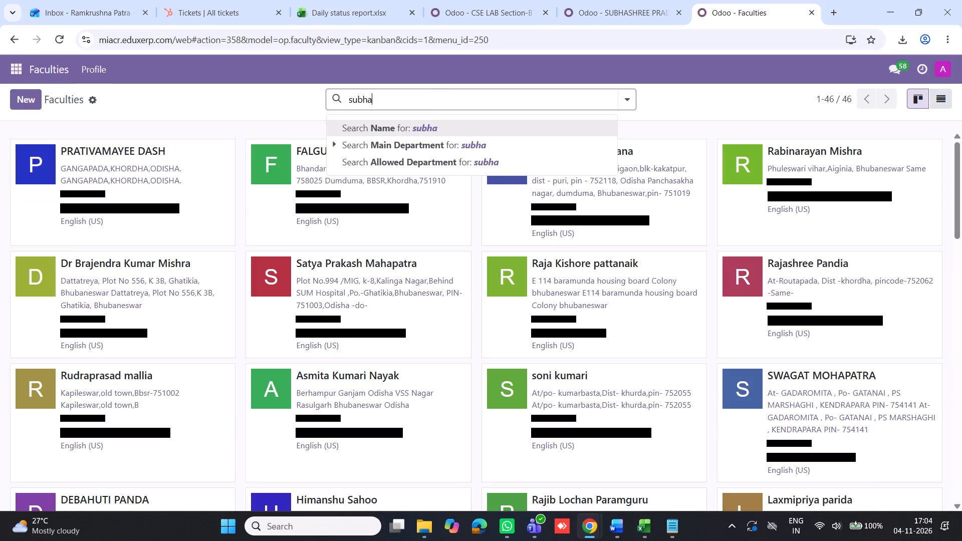
key(Return)
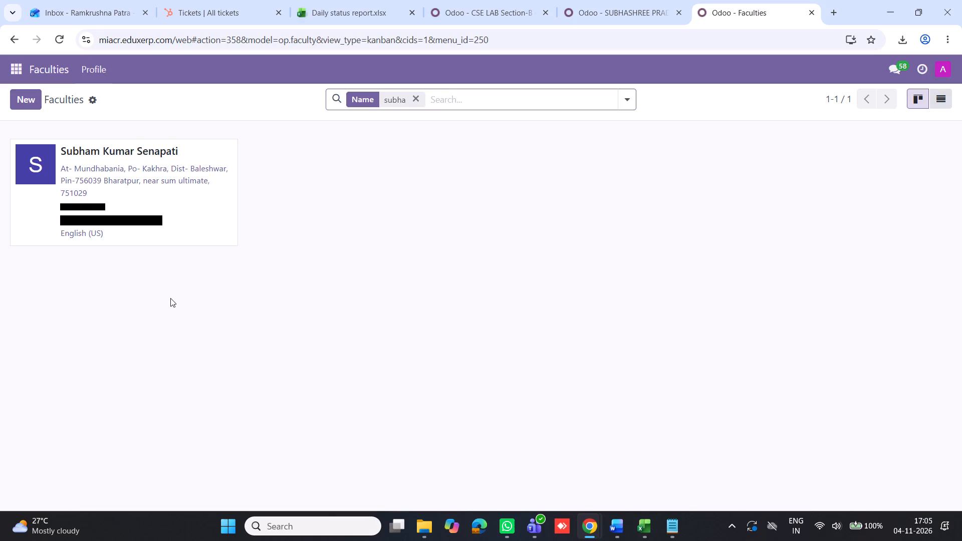
Clear the name filter, search the Faculties directory for "xyz", and open the xyz faculty record.
click(416, 100)
text(xyx)
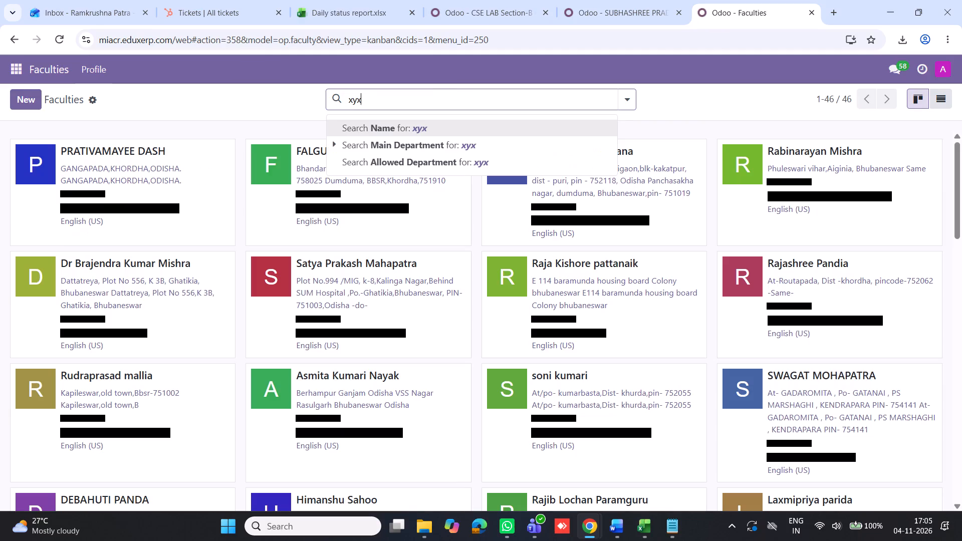
key(BackSpace)
key(z)
key(Return)
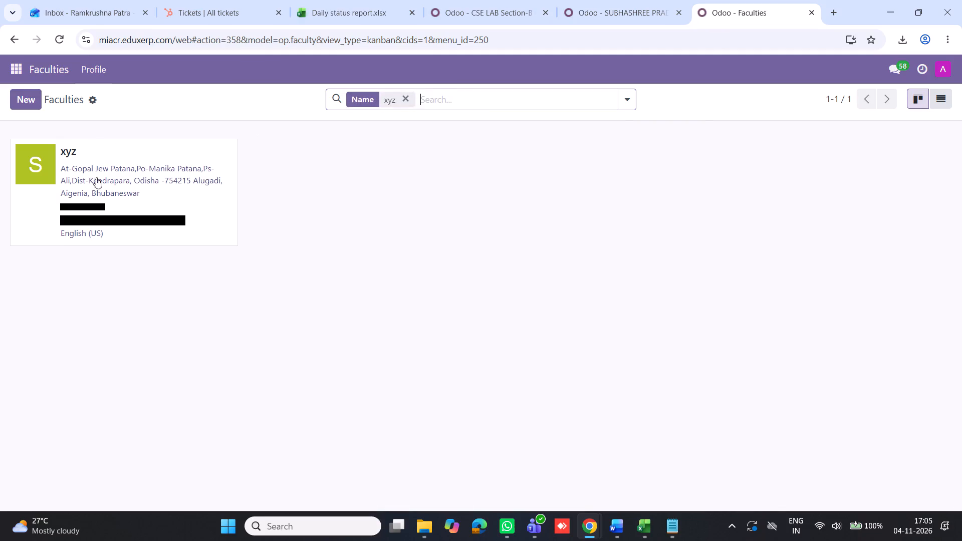
click(99, 197)
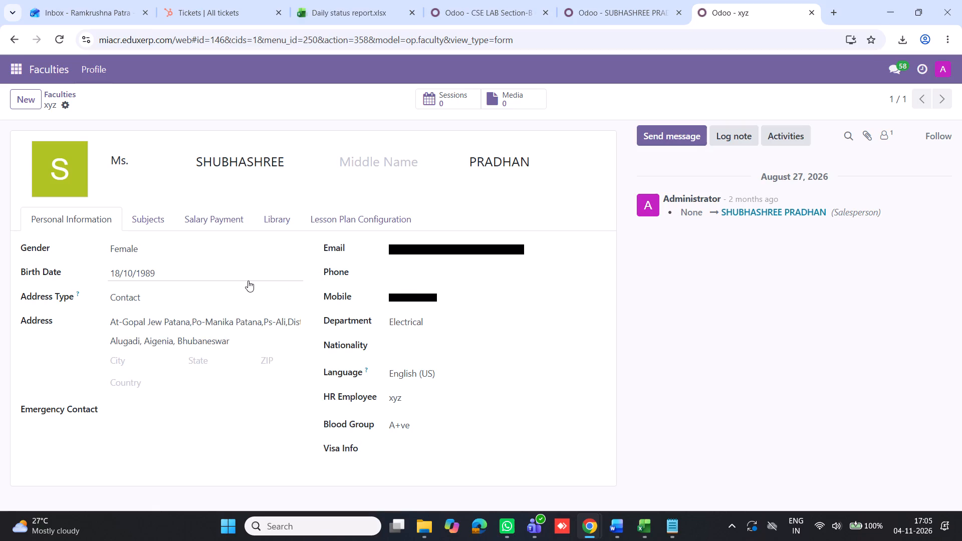
click(470, 0)
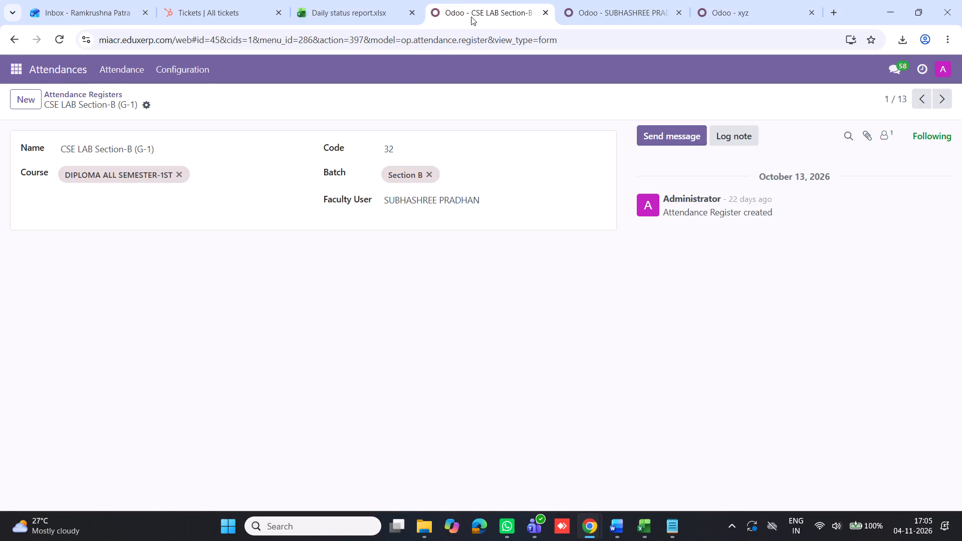
click(422, 204)
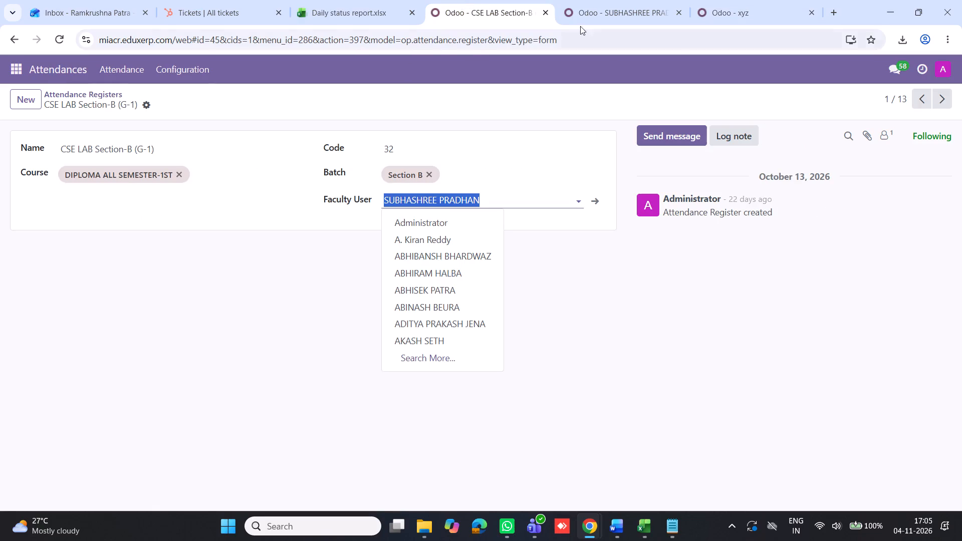
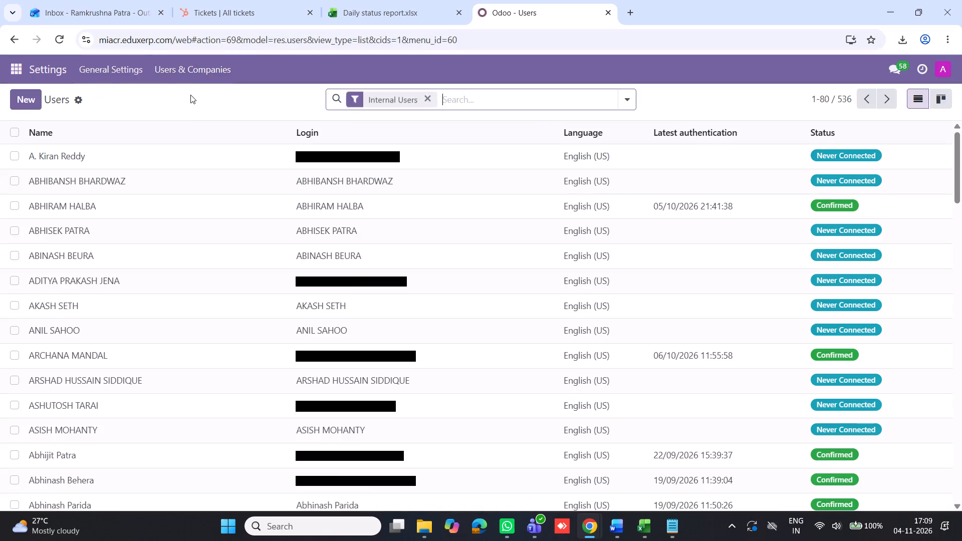
click(427, 97)
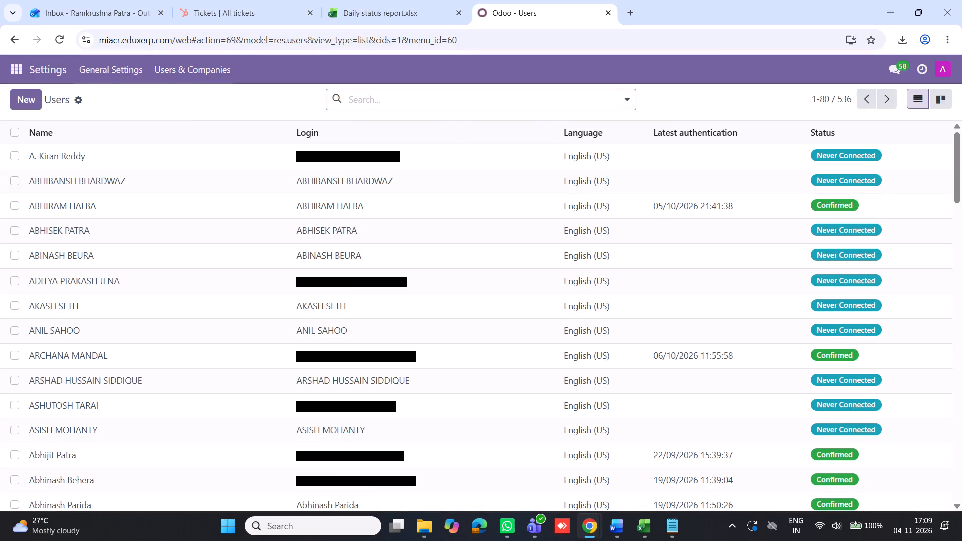
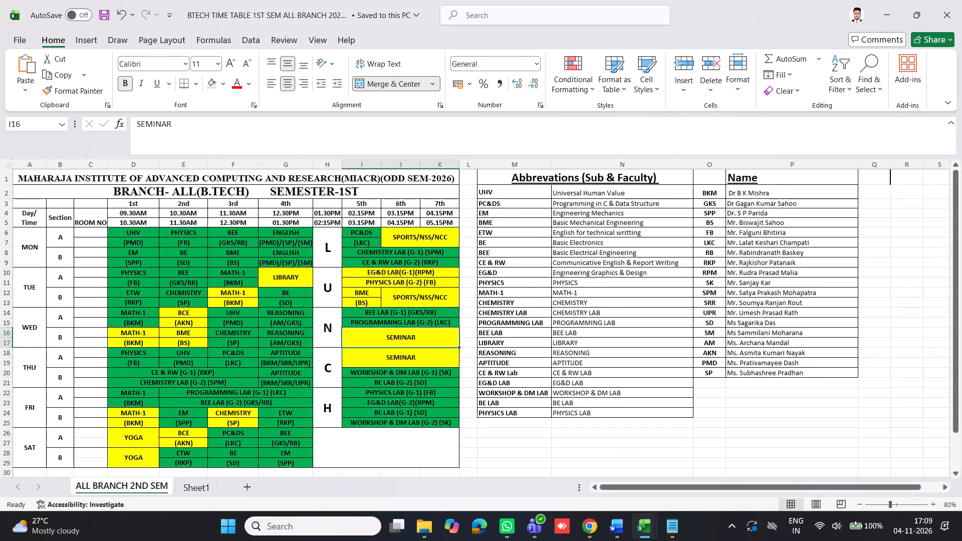
Switch to the Users list in Chrome and search it for misra and for braja, clearing each search.
key(alt+Tab)
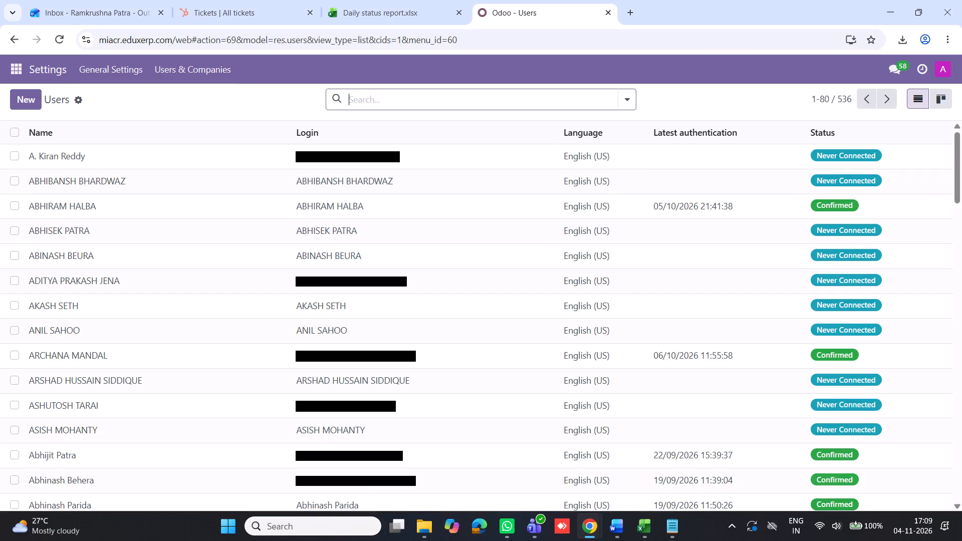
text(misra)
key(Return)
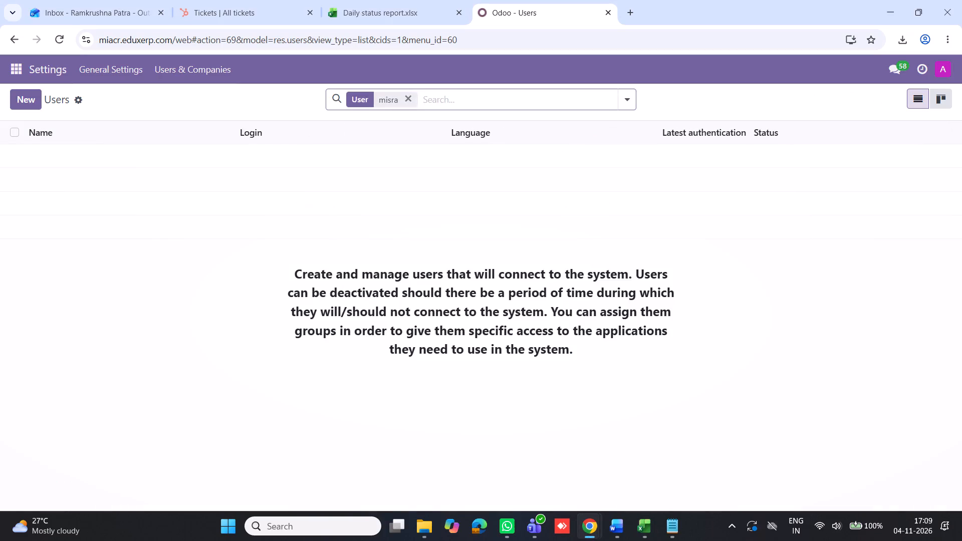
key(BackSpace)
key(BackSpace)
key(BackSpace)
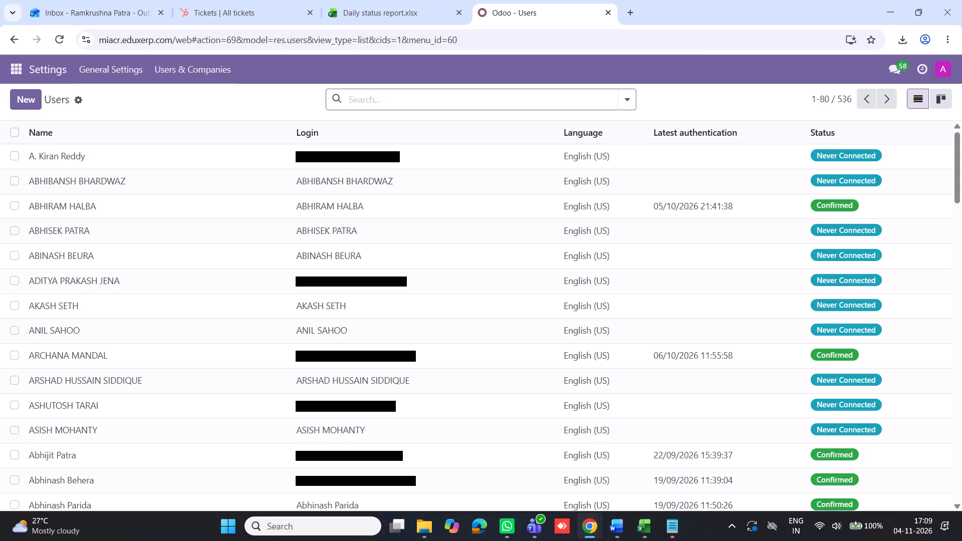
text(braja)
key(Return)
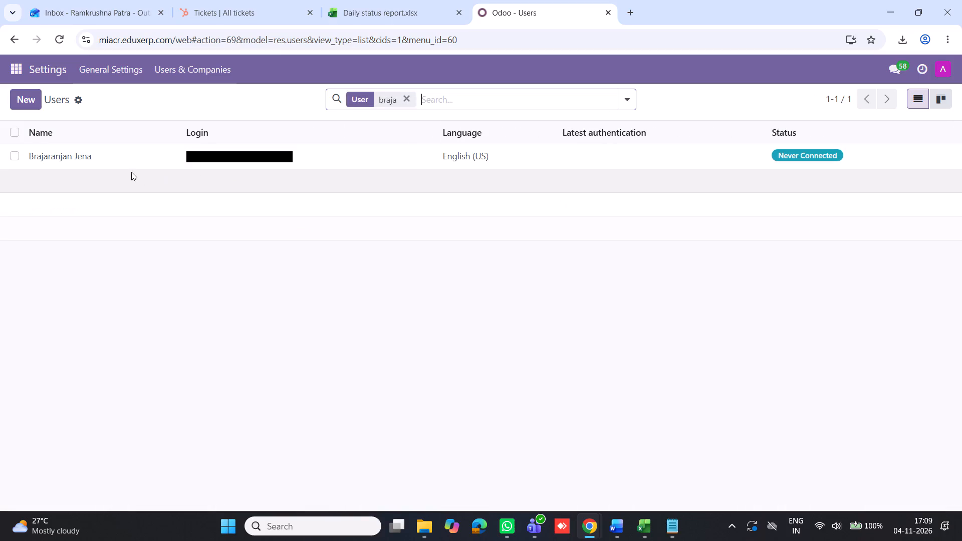
click(408, 100)
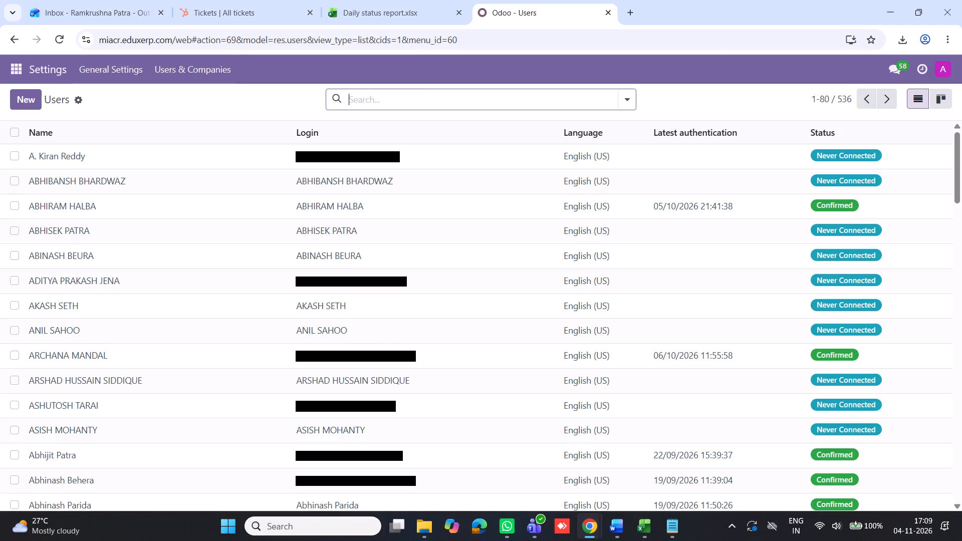
Check the BKM faculty name in the Excel timetable and in the Faculties list opened in a new tab, ending back on Users.
key(alt+Tab)
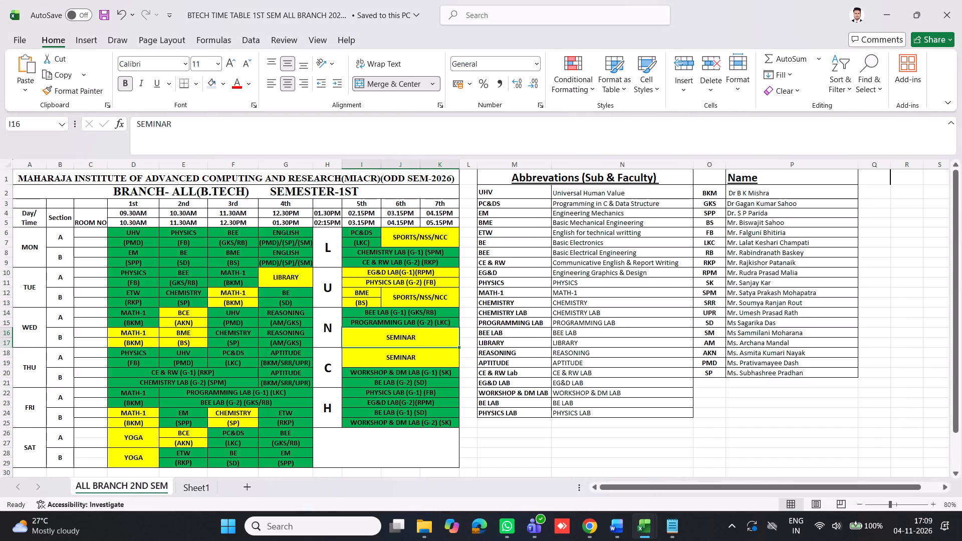
key(alt+Tab)
click(11, 73)
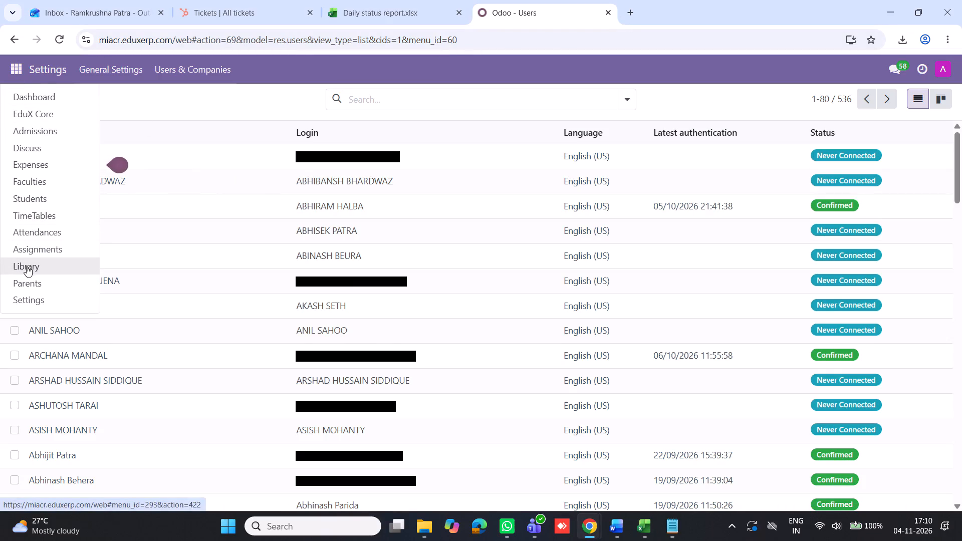
right_click(36, 178)
click(69, 193)
click(687, 2)
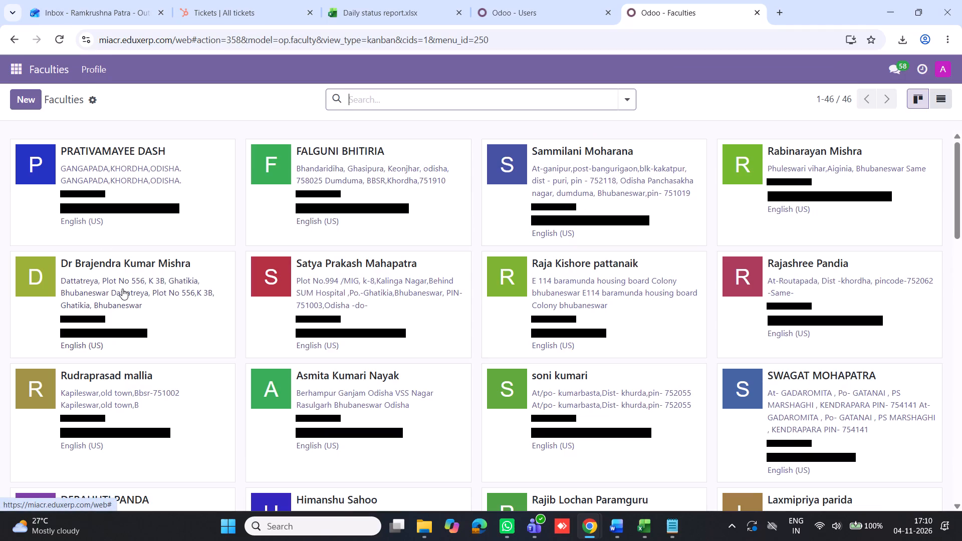
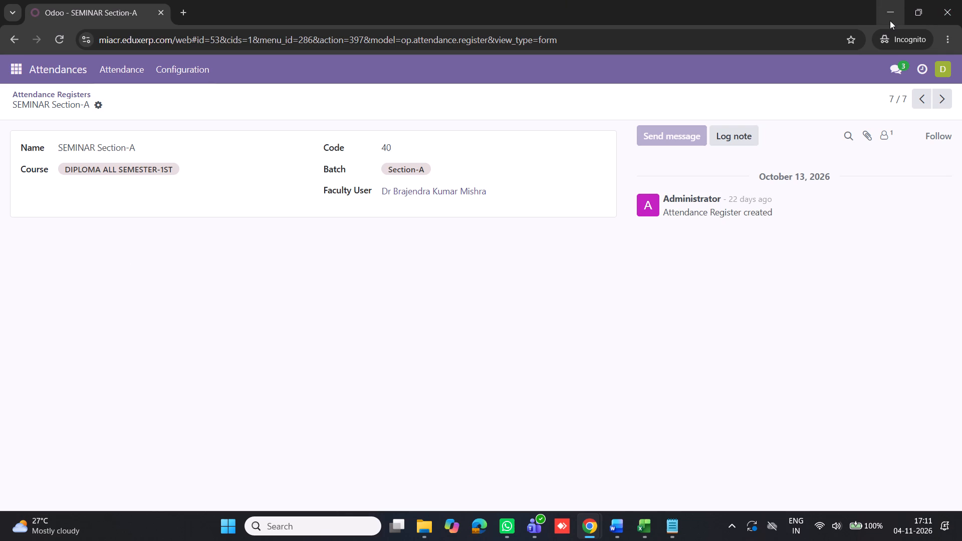
key(alt+Tab)
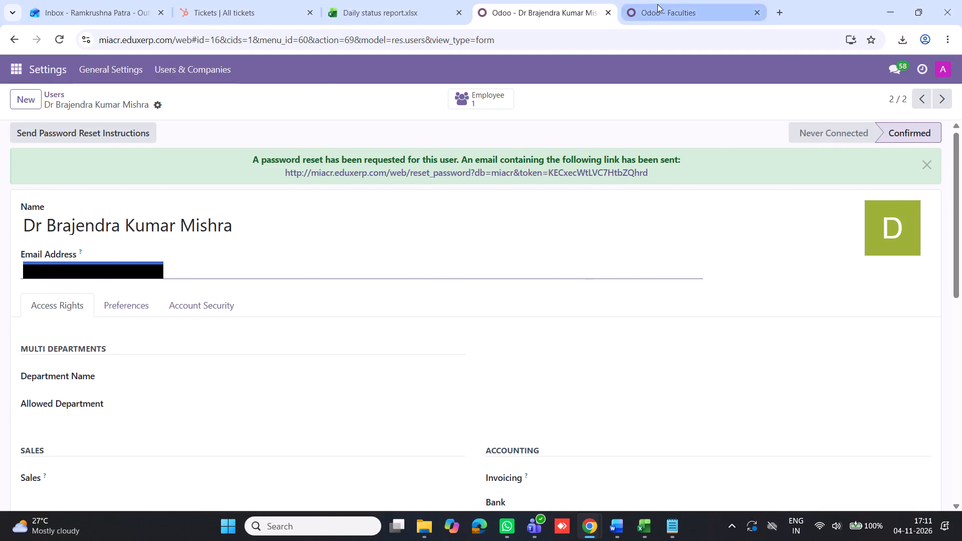
click(657, 4)
click(15, 72)
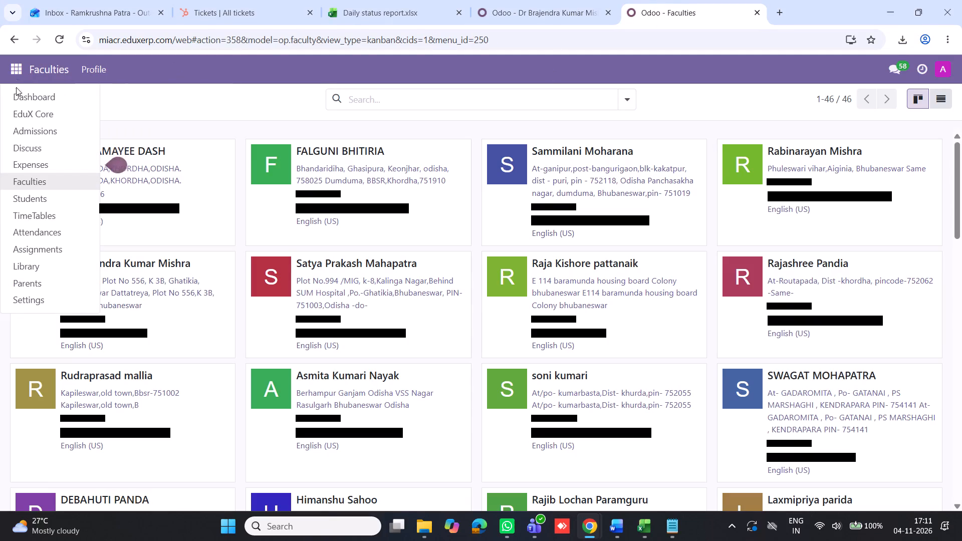
click(28, 233)
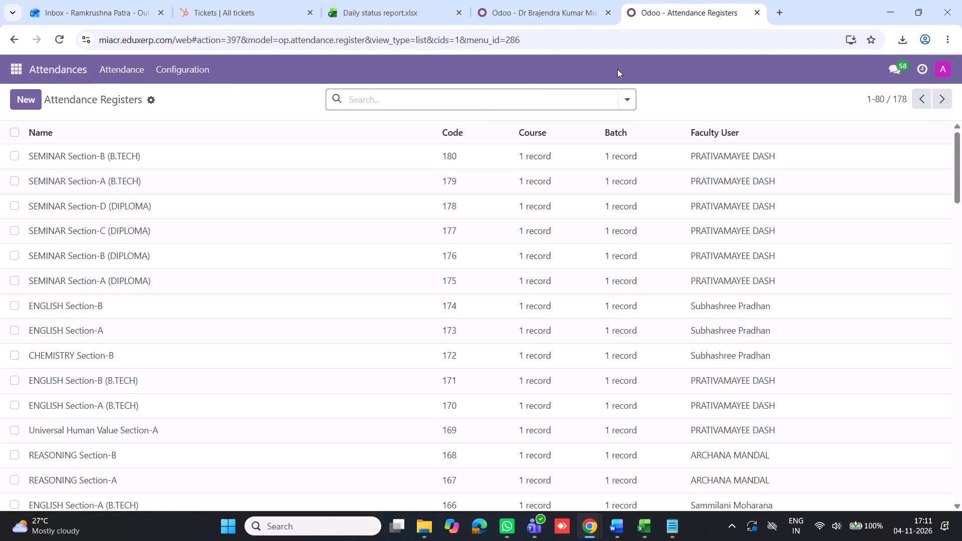
click(626, 100)
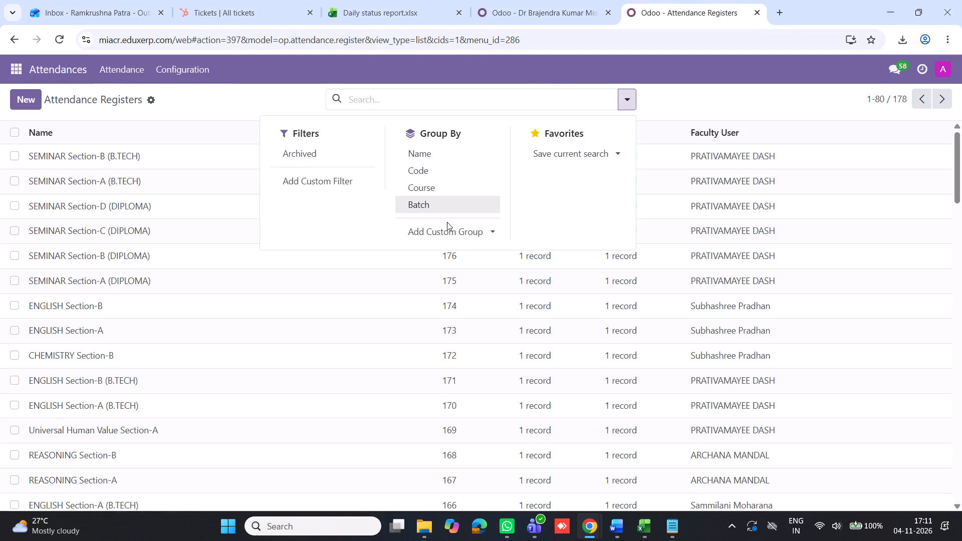
click(450, 235)
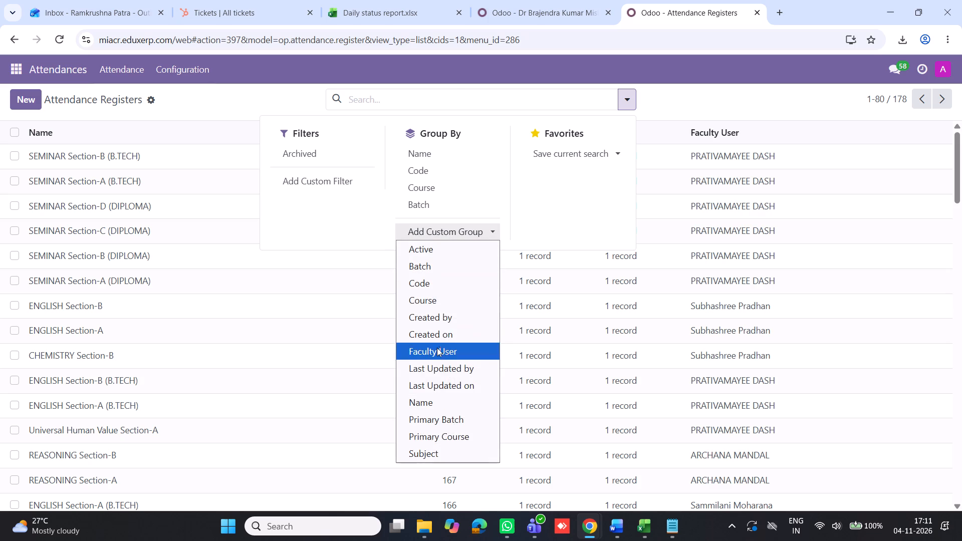
click(437, 351)
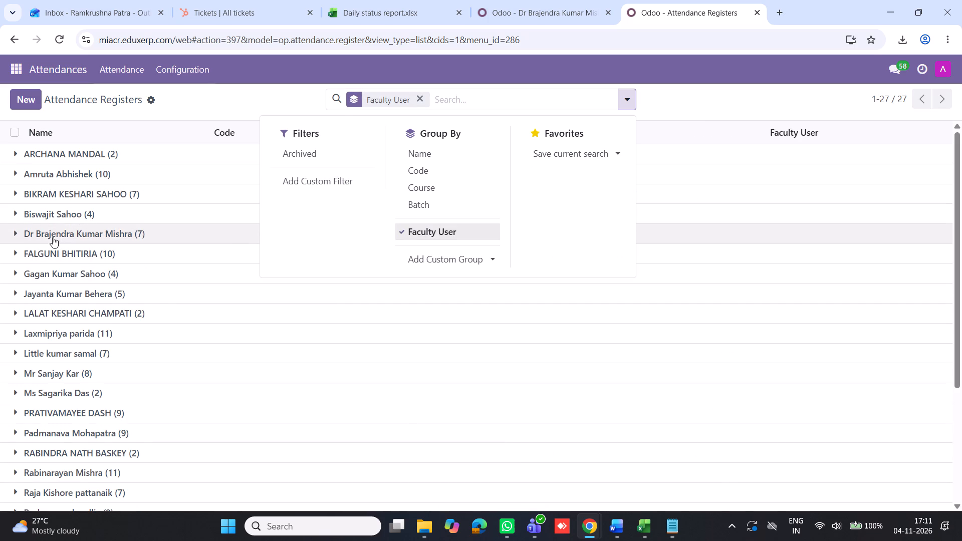
click(16, 231)
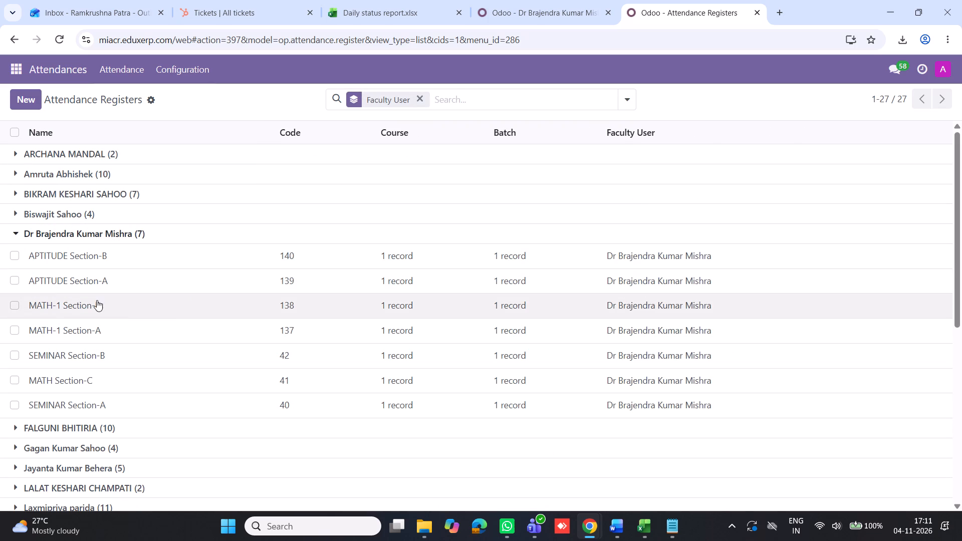
Rename the SEMINAR Section-A register with code 40 as SEMINAR Section-A (DIPLOMA), save it and return to the register list.
click(89, 402)
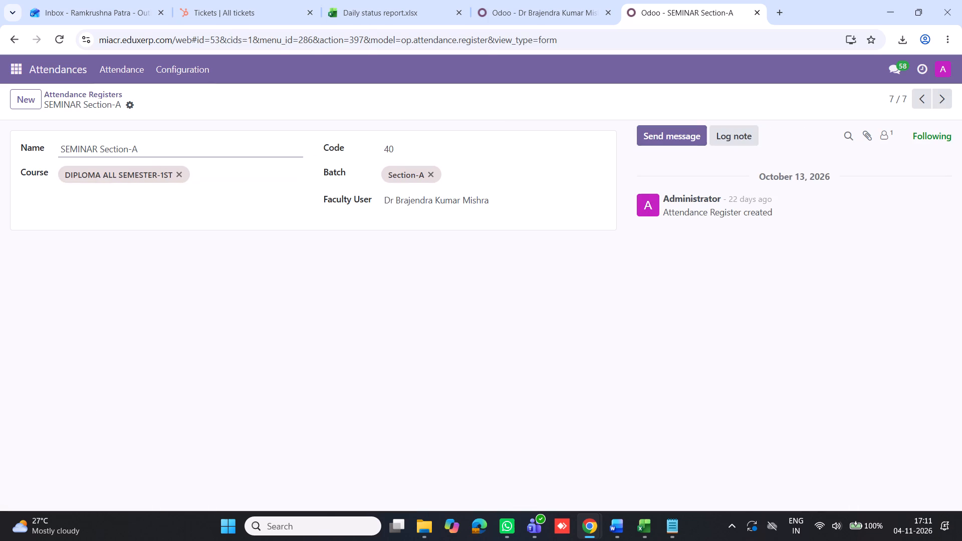
click(155, 148)
key(space)
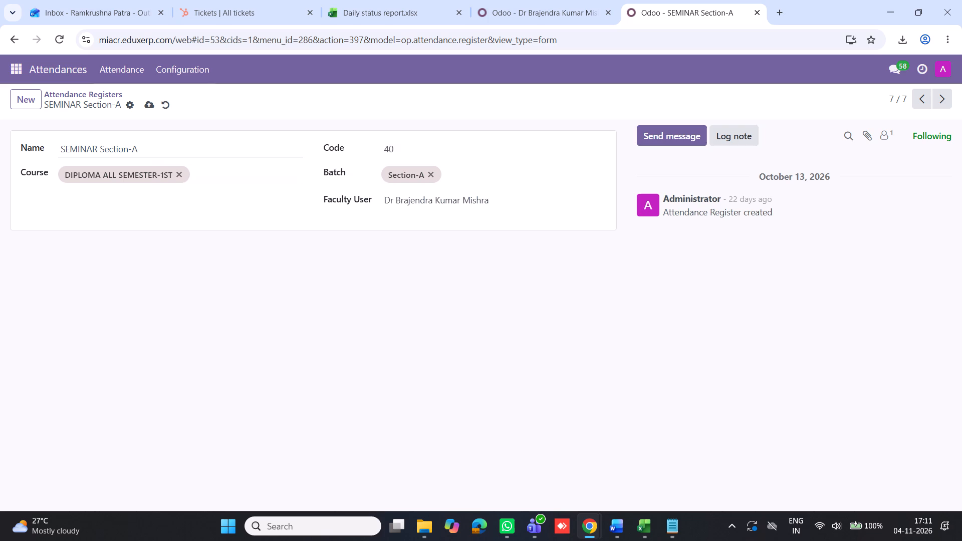
text(())
key(Left)
key(d)
text(IP)
text(LOMA)
click(148, 106)
click(106, 93)
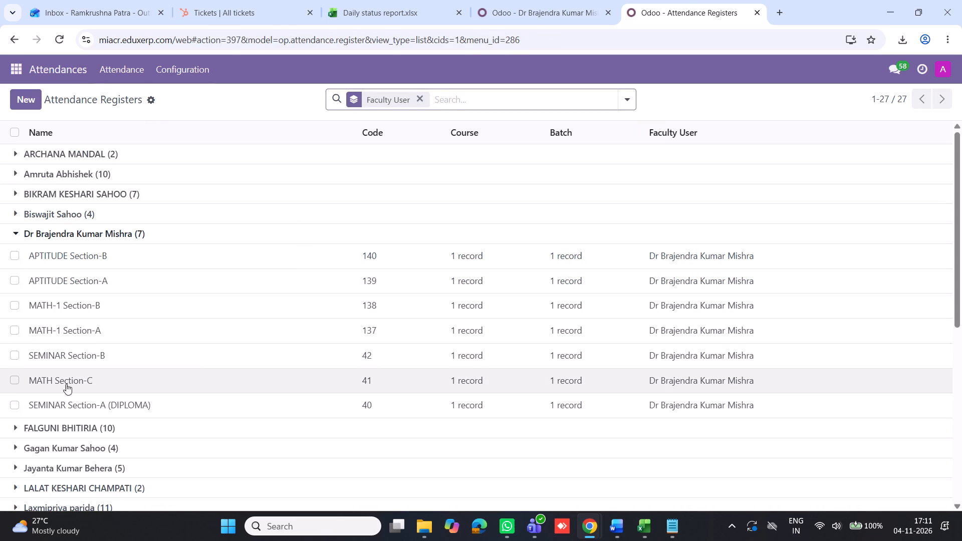
Rename the MATH Section-C register with code 41 as MATH Section-C (DIPLOMA), save it and return to the register list.
click(66, 381)
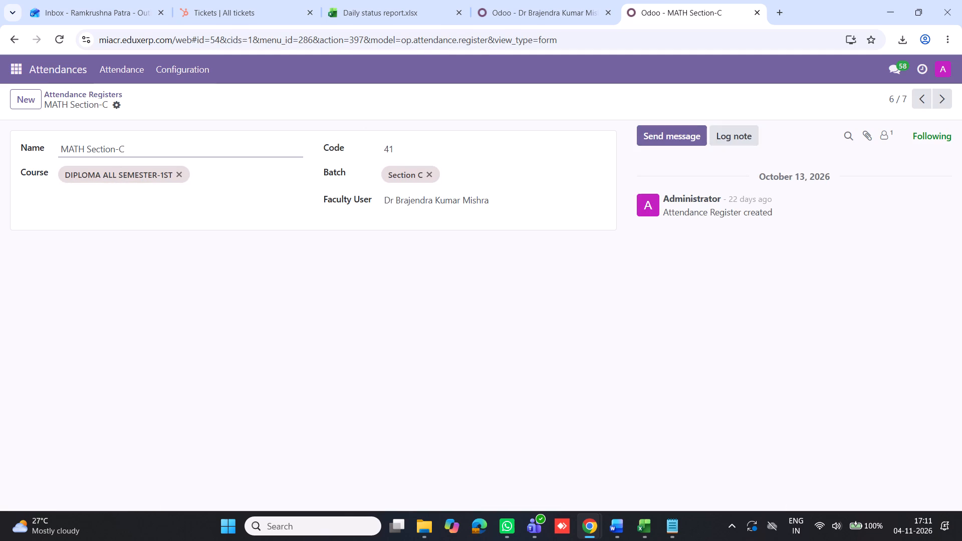
click(136, 146)
key(space)
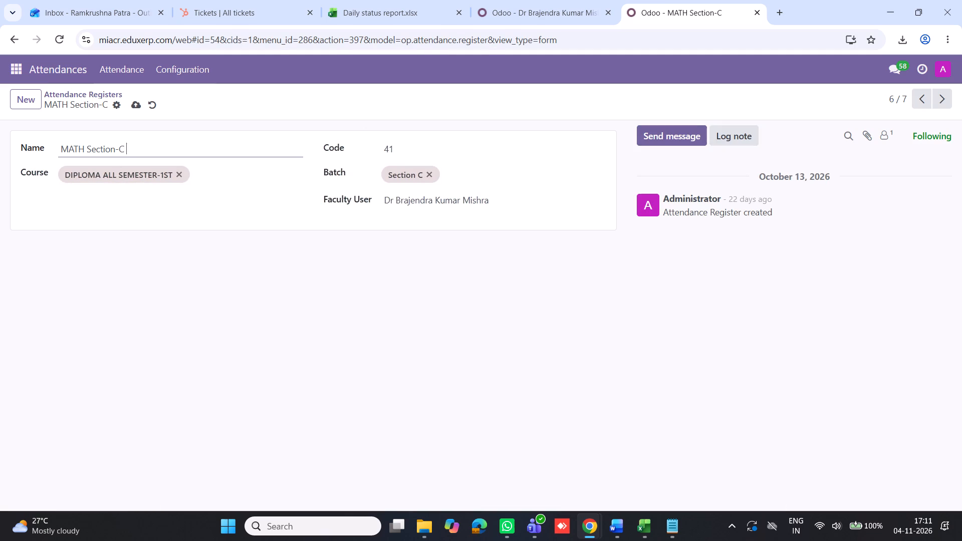
text(())
key(Left)
key(d)
text(IPLOMA)
click(135, 103)
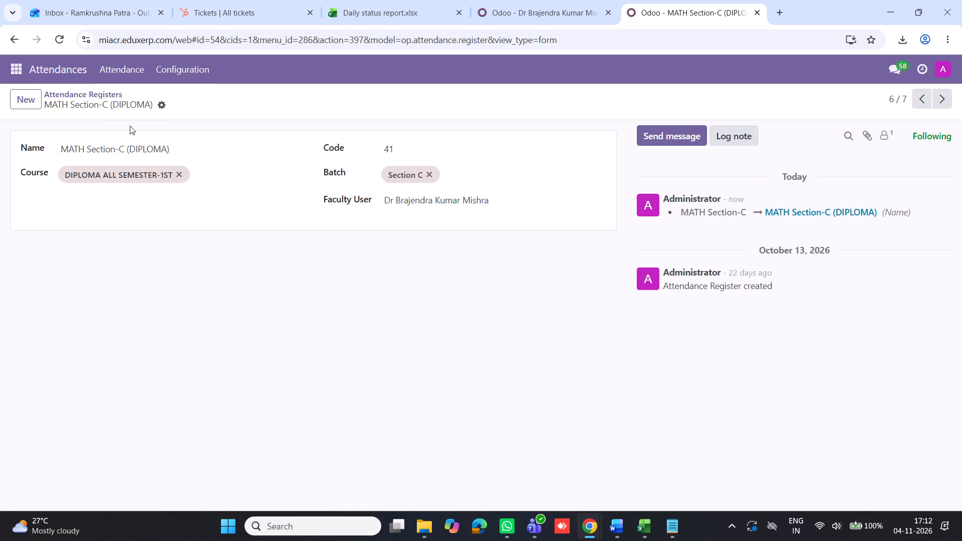
click(107, 93)
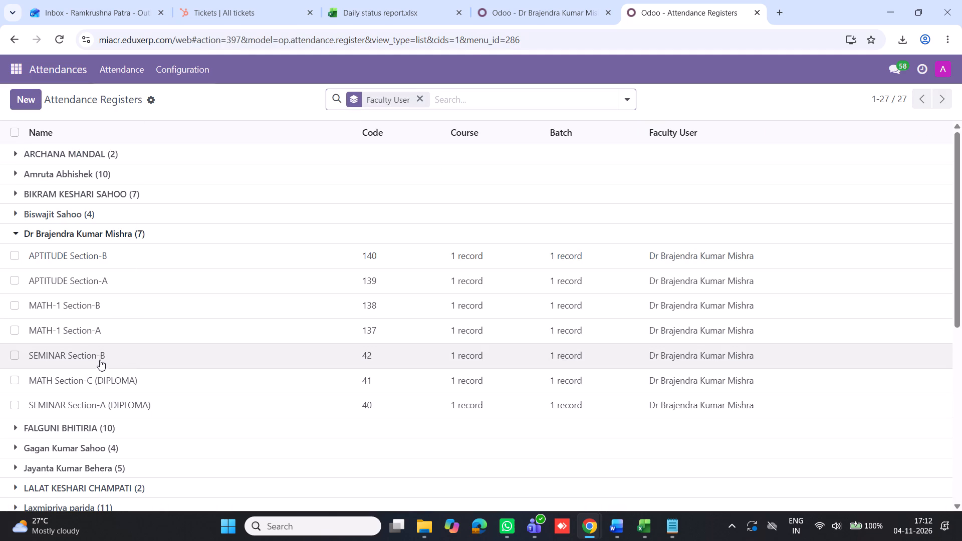
Rename the SEMINAR Section-B register with code 42 as SEMINAR Section-B (DIPLOMA), save it and return to the register list.
click(92, 357)
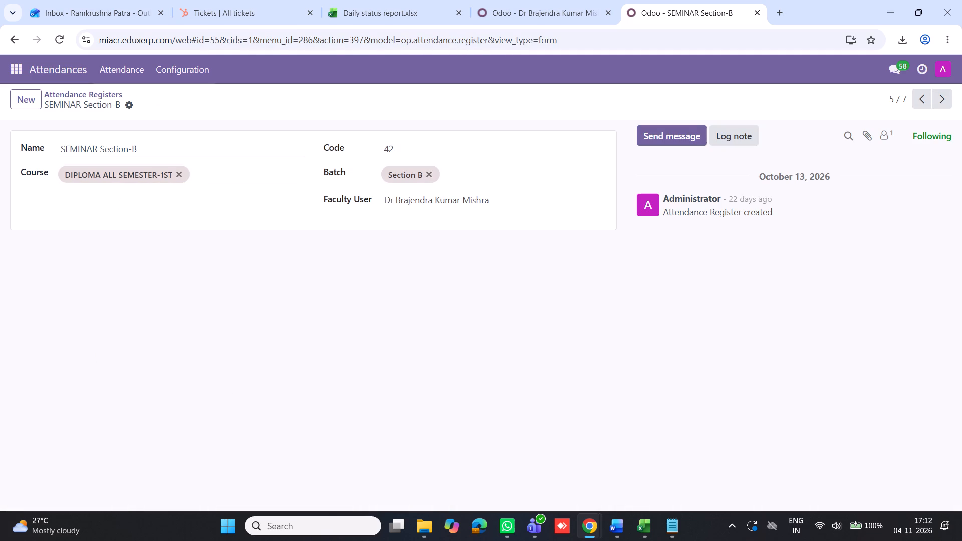
click(142, 146)
key(space)
text(())
key(Left)
key(d)
text(IPLOMA)
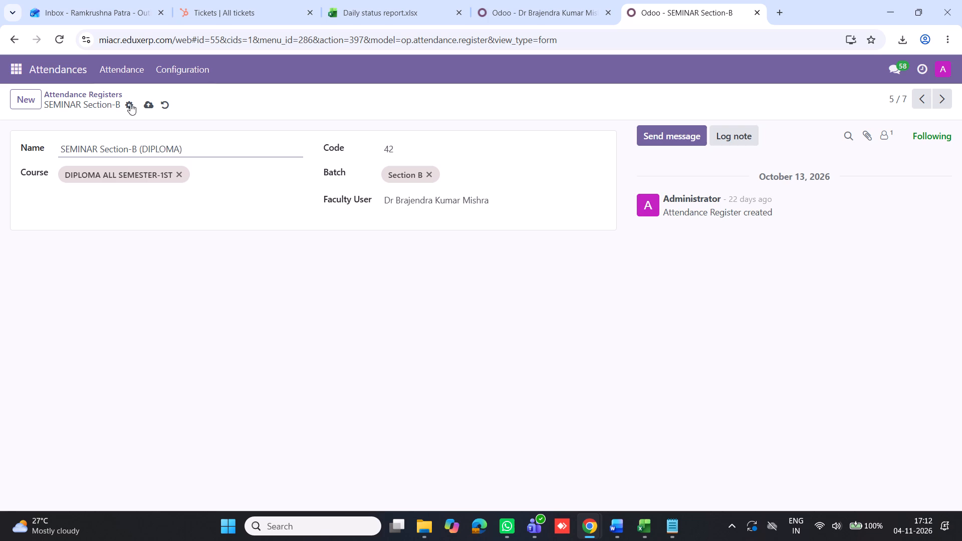
click(151, 104)
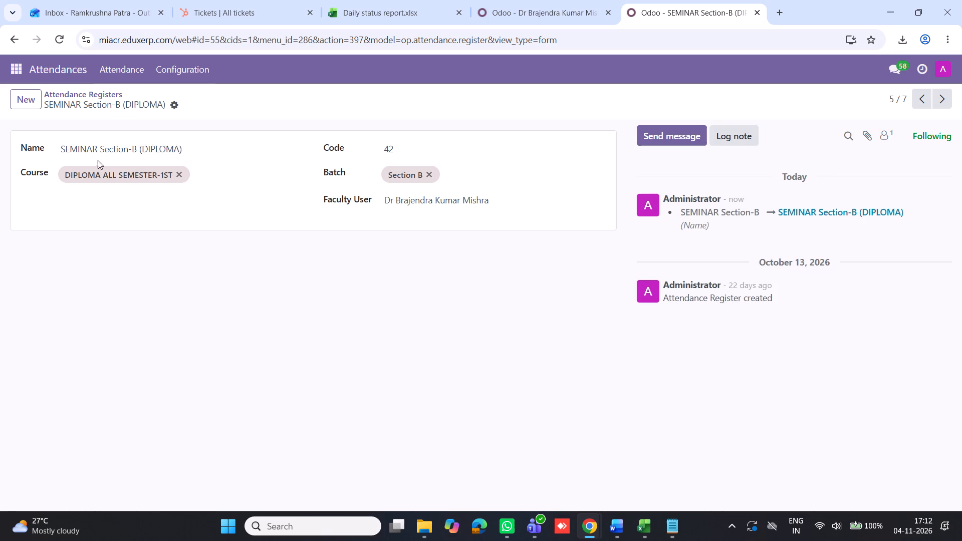
click(106, 94)
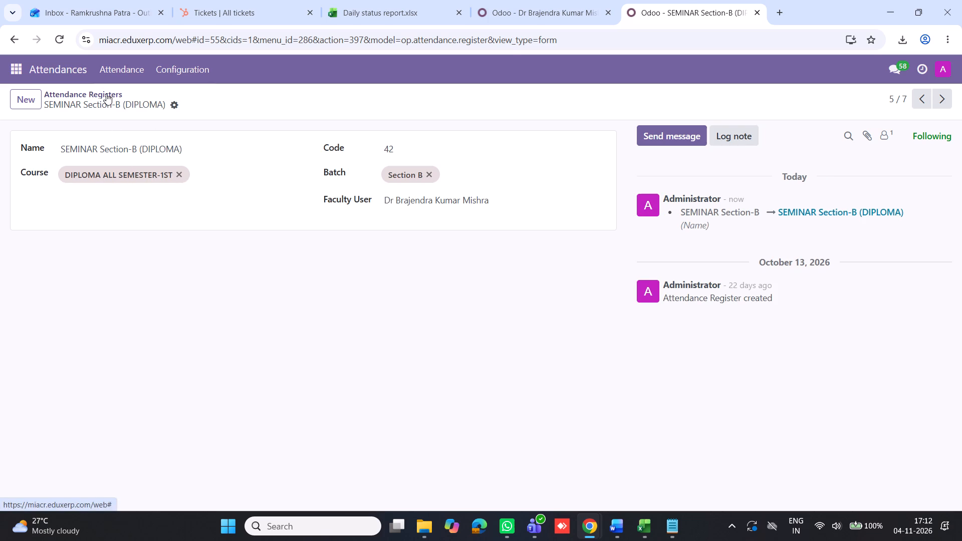
Rename the MATH-1 Section-A register with code 137 as MATH-1 Section-A (BTECH), save it and return to the register list.
click(83, 330)
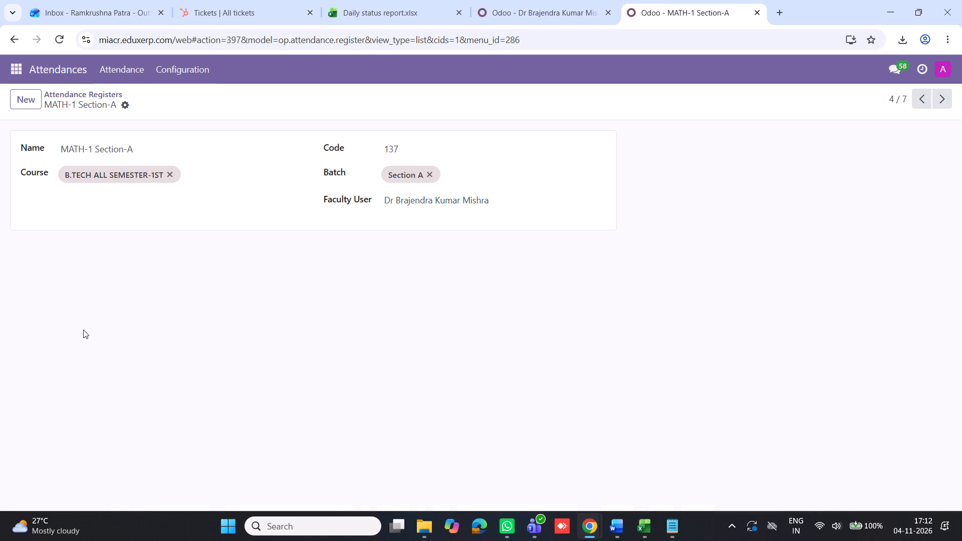
click(138, 149)
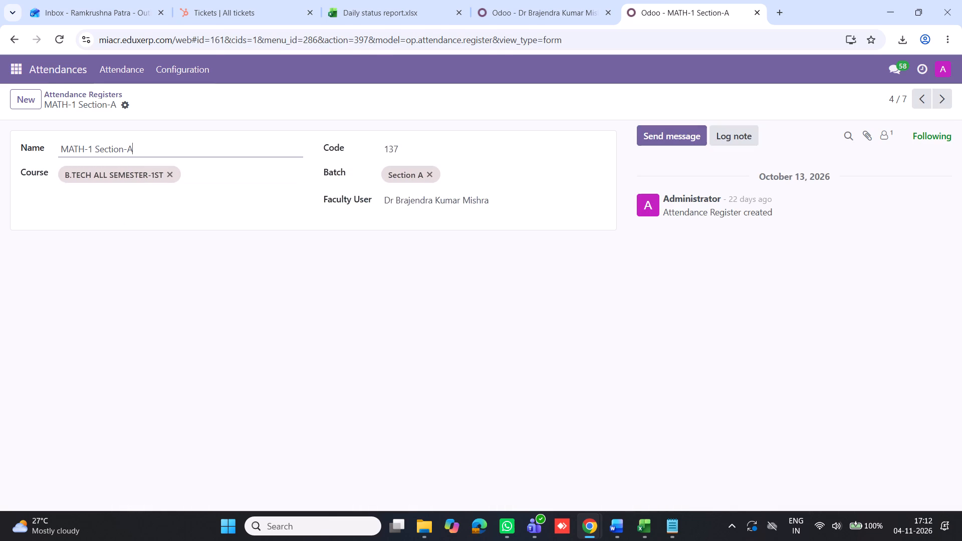
key(space)
text(())
key(Left)
key(m)
key(BackSpace)
key(b)
key(t)
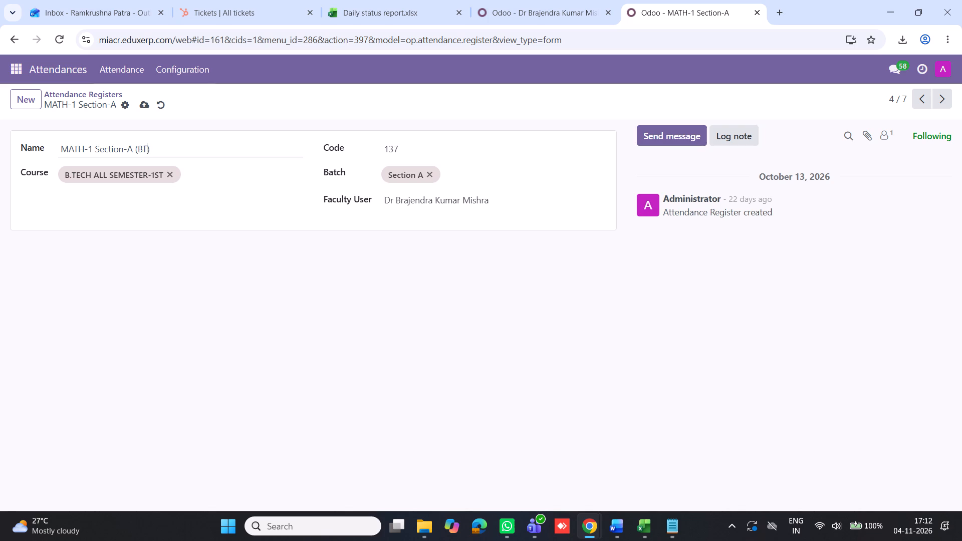
text(ECH)
click(143, 103)
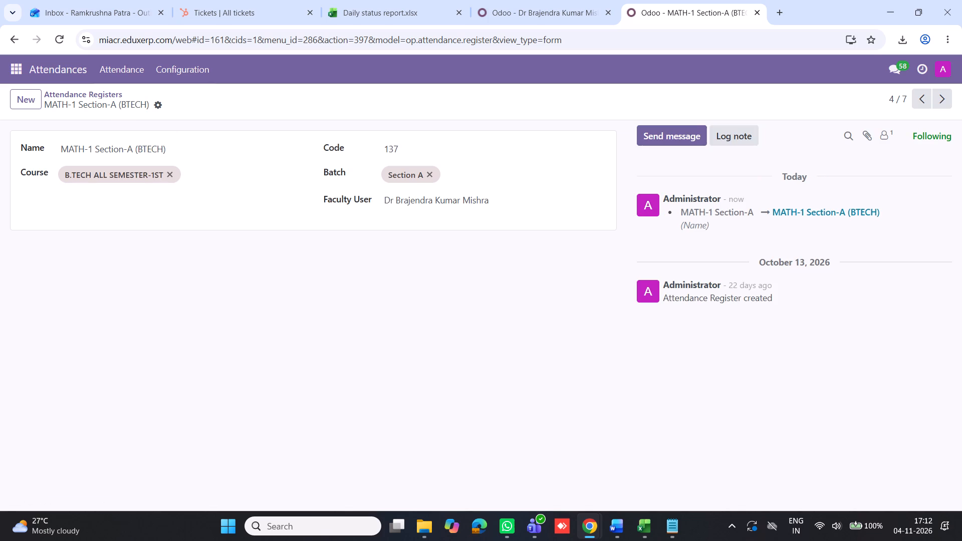
click(110, 95)
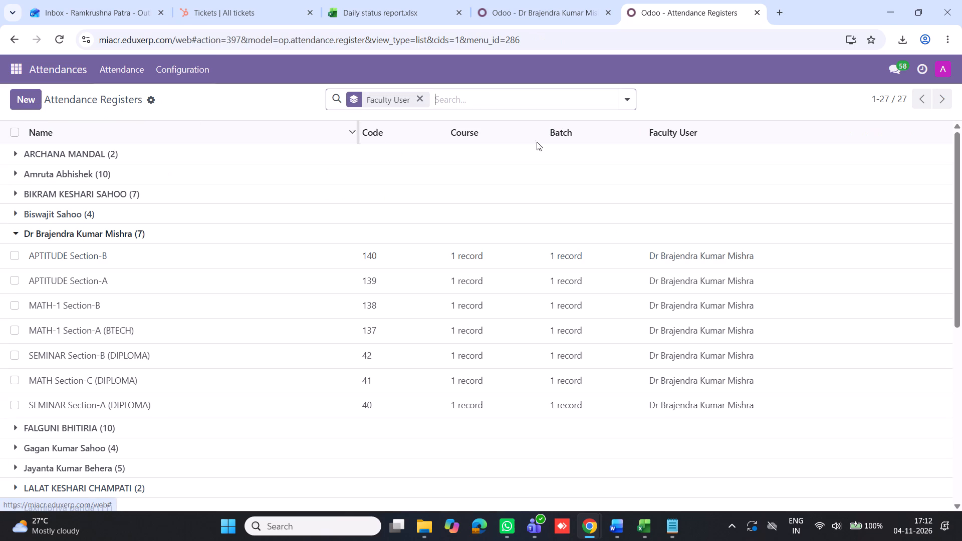
Rename the MATH-1 Section-B register with code 138 as MATH-1 Section-B (B.TECH), save it and return to the register list.
click(87, 308)
click(146, 146)
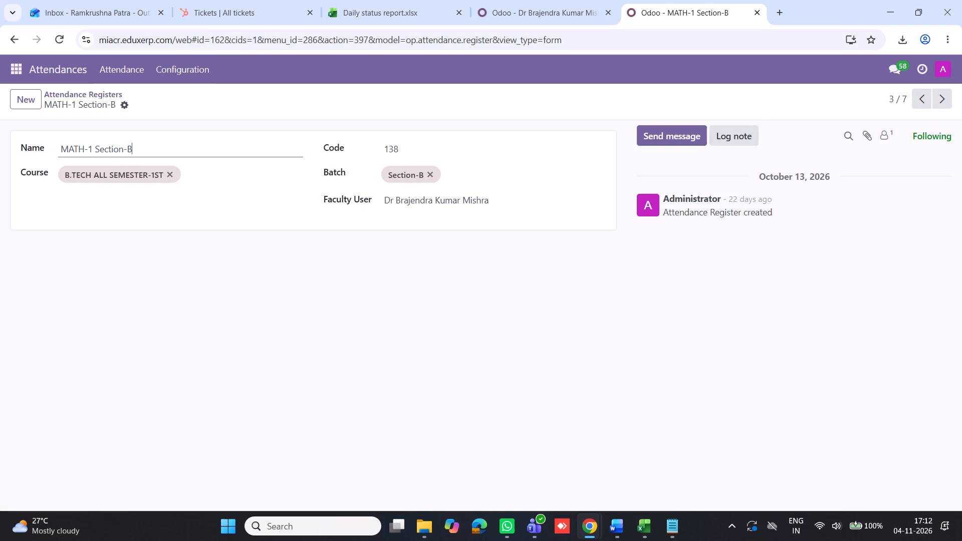
key(space)
text(())
key(shift+Left)
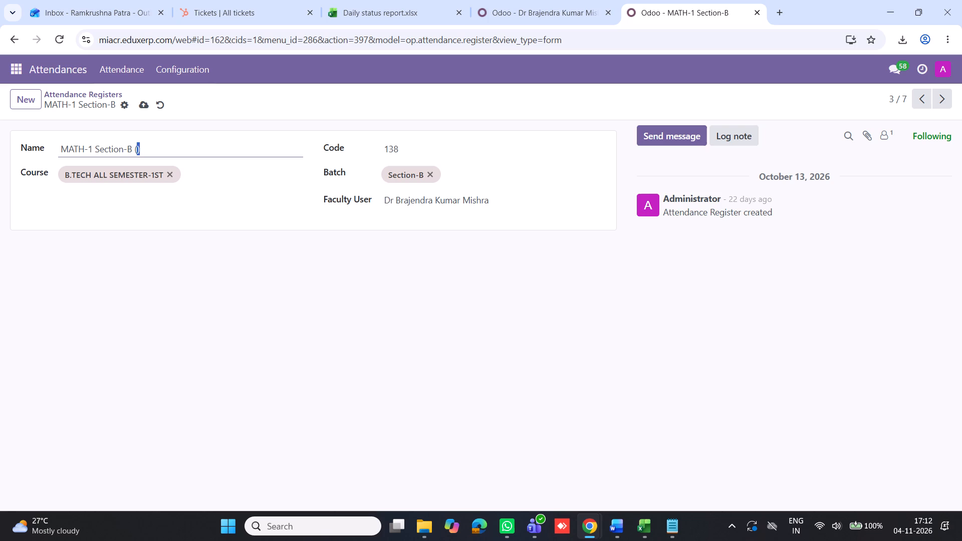
key(Right)
key(Left)
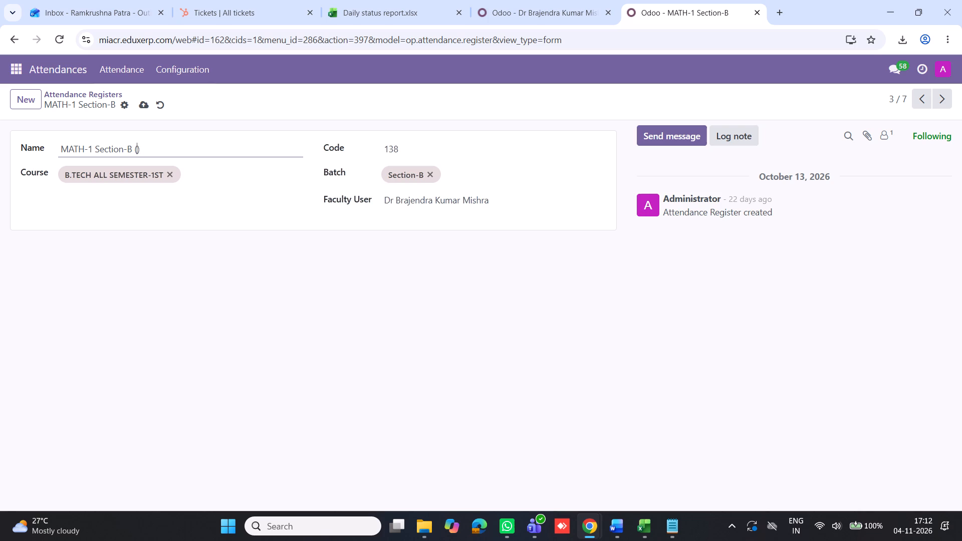
key(b)
text(.T)
text(ECJ)
key(BackSpace)
key(h)
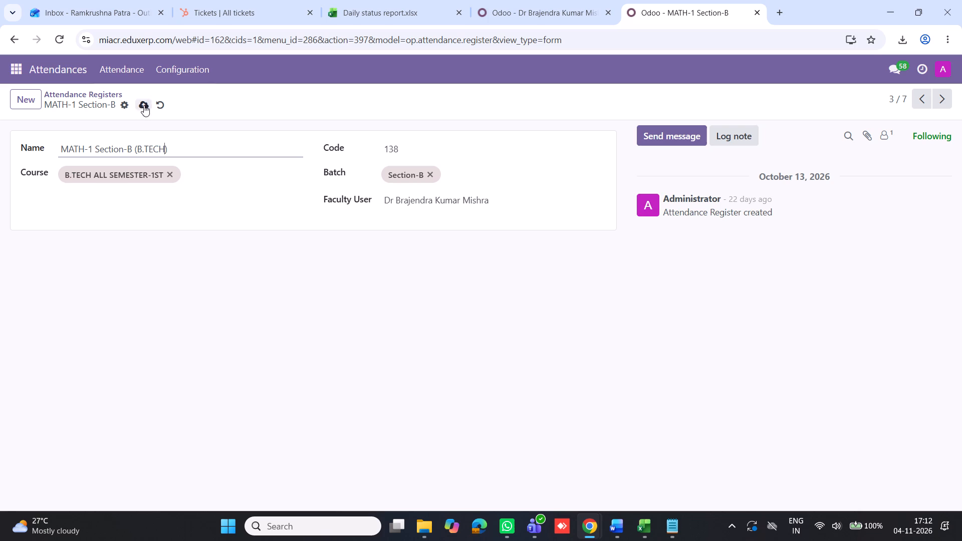
click(144, 105)
click(110, 93)
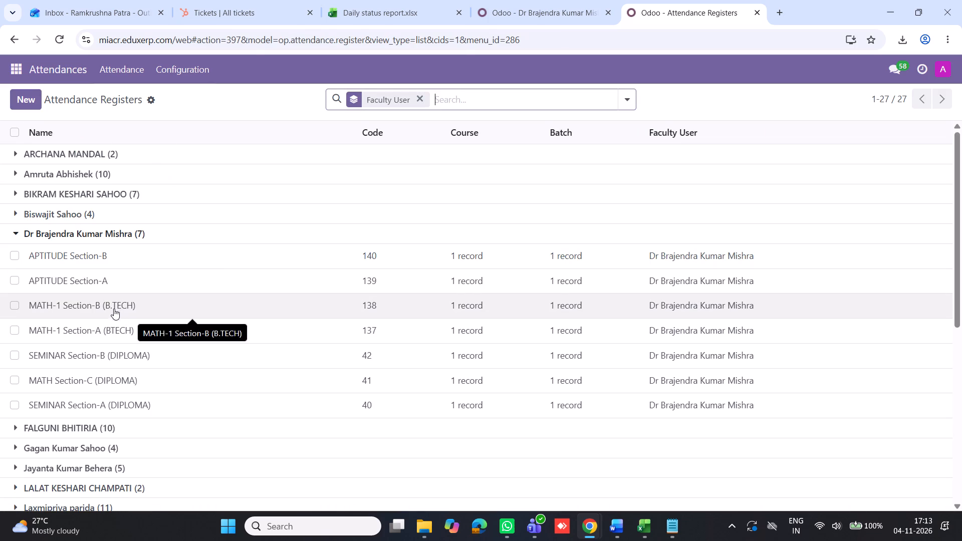
Rename the MATH-1 Section-A register with code 137 as MATH-1 Section-A (B.TECH), save it and return to the register list.
click(119, 331)
click(144, 149)
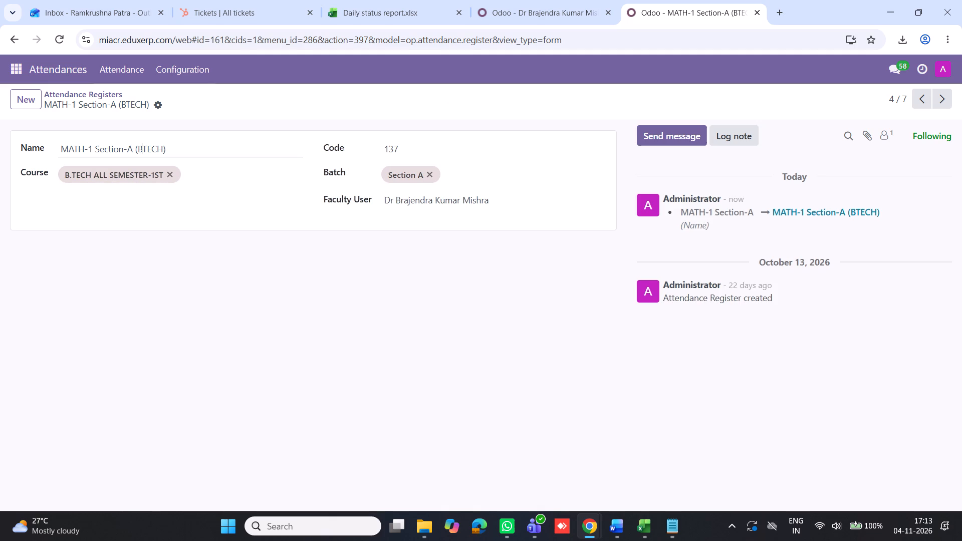
key(period)
click(177, 103)
click(74, 93)
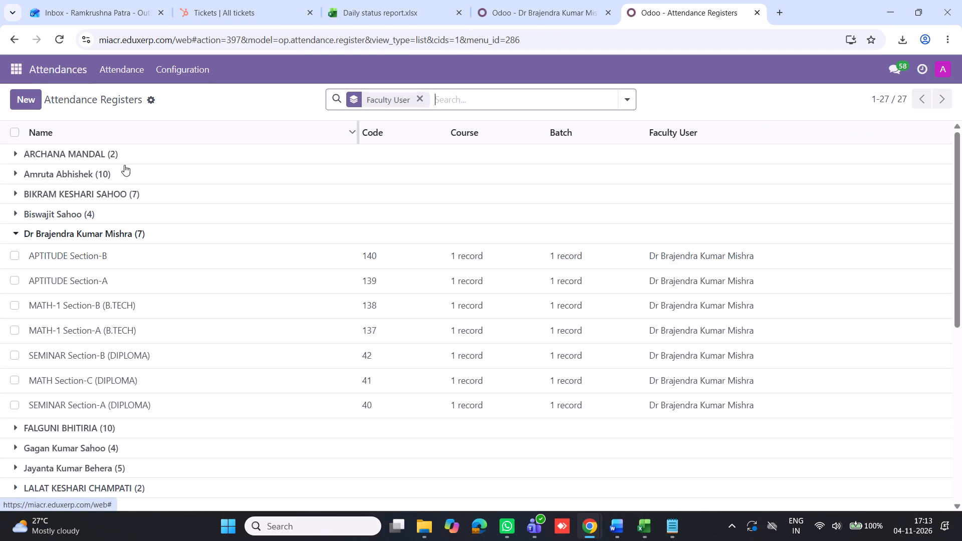
Rename the APTITUDE Section-A register with code 139 as APTITUDE Section-A (B.TECH), save it and return to the register list.
click(72, 284)
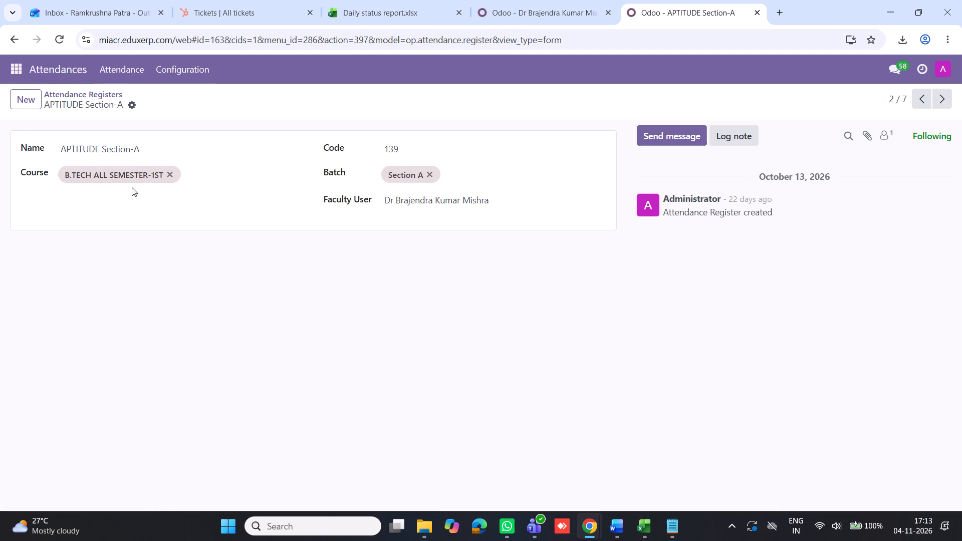
click(144, 148)
key(space)
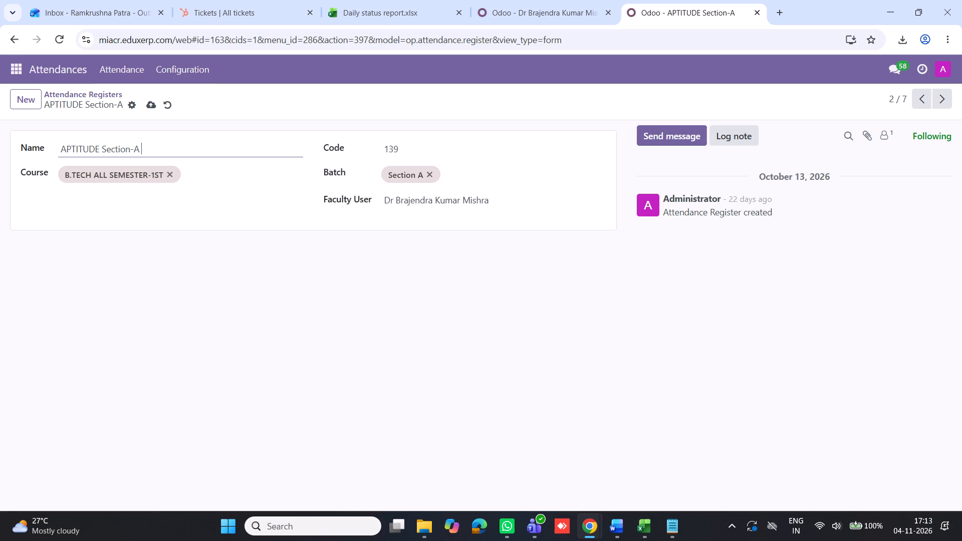
text(())
key(Left)
key(b)
text(.T)
text(ECH)
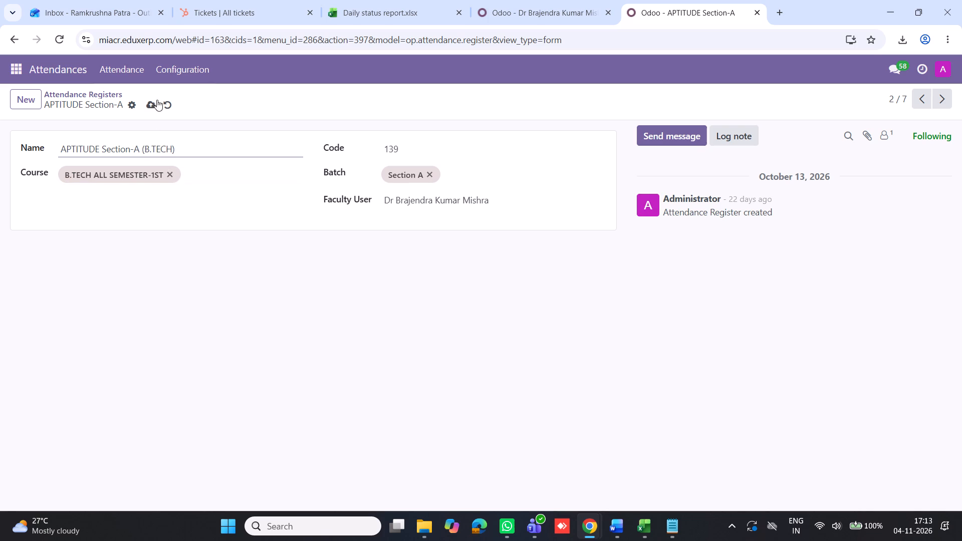
click(152, 103)
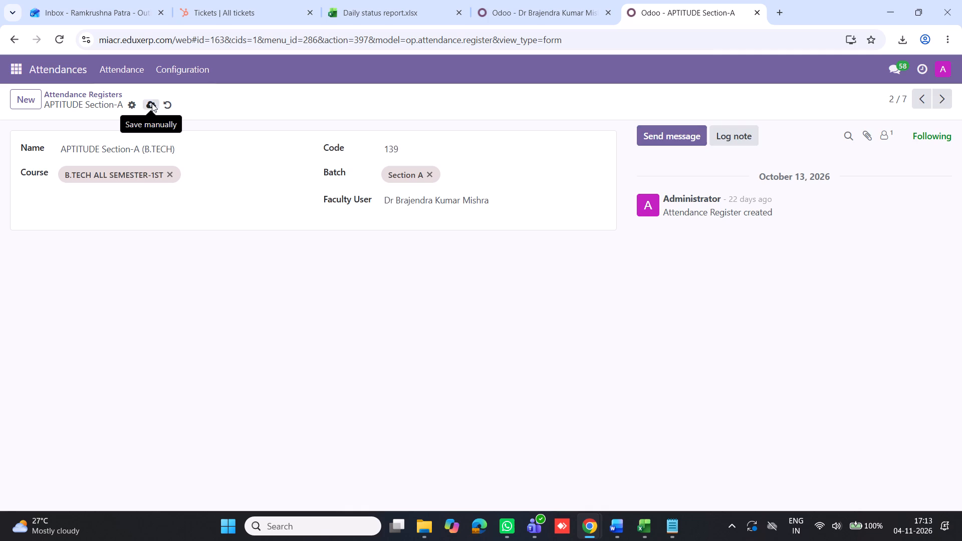
click(100, 96)
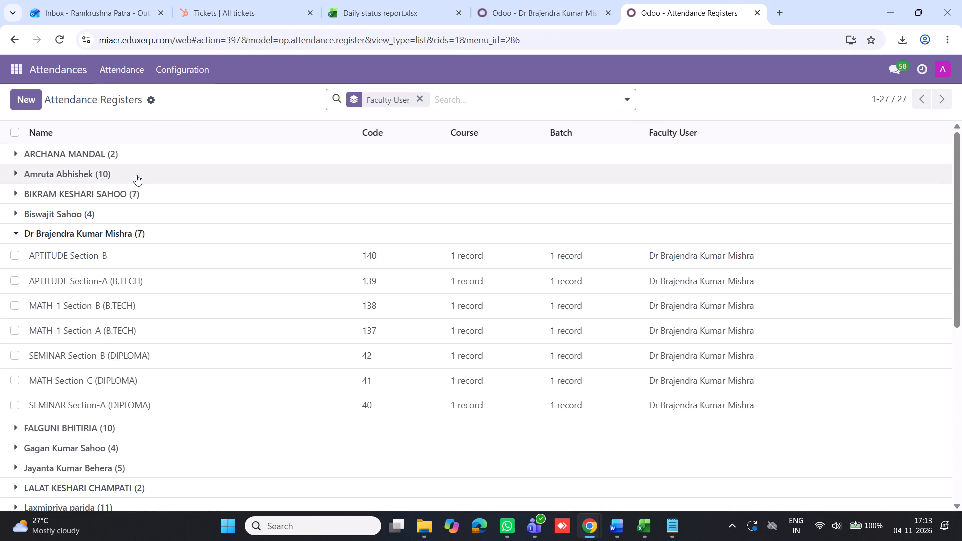
Rename the APTITUDE Section-B register with code 140 as APTITUDE Section-B (B.TECH) and save it.
click(90, 254)
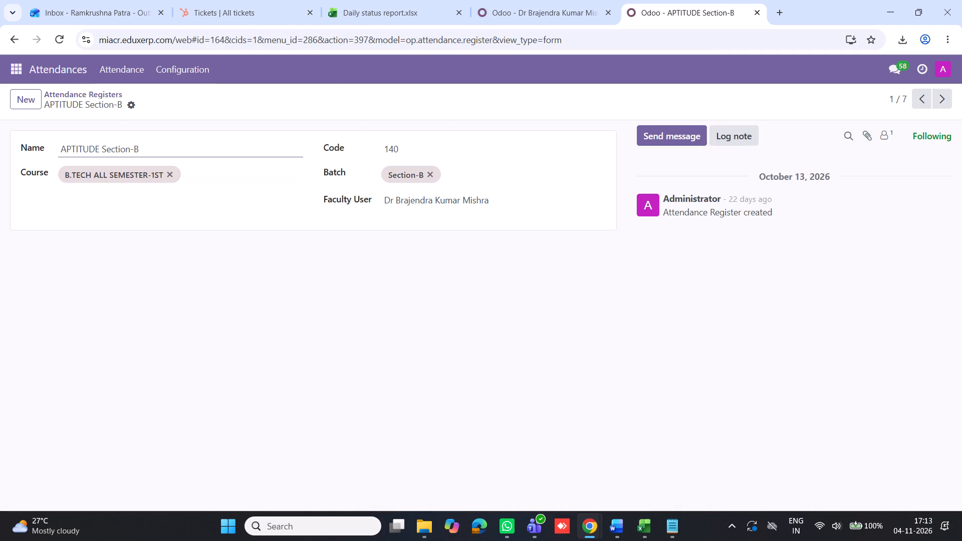
click(150, 149)
key(space)
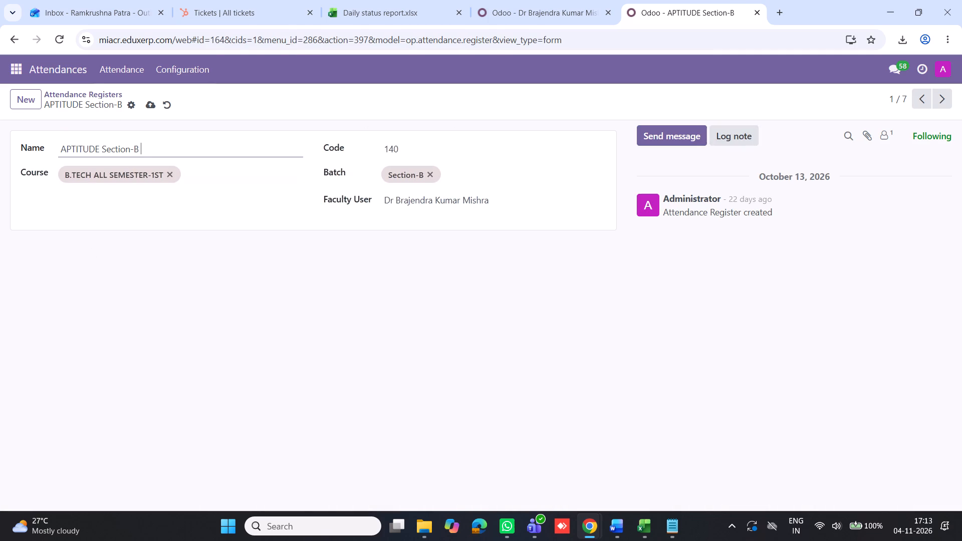
text(())
key(Left)
key(b)
key(period)
key(t)
text(ECH)
click(150, 107)
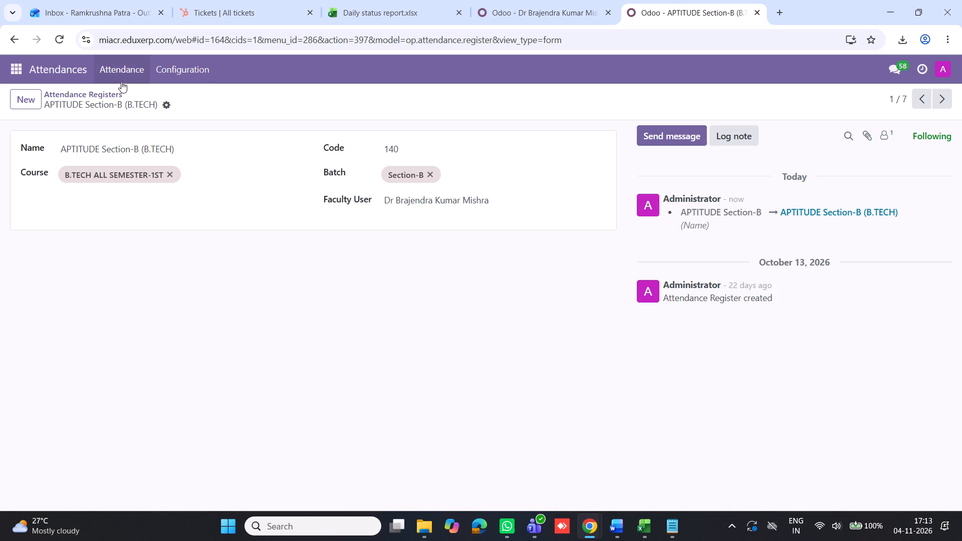
View the list of all attendance sheets, and go back to the attendance register list.
click(117, 71)
click(127, 113)
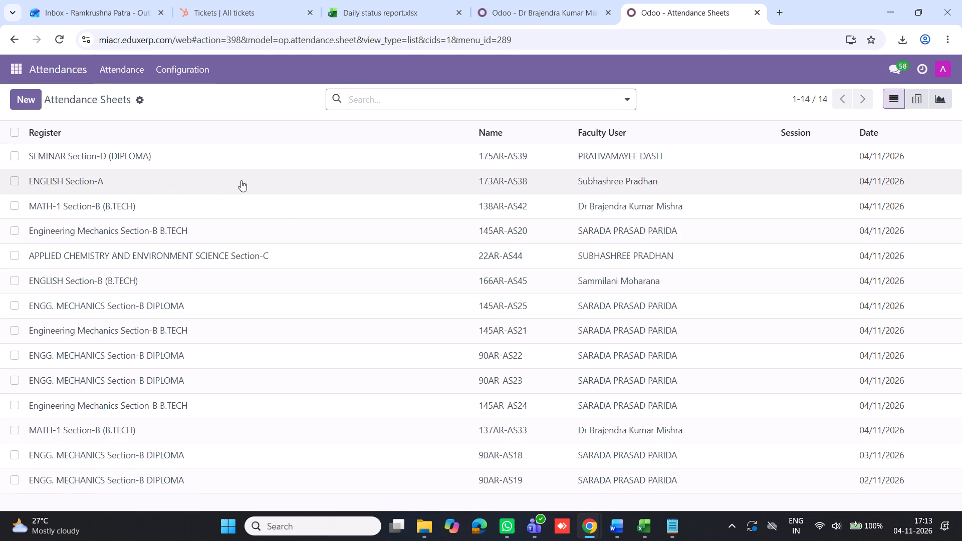
click(123, 75)
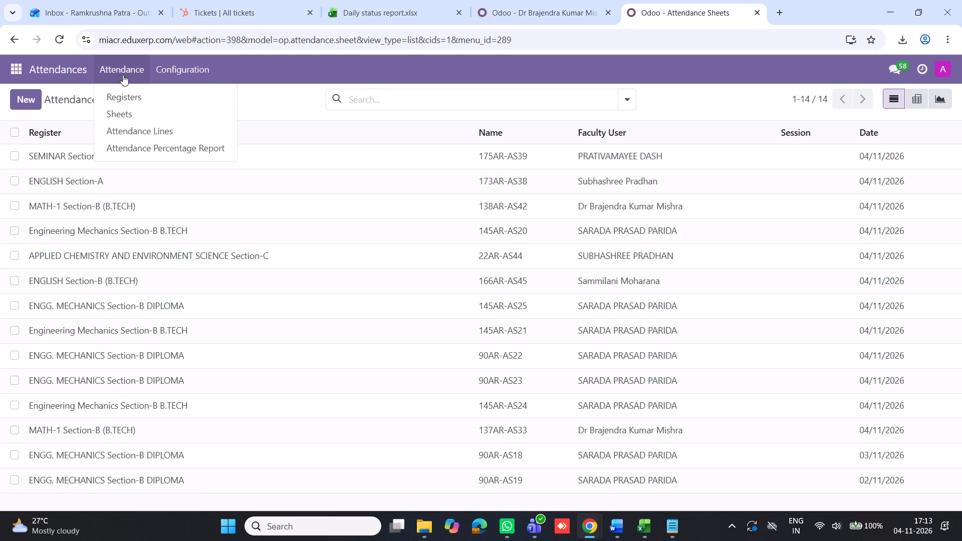
click(123, 100)
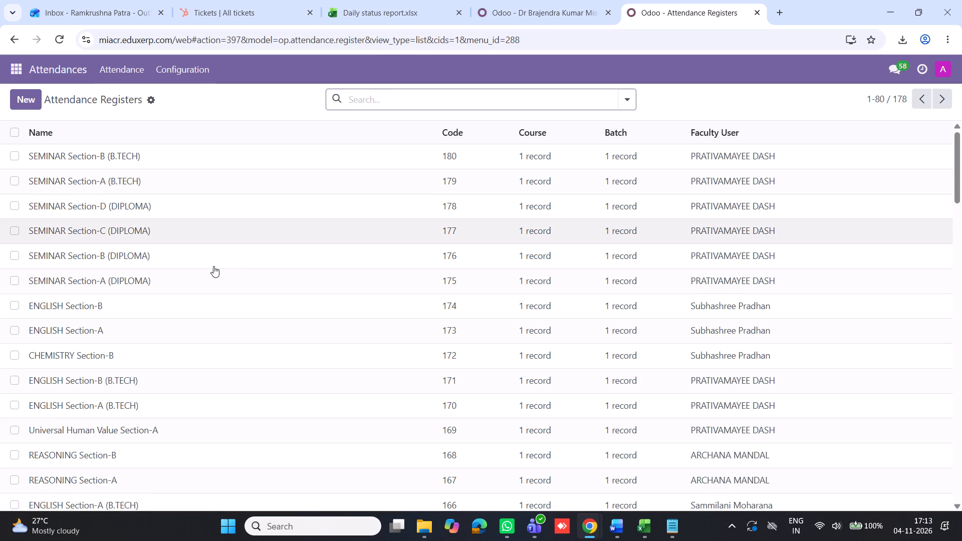
Switch to the faculty member's incognito window and delete both MATH-1 Section-B (B.TECH) attendance sheets, 138AR-AS42 and 137AR-AS33.
click(586, 527)
click(640, 478)
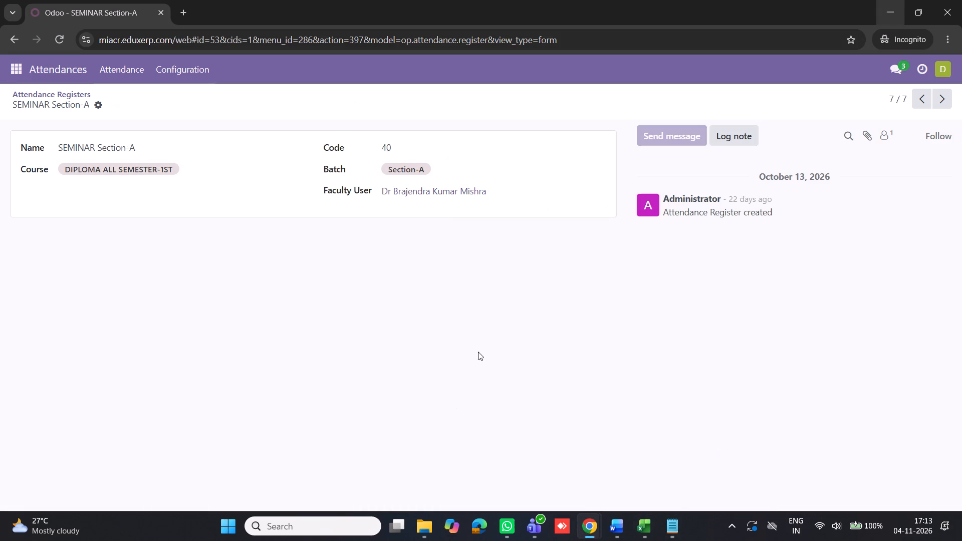
click(115, 66)
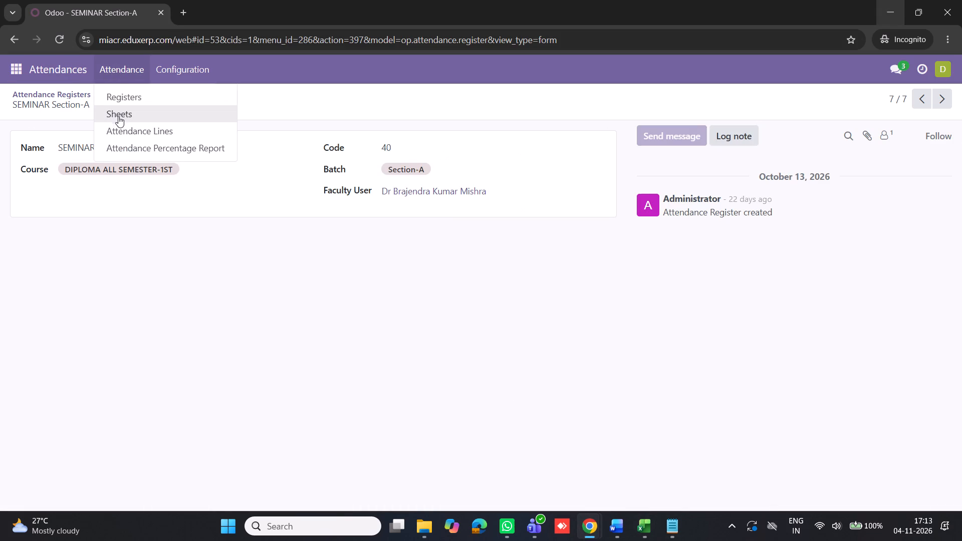
click(119, 117)
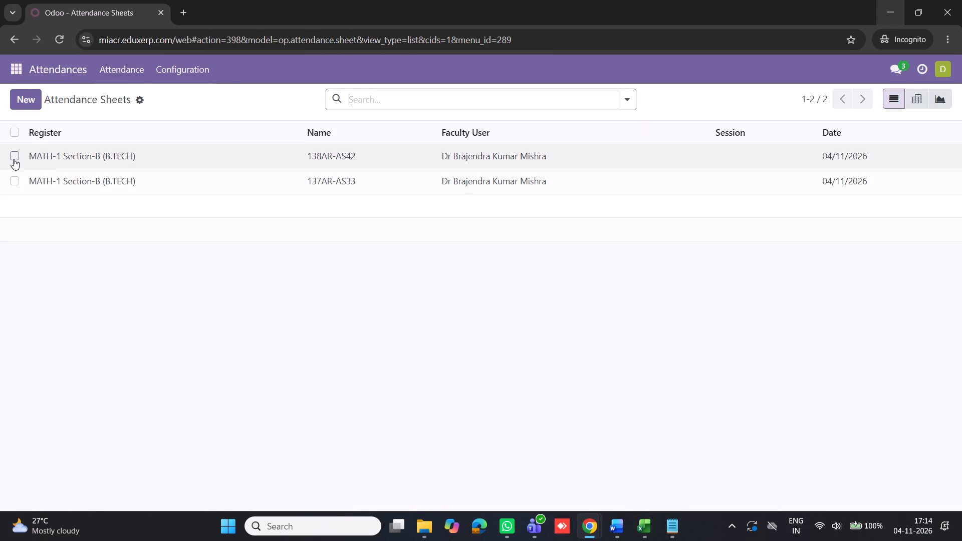
click(14, 159)
click(17, 179)
click(512, 99)
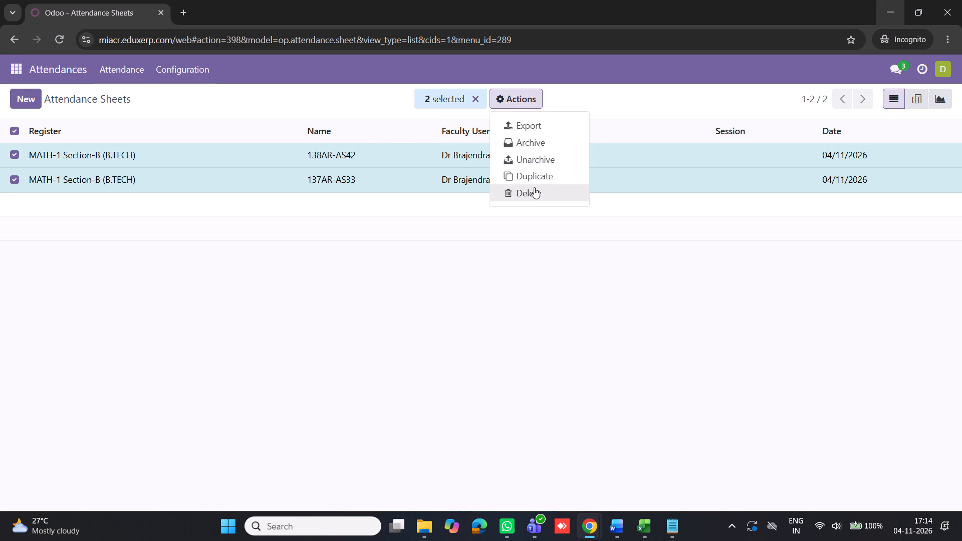
click(534, 187)
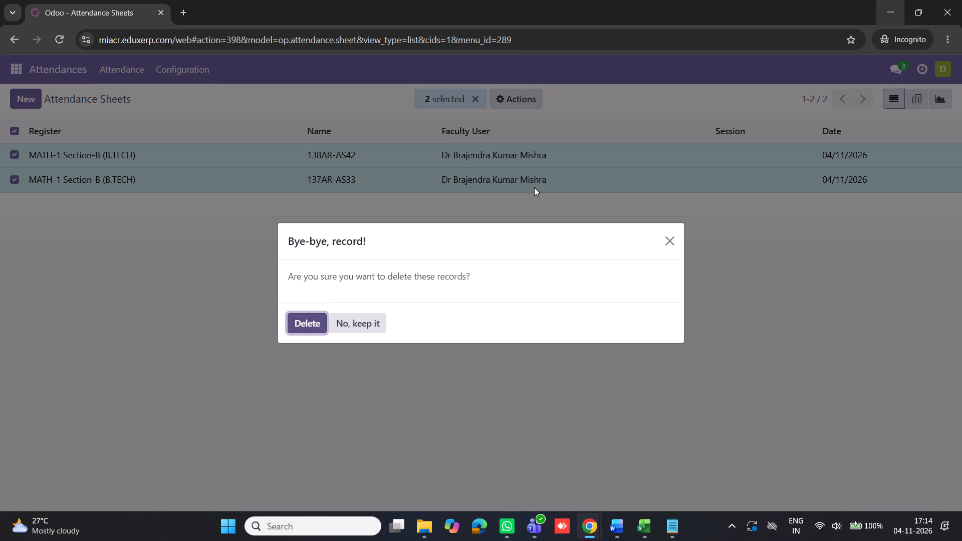
click(313, 316)
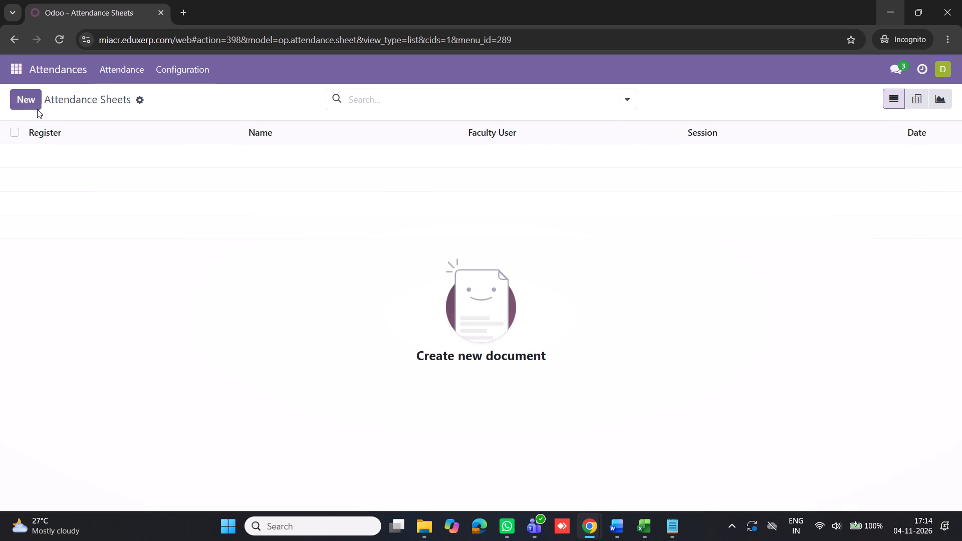
Create a new attendance sheet with register MATH-1 Section-B (B.TECH) and subject MATH-1, and generate its attendance lines.
click(28, 101)
click(131, 175)
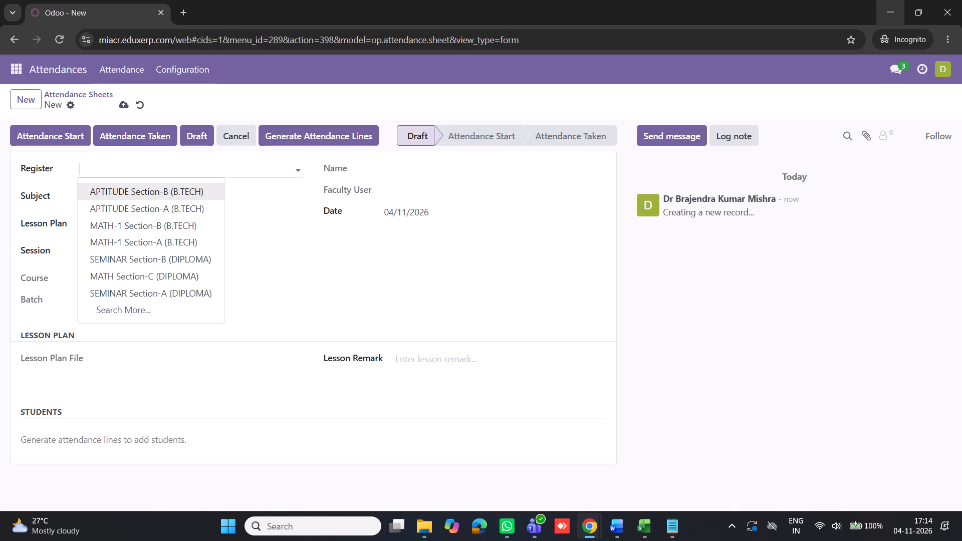
click(128, 223)
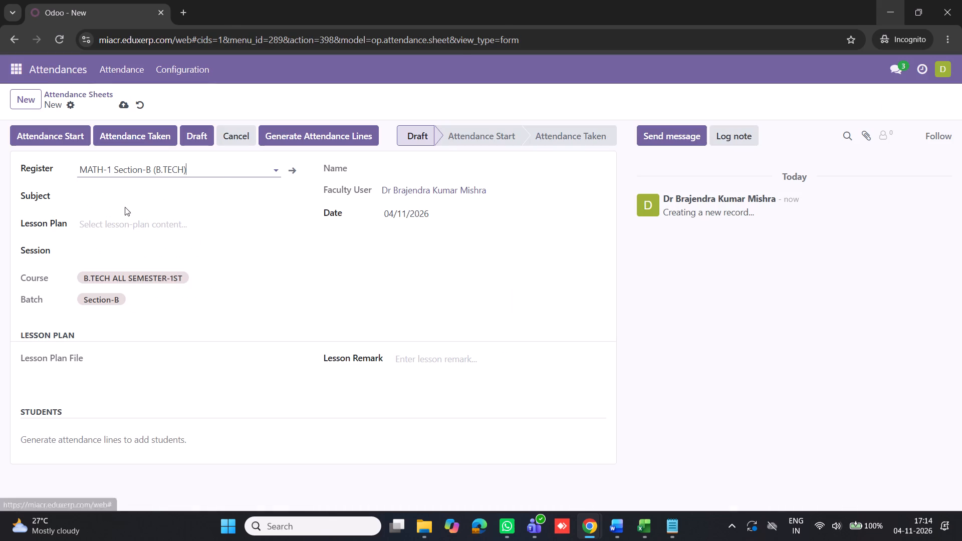
click(110, 198)
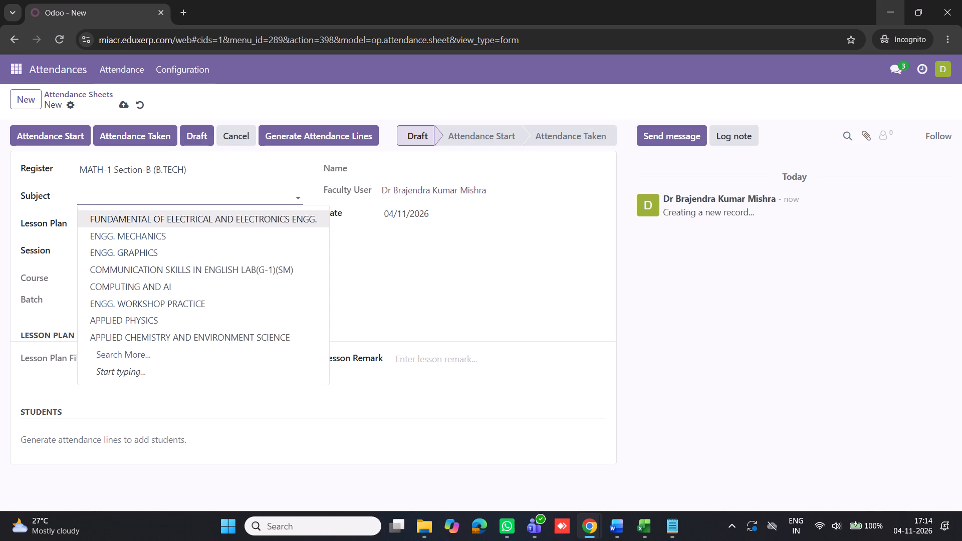
text(MATH)
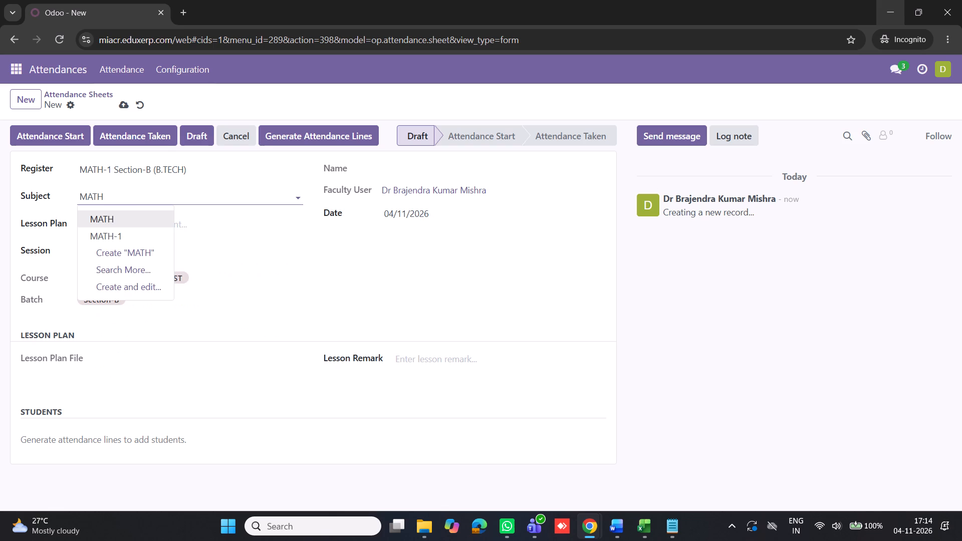
click(109, 235)
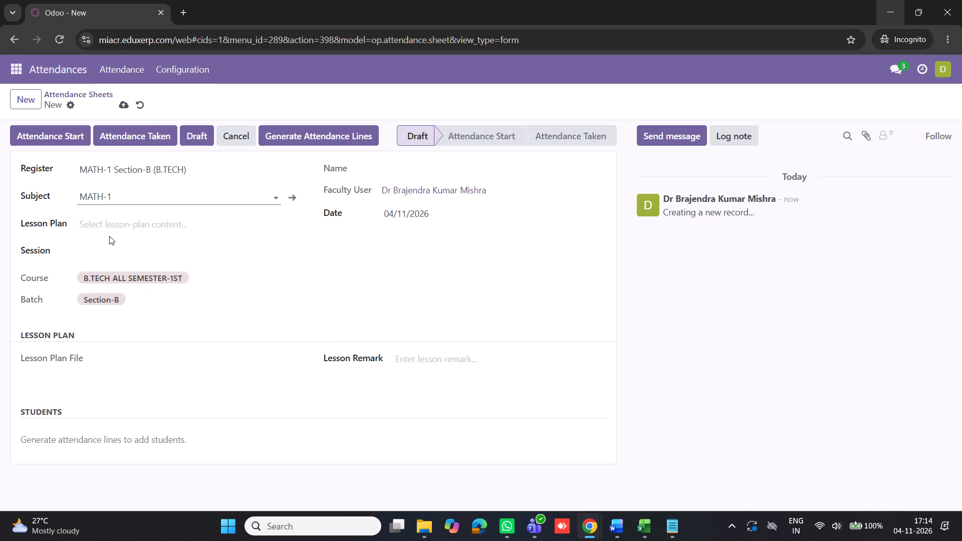
click(306, 135)
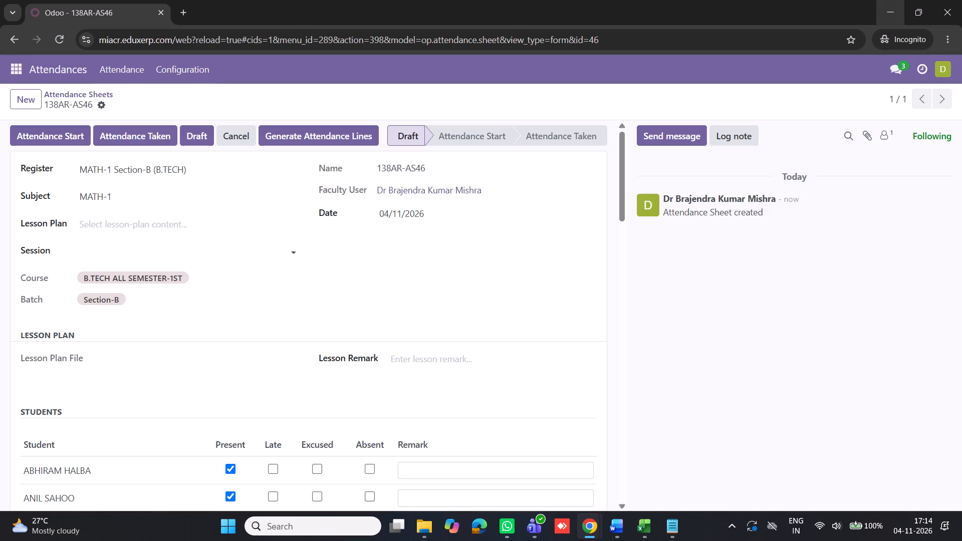
Change the sheet's register to MATH Section-C (DIPLOMA) and subject to MATH, regenerate the attendance lines, and return to the administrator's window.
click(153, 168)
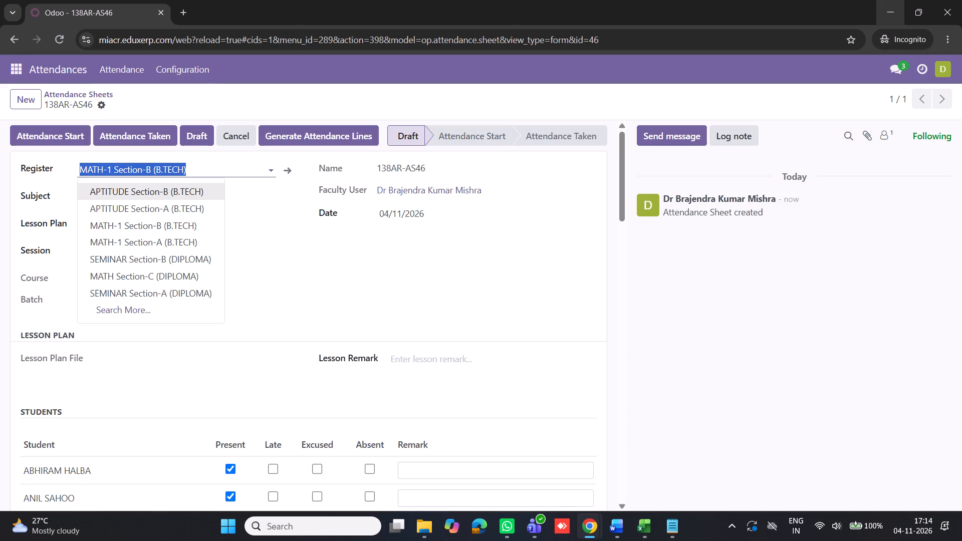
click(140, 277)
click(122, 194)
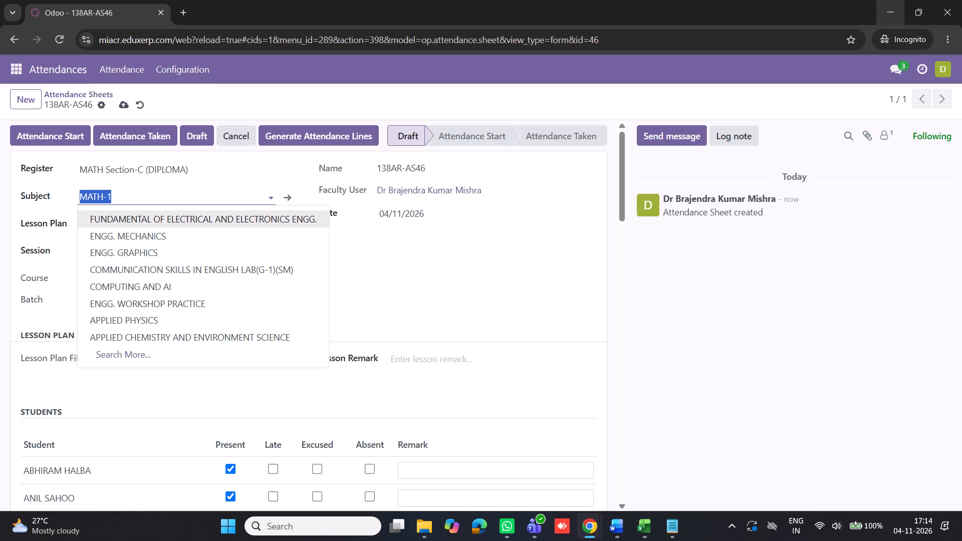
key(BackSpace)
text(MATH)
click(110, 215)
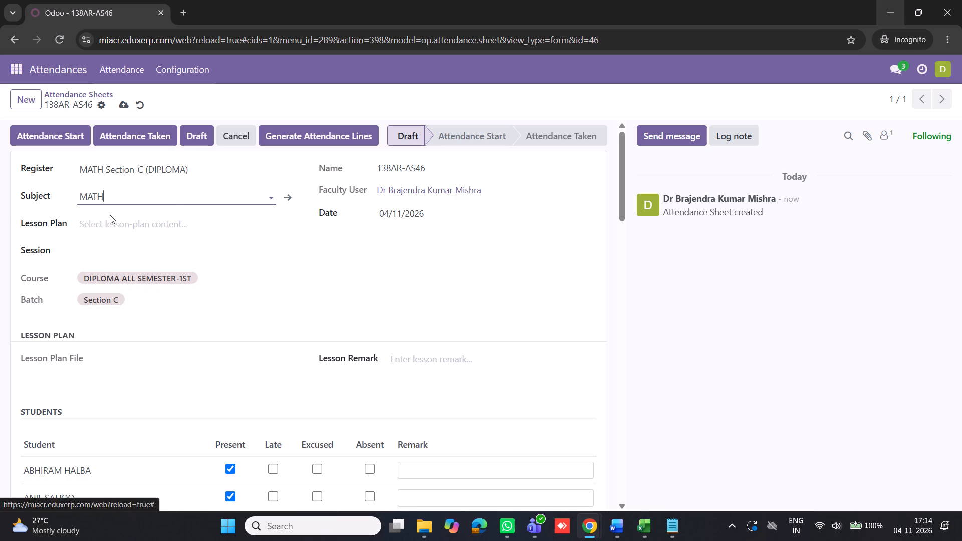
click(288, 131)
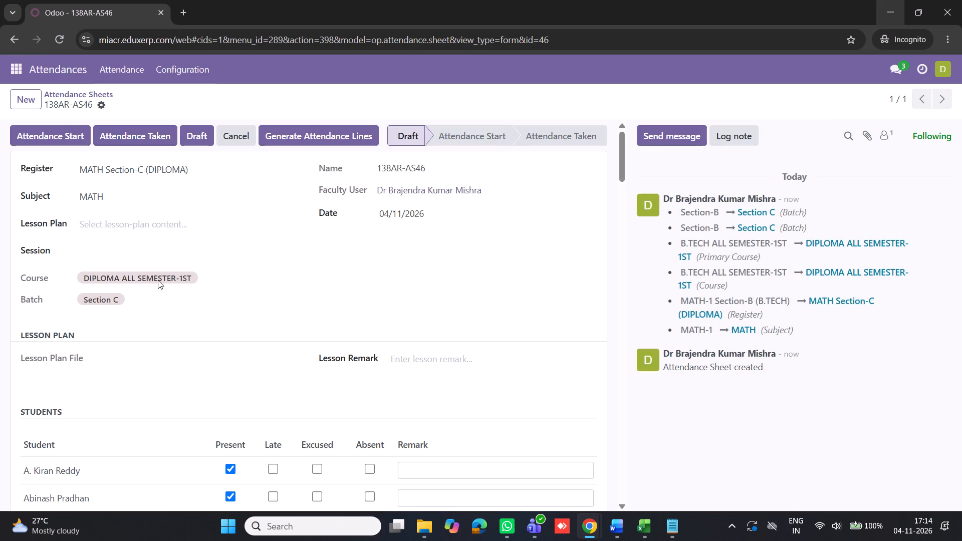
key(alt+Tab)
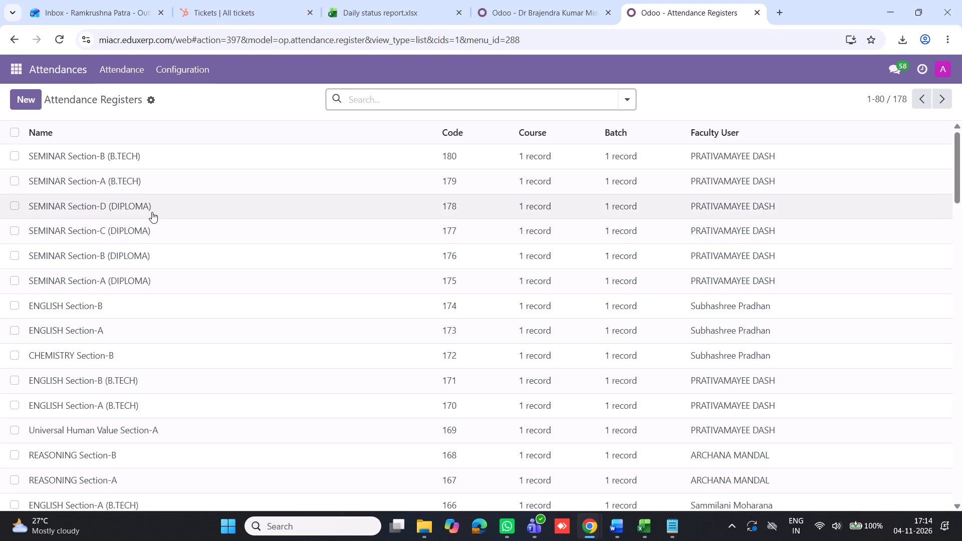
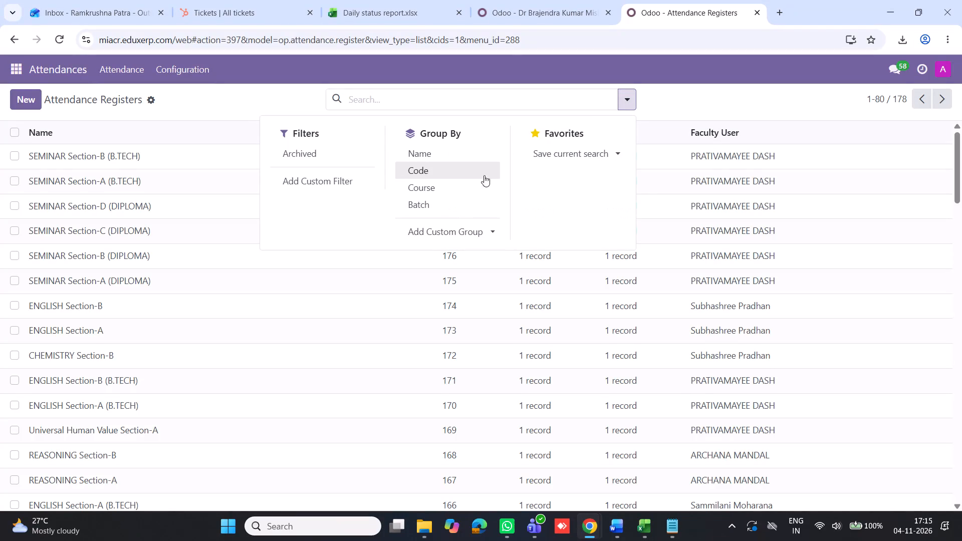
Group the attendance register list by Faculty User using a custom group.
click(456, 230)
click(432, 347)
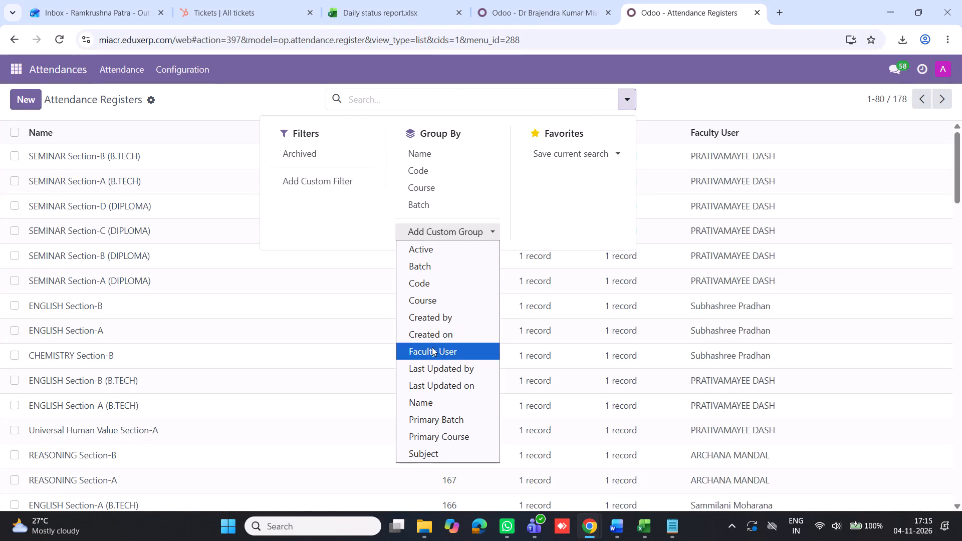
click(160, 122)
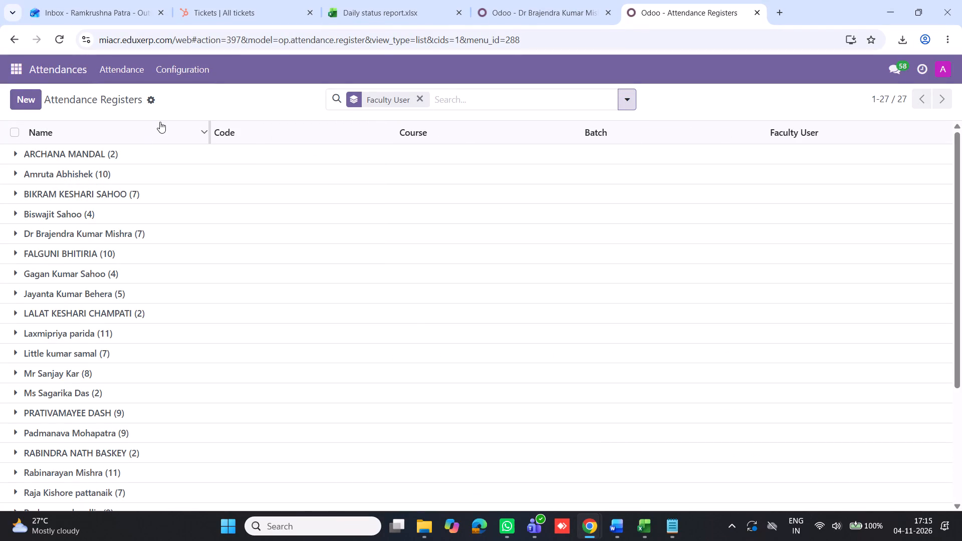
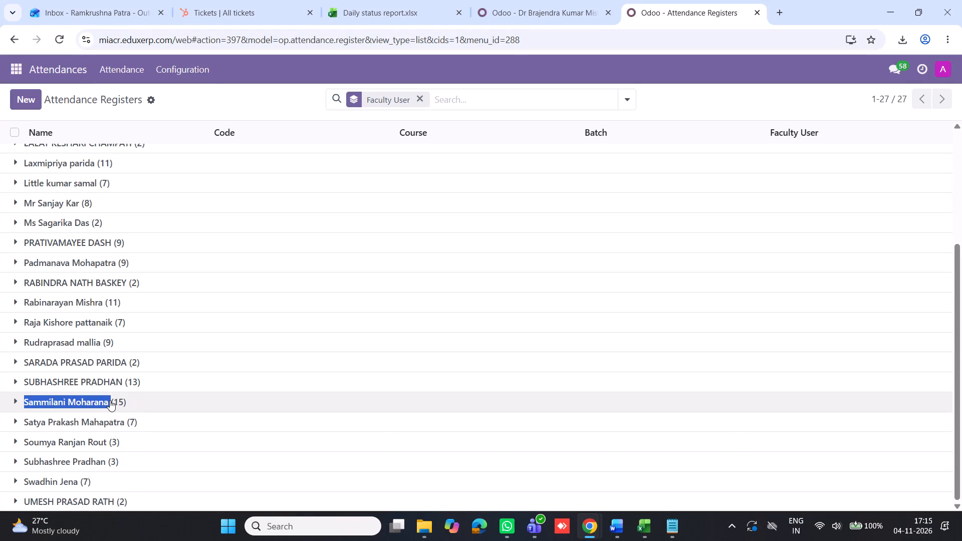
Copy the highlighted faculty user's name from the heading of the 15-register group.
key(ctrl+c)
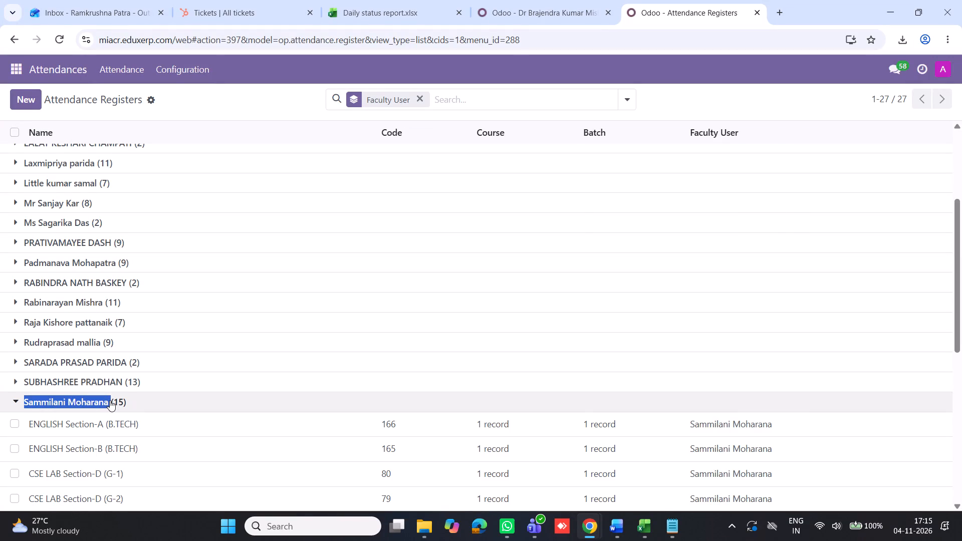
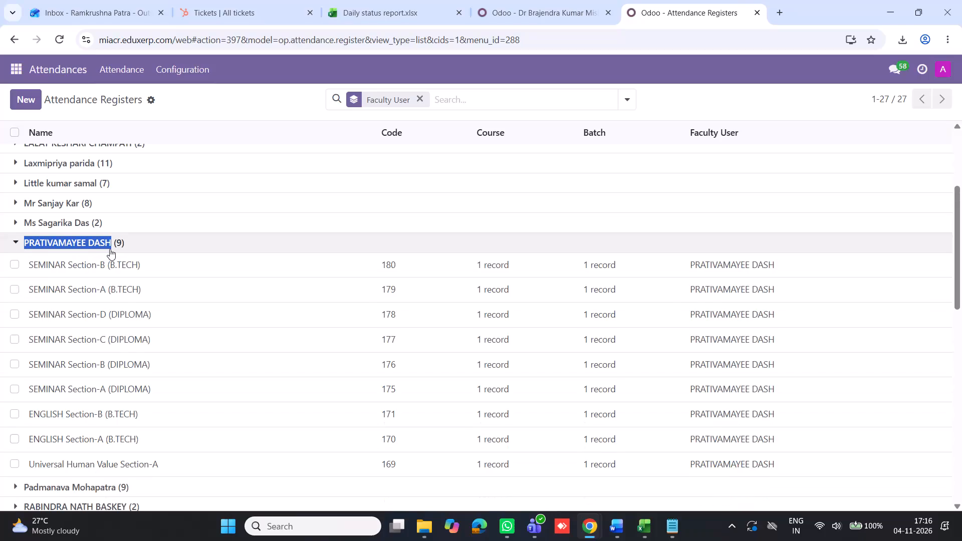
Copy the highlighted faculty user's name from the heading of the expanded group containing the SEMINAR and ENGLISH registers.
key(ctrl+c)
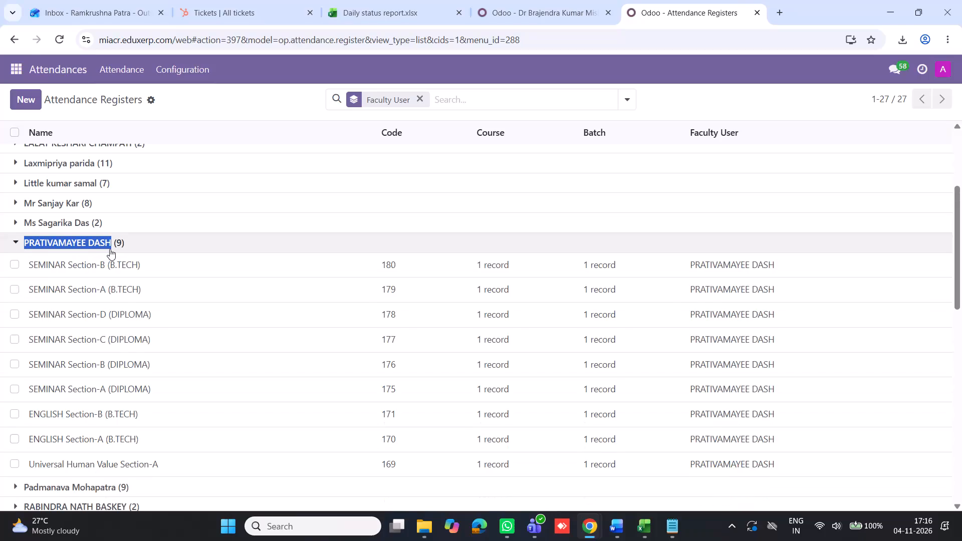
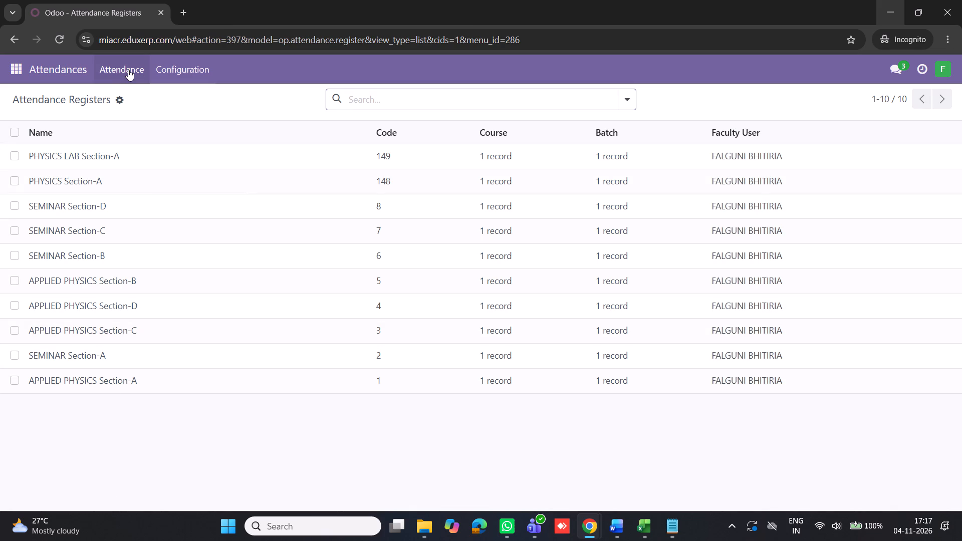
Open the PHYSICS LAB Section-A register to check its course and batch, and return to the register list.
click(90, 160)
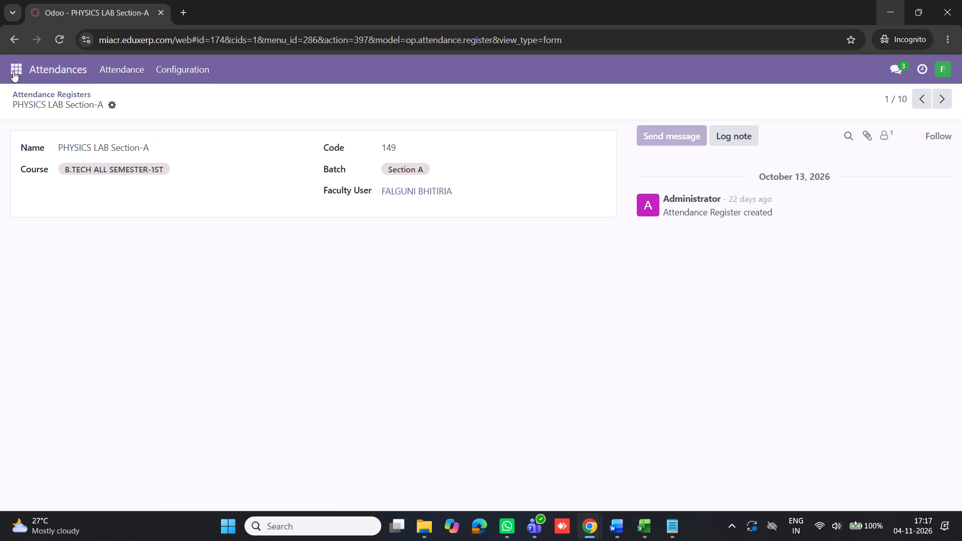
click(11, 43)
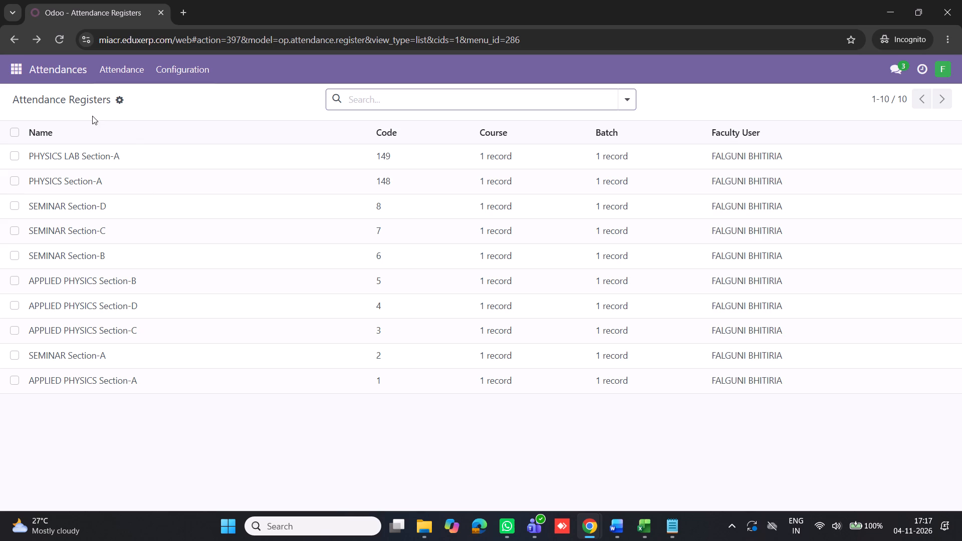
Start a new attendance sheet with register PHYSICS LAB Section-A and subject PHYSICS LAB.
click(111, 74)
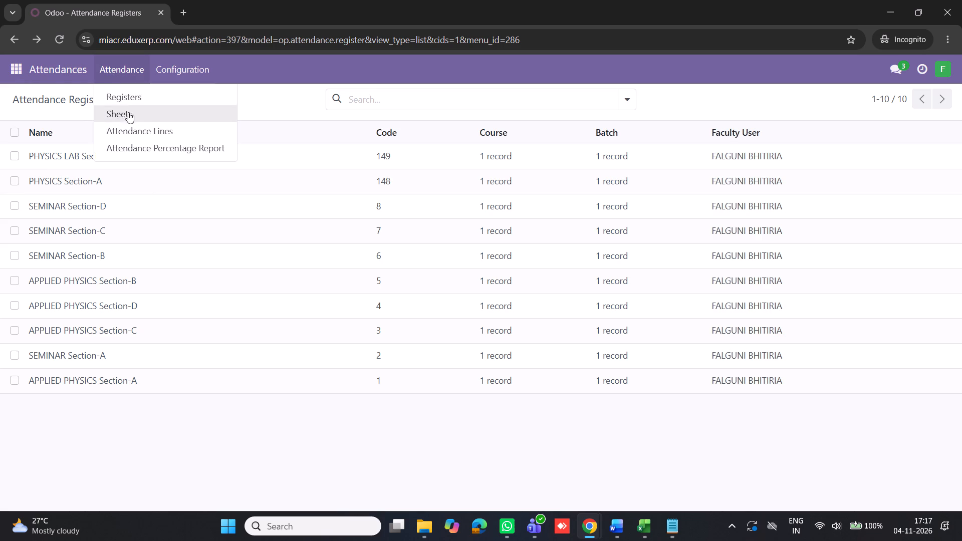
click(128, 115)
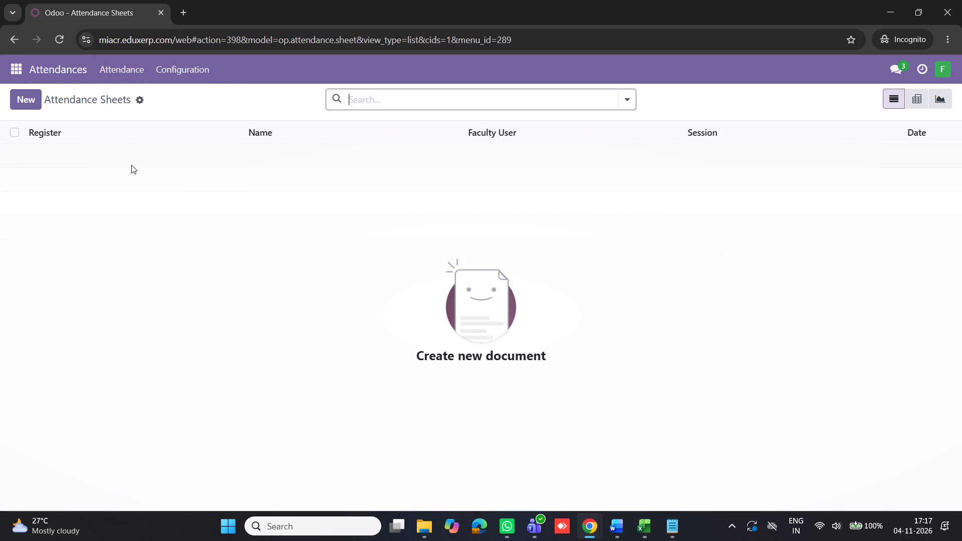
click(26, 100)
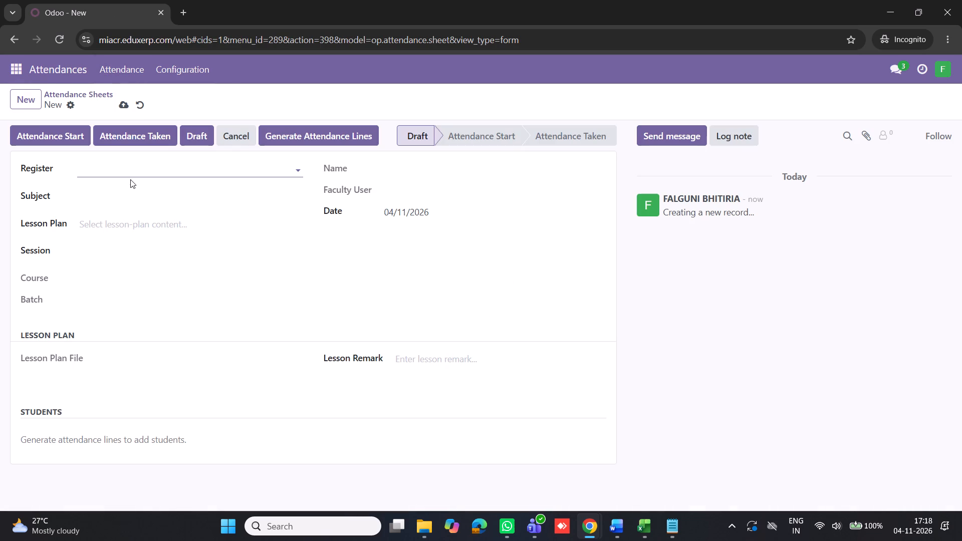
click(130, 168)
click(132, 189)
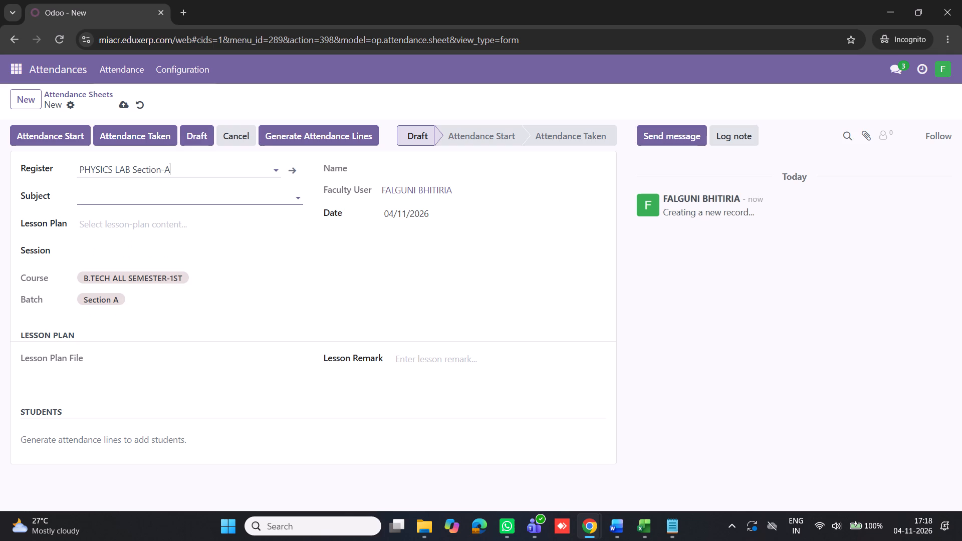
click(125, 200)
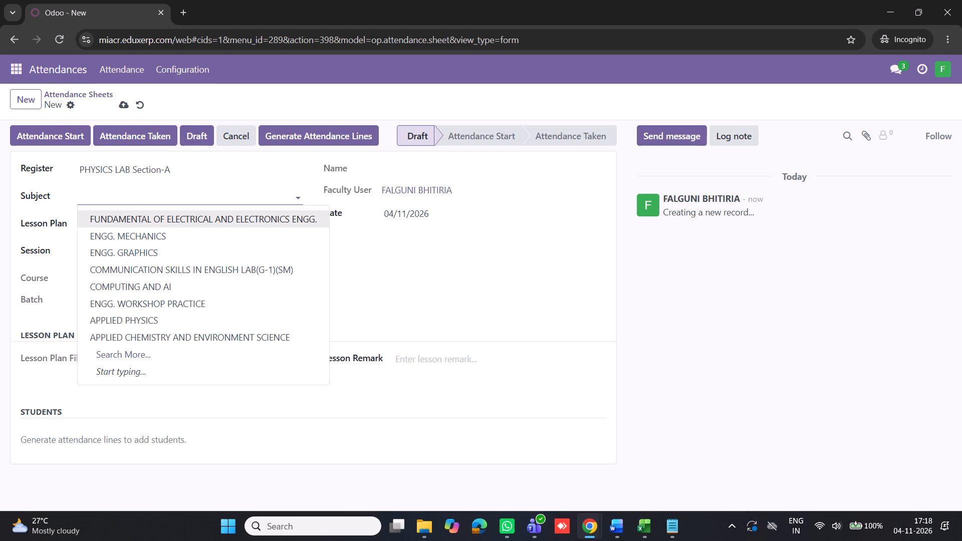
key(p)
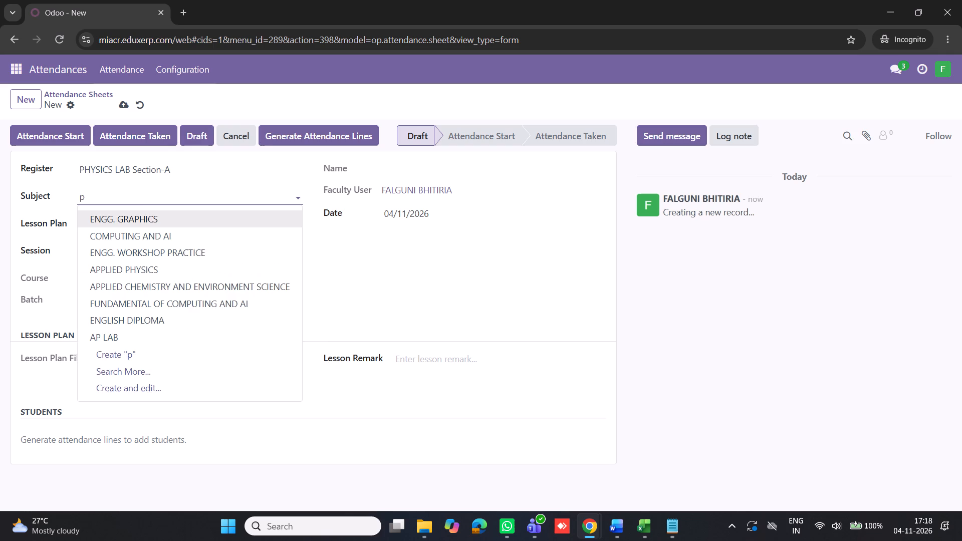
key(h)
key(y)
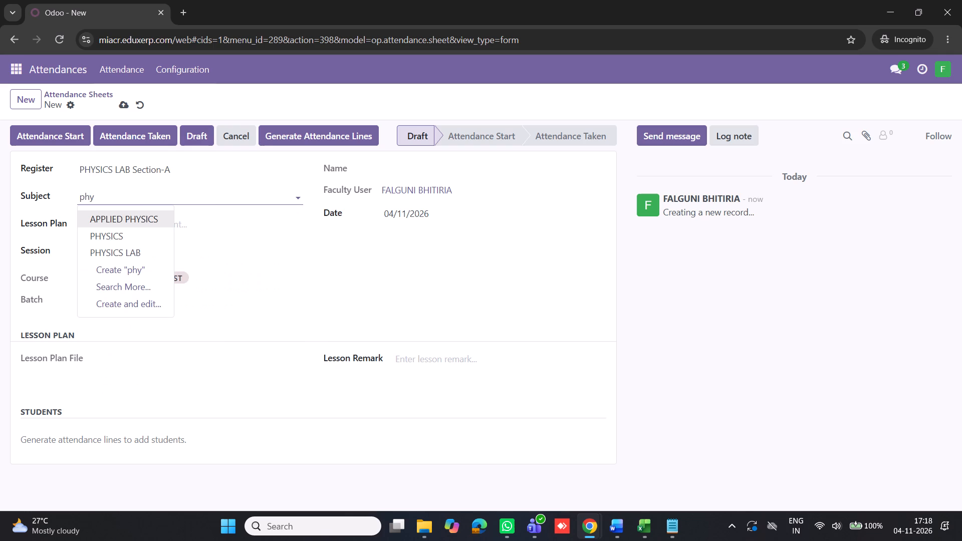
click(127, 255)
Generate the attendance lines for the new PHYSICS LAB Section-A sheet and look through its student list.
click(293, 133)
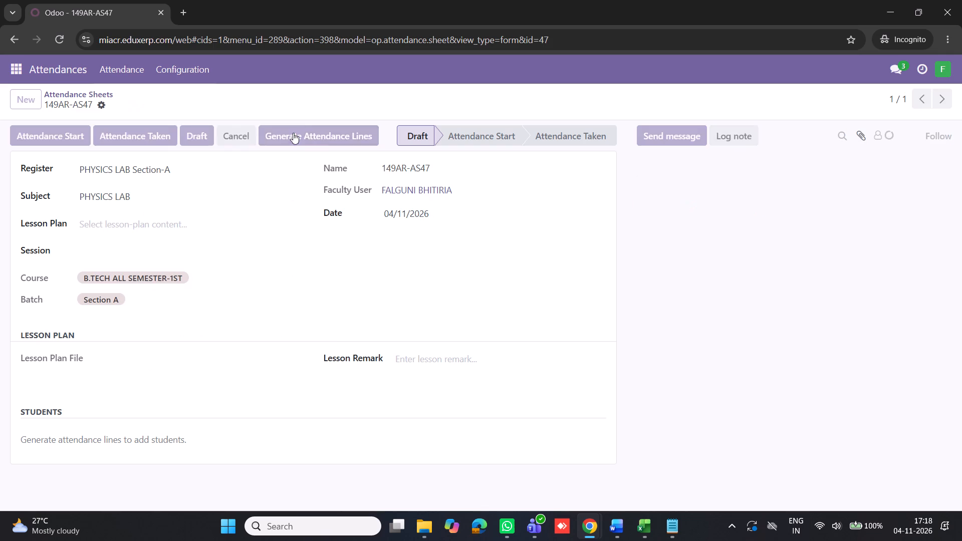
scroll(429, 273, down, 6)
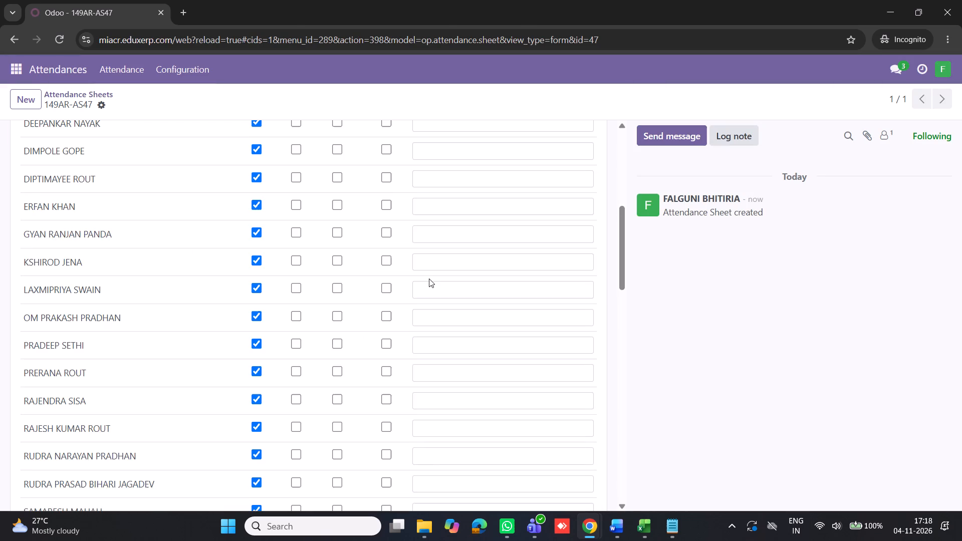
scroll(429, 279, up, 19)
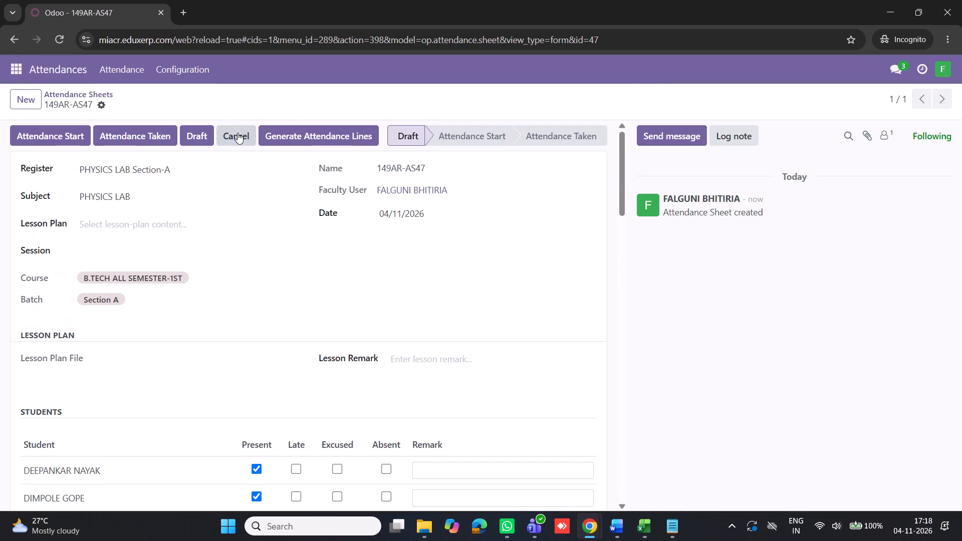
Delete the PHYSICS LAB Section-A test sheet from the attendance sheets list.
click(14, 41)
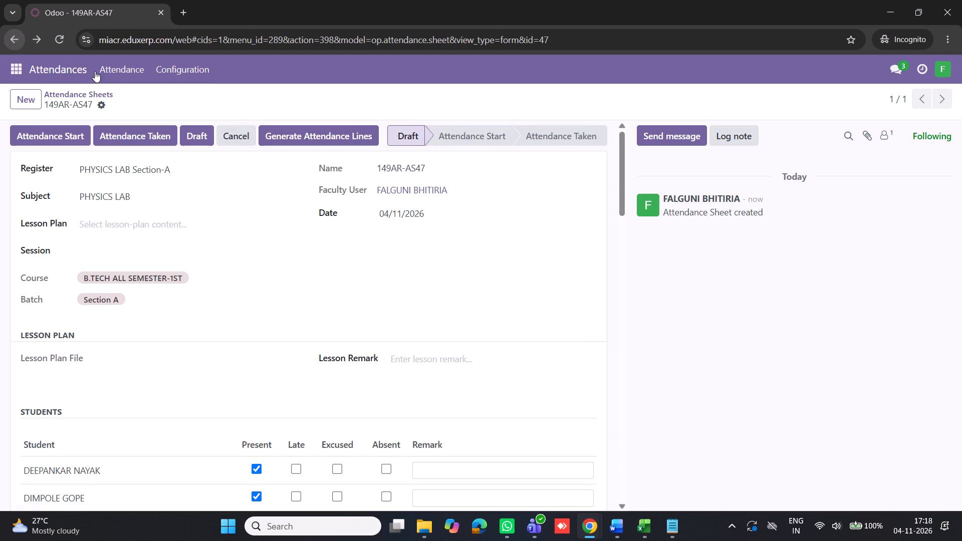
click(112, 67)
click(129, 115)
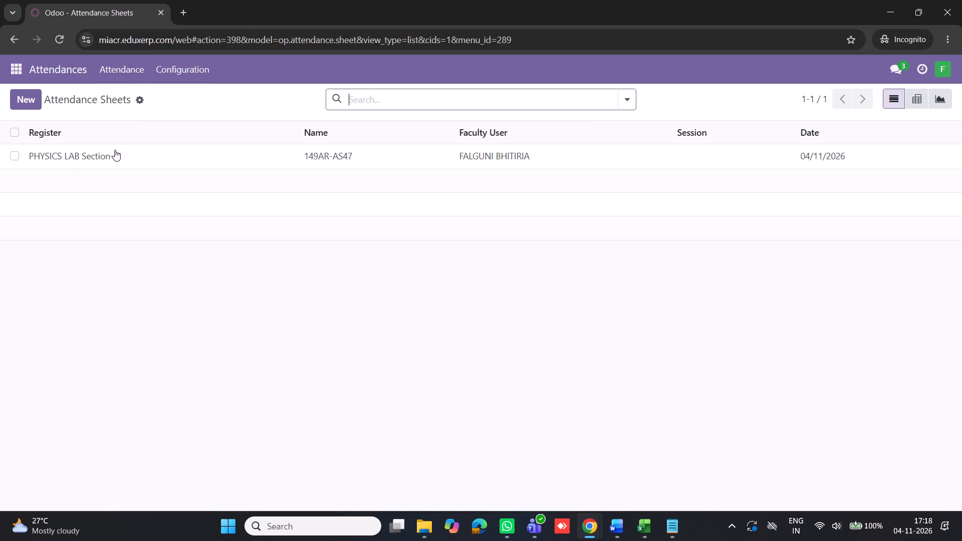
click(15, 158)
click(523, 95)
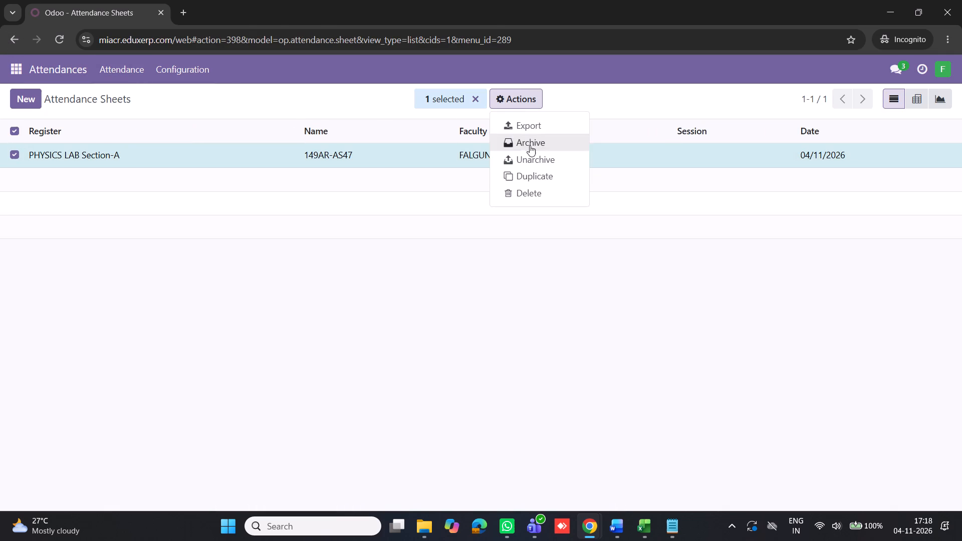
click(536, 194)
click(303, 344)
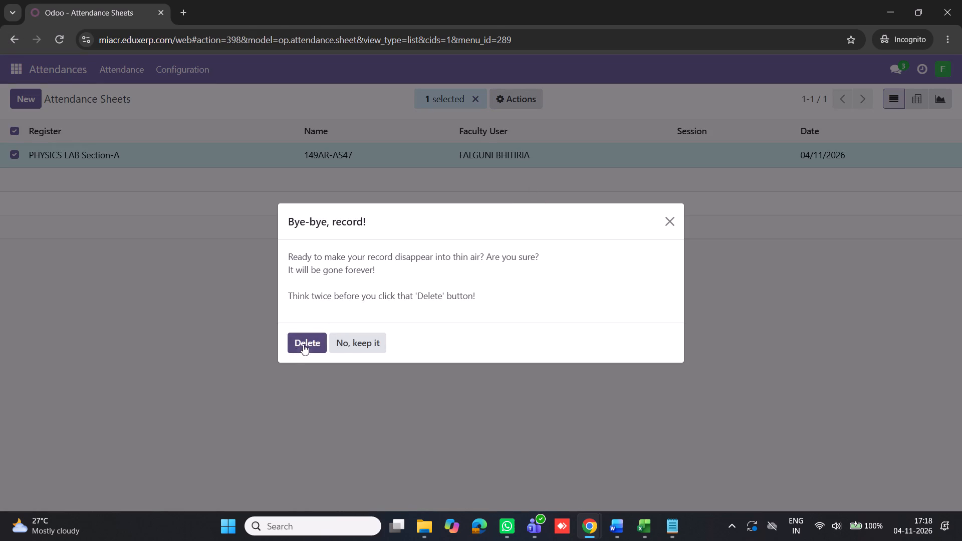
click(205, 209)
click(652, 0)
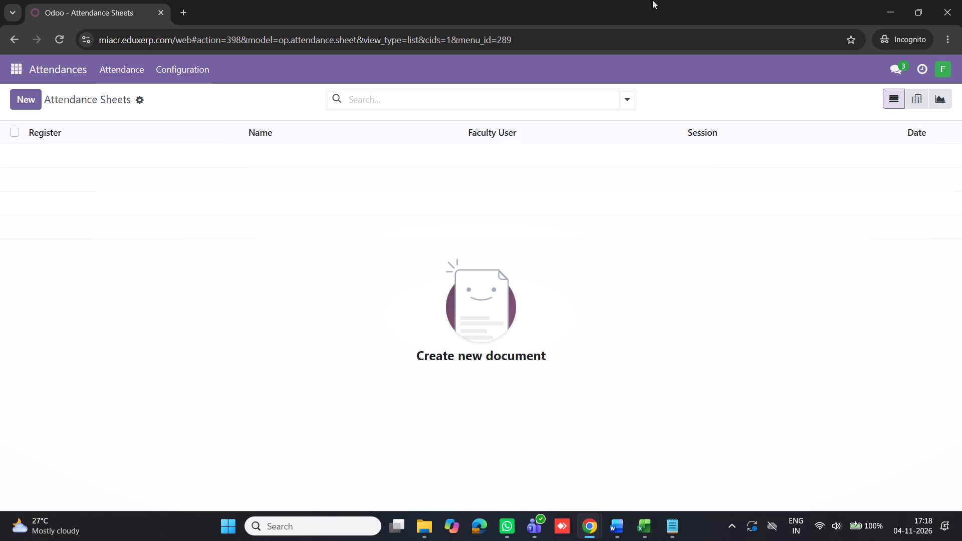